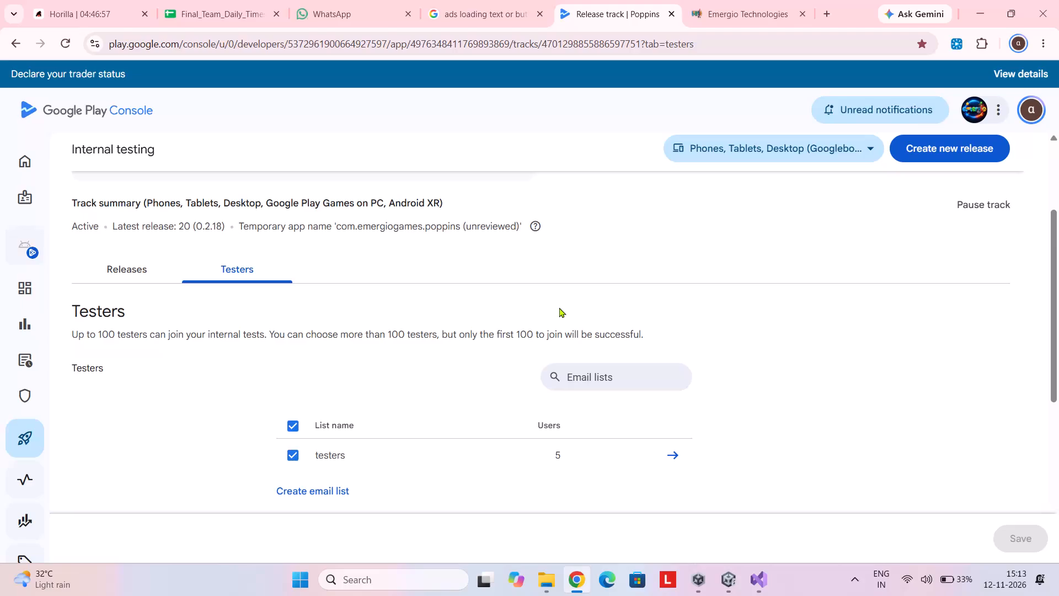
Show the Releases view of the internal testing track and review its latest release.
{"action": "scroll", "coordinate": [559, 307], "scroll_direction": "down", "scroll_amount": 4}
{"action": "scroll", "coordinate": [559, 307], "scroll_direction": "up", "scroll_amount": 5}
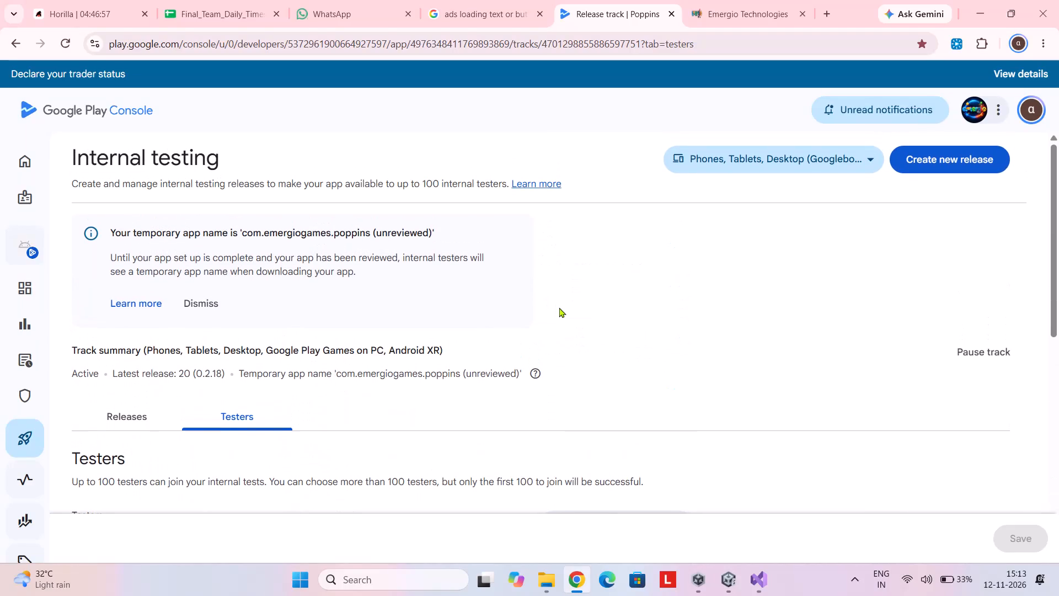
{"action": "left_click", "coordinate": [134, 401]}
{"action": "left_click", "coordinate": [134, 409]}
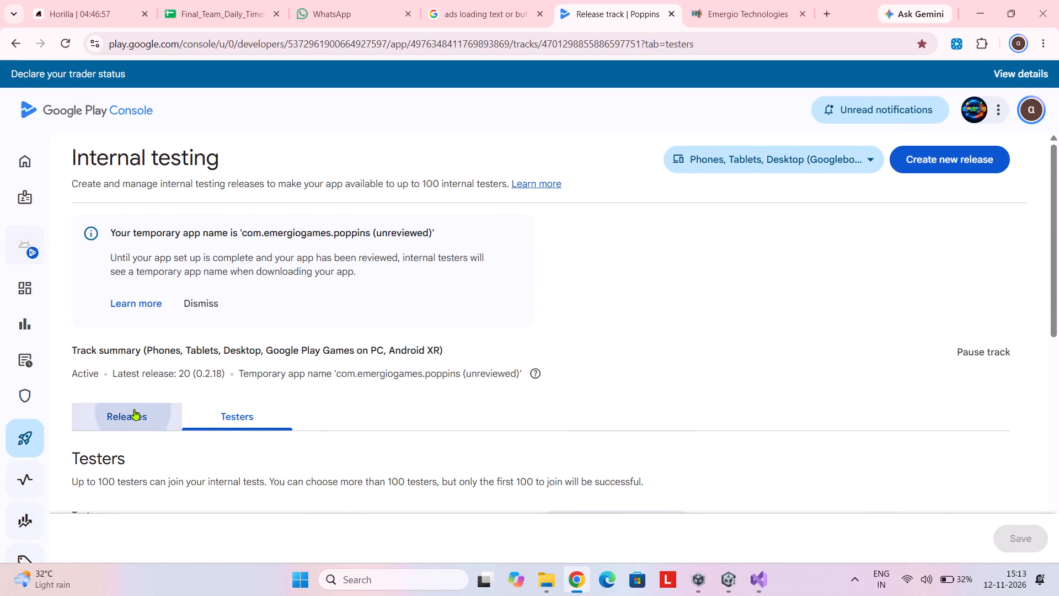
{"action": "scroll", "coordinate": [529, 364], "scroll_direction": "down", "scroll_amount": 5}
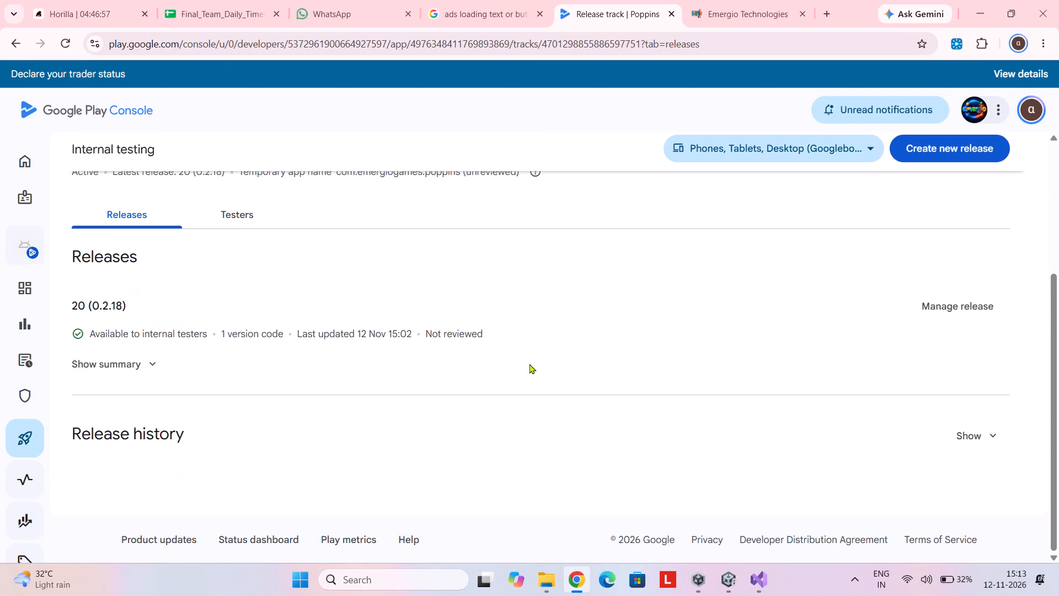
{"action": "scroll", "coordinate": [529, 364], "scroll_direction": "up", "scroll_amount": 2}
{"action": "scroll", "coordinate": [529, 364], "scroll_direction": "down", "scroll_amount": 1}
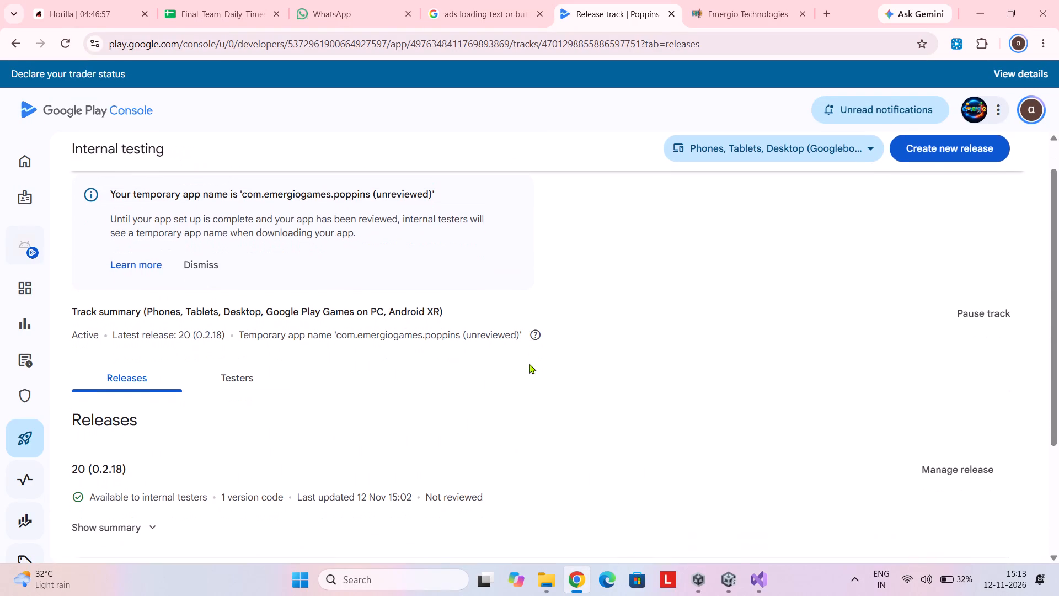
{"action": "scroll", "coordinate": [529, 364], "scroll_direction": "down", "scroll_amount": 1}
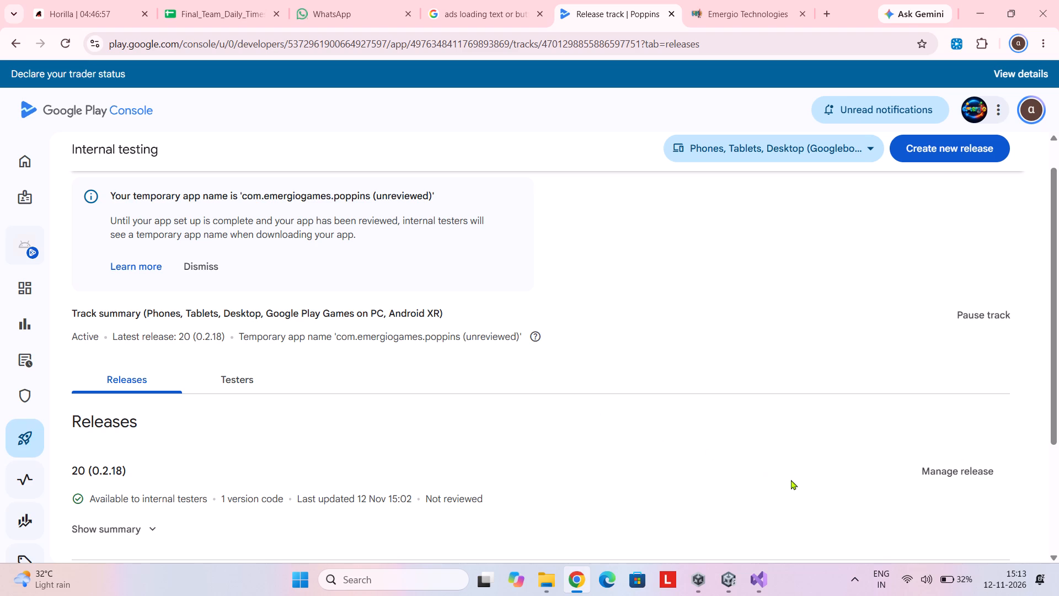
Open the details of release 20 (0.2.18) and check which tracks it can be promoted to.
{"action": "left_click", "coordinate": [927, 468]}
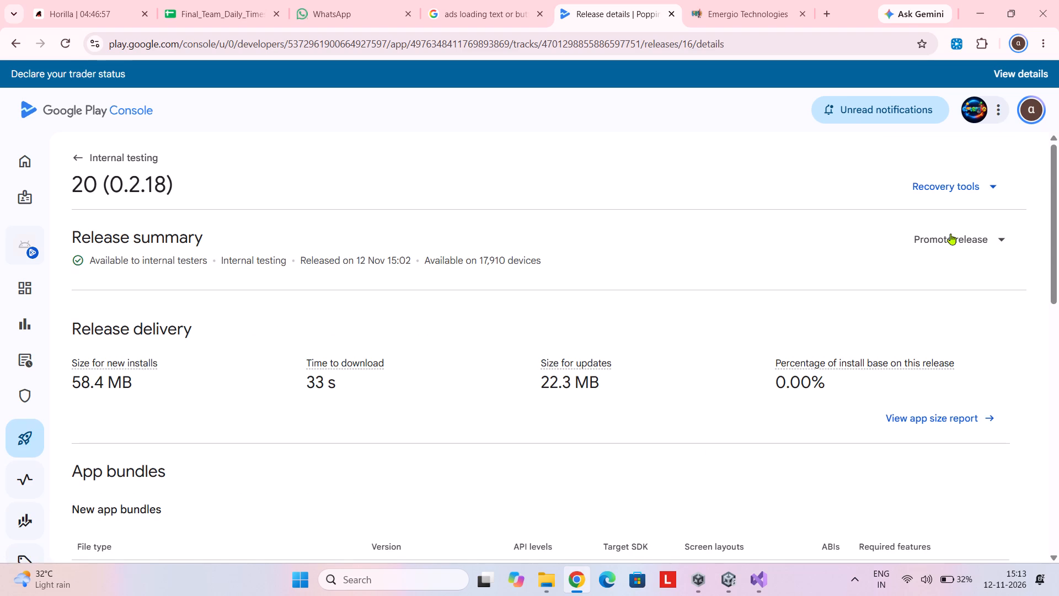
{"action": "left_click", "coordinate": [950, 233]}
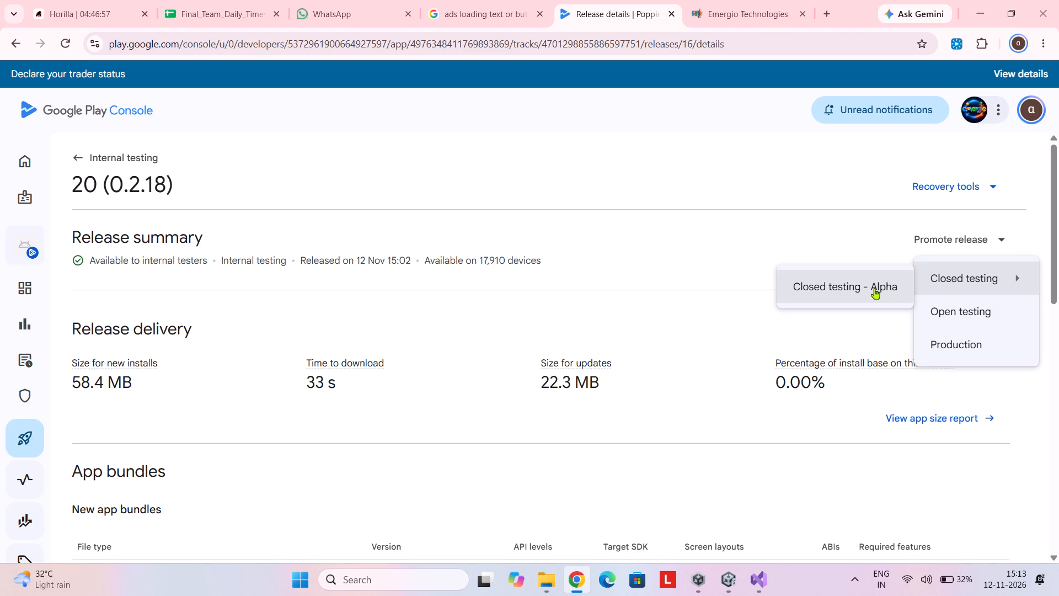
{"action": "left_click", "coordinate": [804, 209]}
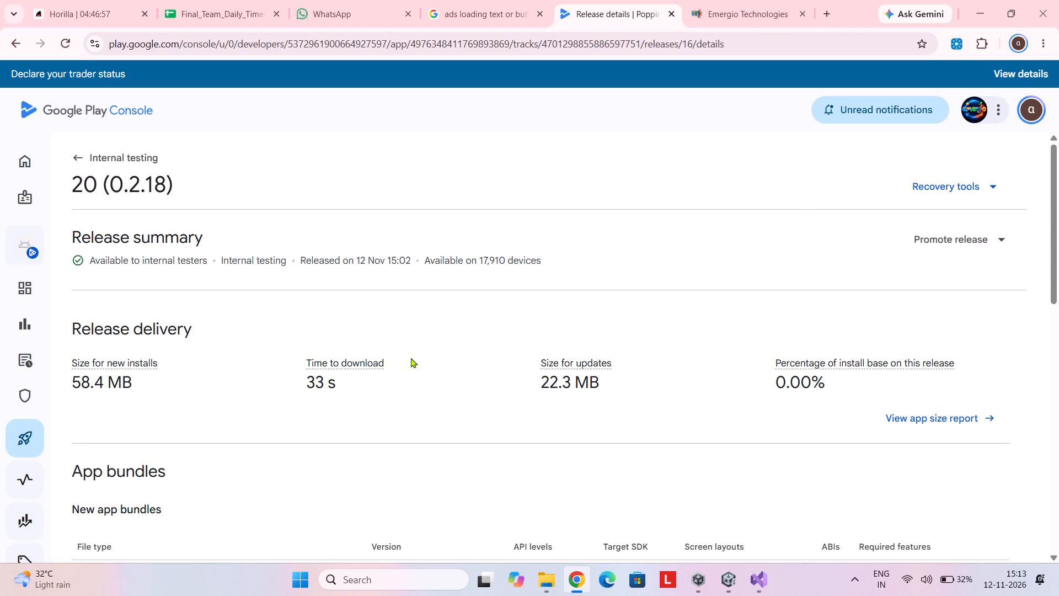
Examine the release's details, from its delivery summary through the app bundles, release notes and rollout history.
{"action": "scroll", "coordinate": [163, 391], "scroll_direction": "up", "scroll_amount": 2}
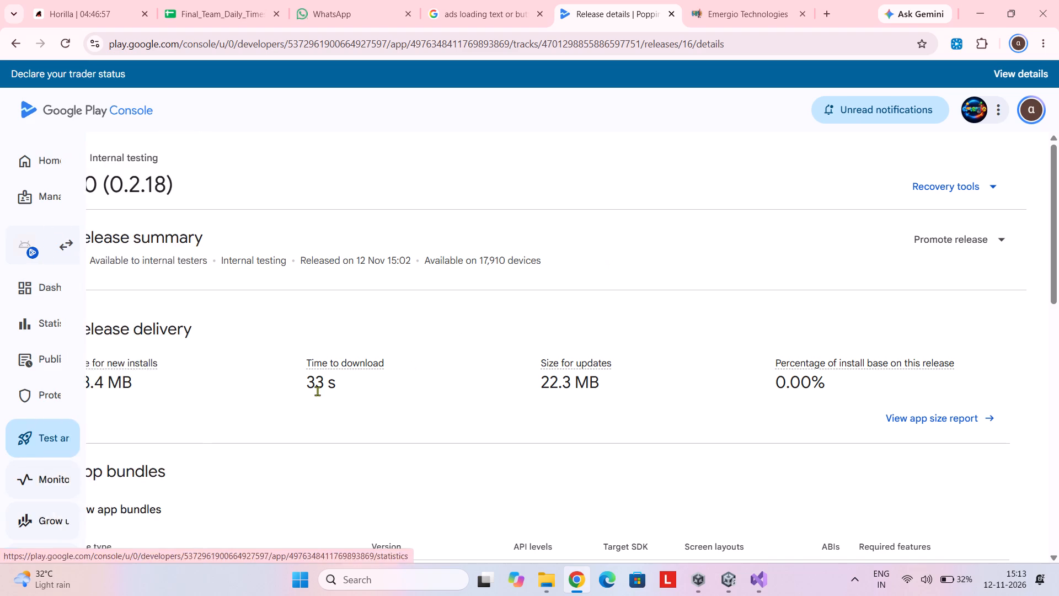
{"action": "scroll", "coordinate": [317, 391], "scroll_direction": "down", "scroll_amount": 6}
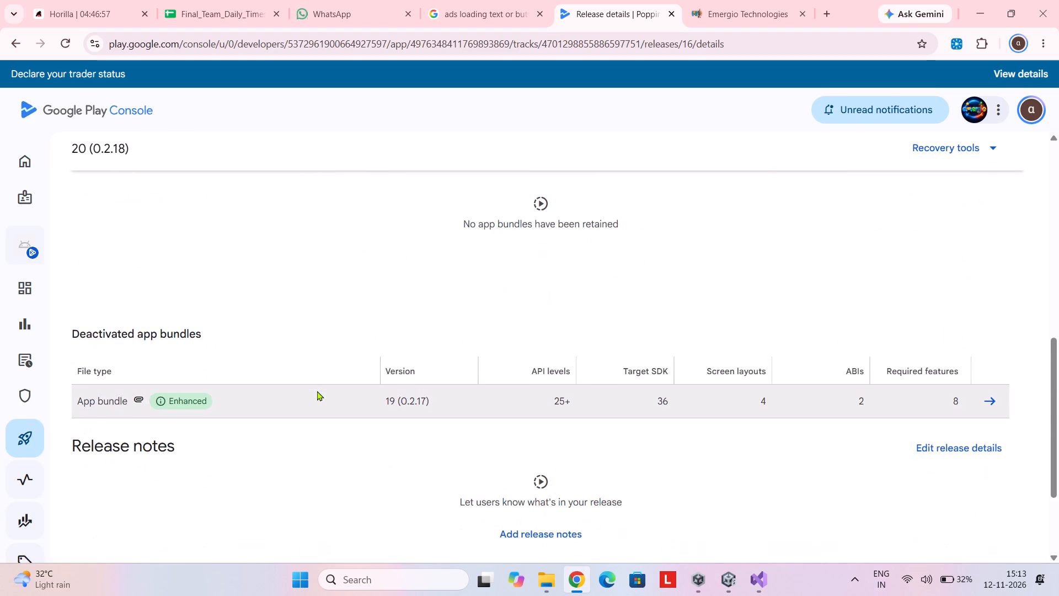
{"action": "scroll", "coordinate": [317, 391], "scroll_direction": "down", "scroll_amount": 3}
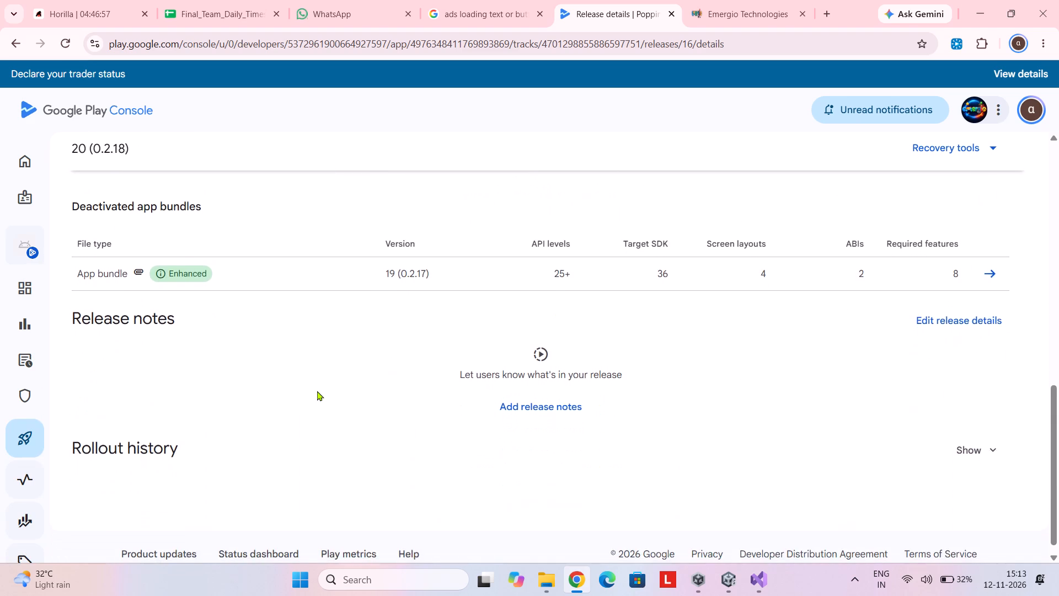
{"action": "scroll", "coordinate": [317, 391], "scroll_direction": "down", "scroll_amount": 1}
{"action": "scroll", "coordinate": [317, 391], "scroll_direction": "up", "scroll_amount": 2}
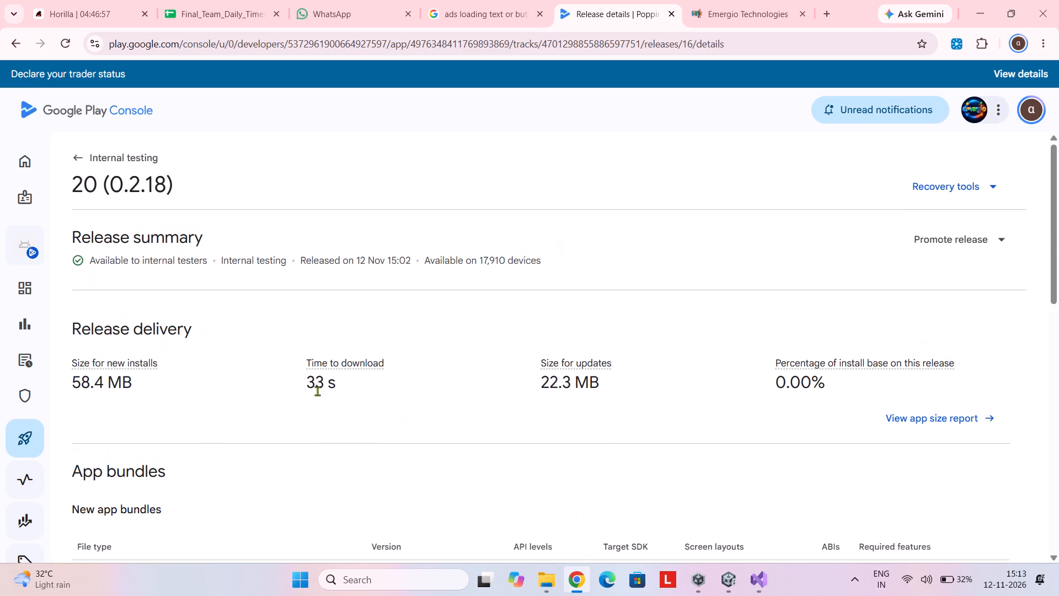
{"action": "scroll", "coordinate": [317, 391], "scroll_direction": "up", "scroll_amount": 2}
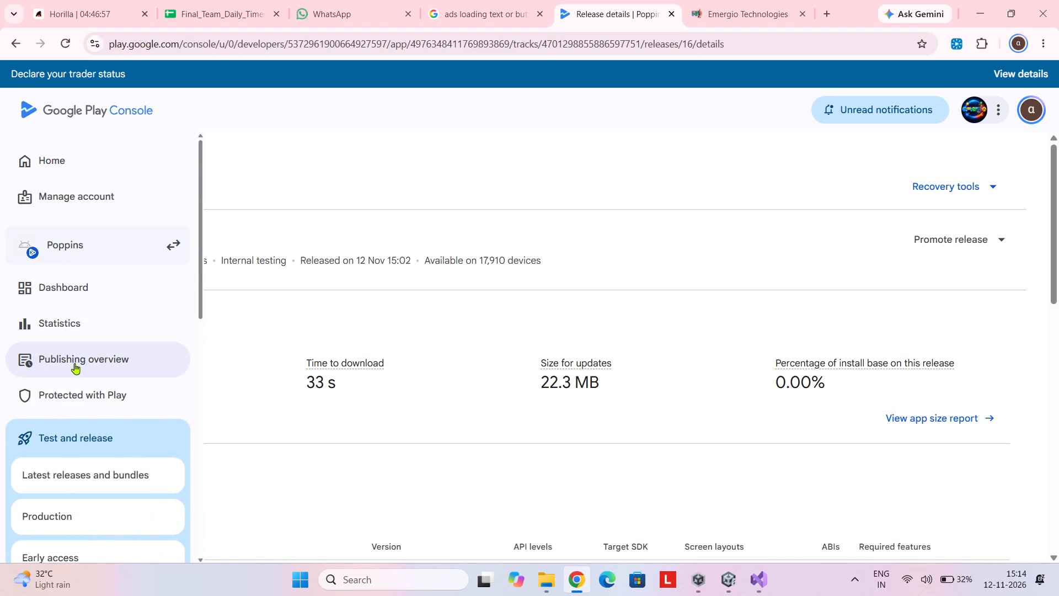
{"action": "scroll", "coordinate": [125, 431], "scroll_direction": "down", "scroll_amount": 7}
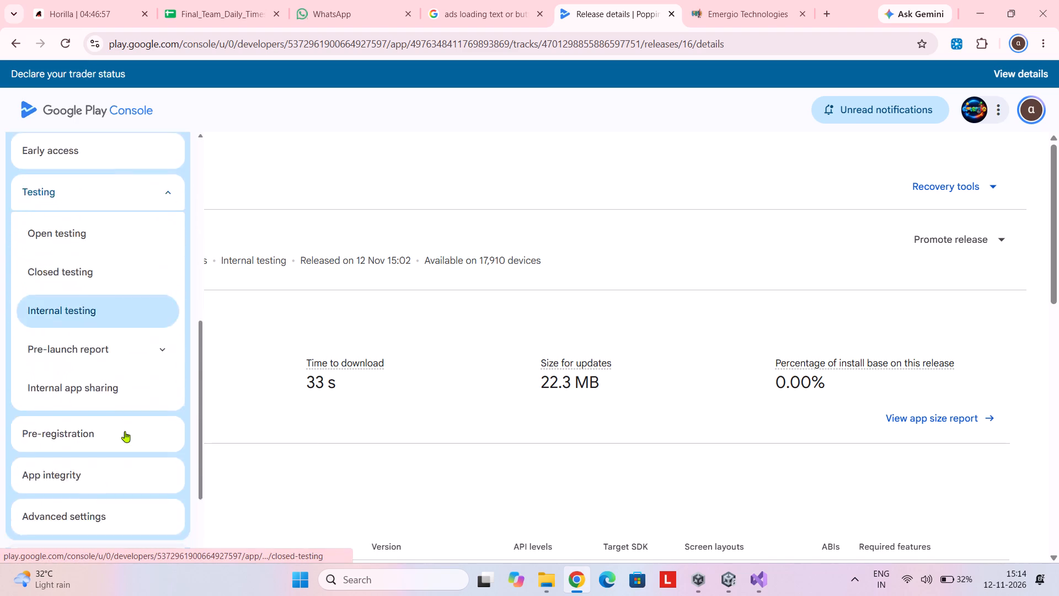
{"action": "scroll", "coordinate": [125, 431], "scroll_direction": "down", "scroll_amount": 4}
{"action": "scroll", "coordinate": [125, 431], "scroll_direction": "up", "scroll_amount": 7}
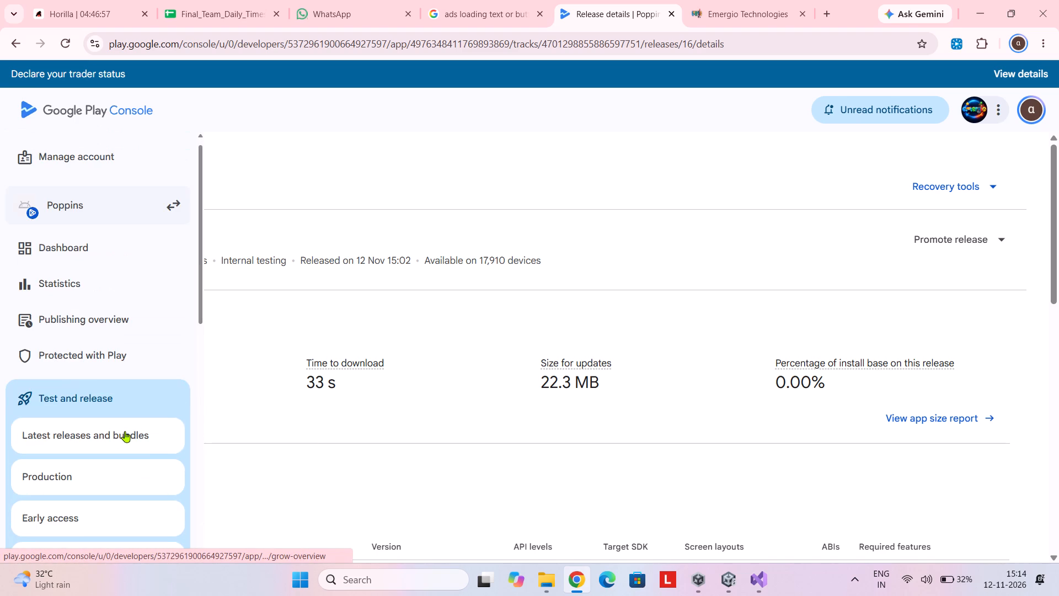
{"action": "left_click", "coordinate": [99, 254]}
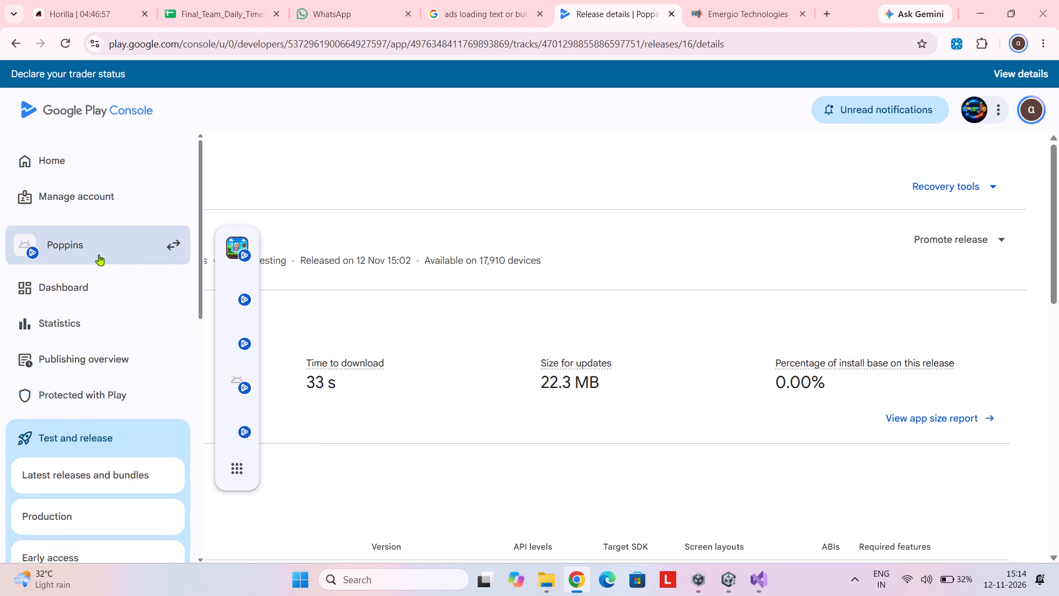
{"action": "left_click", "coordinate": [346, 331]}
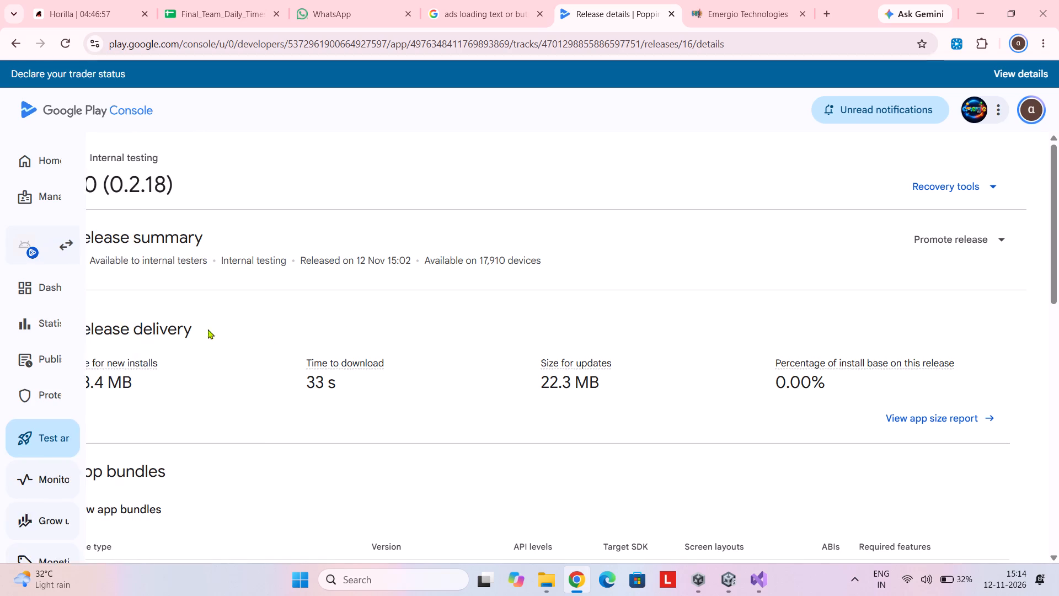
Open the Poppins dashboard and review the app setup checklist for outstanding tasks.
{"action": "left_click", "coordinate": [66, 293]}
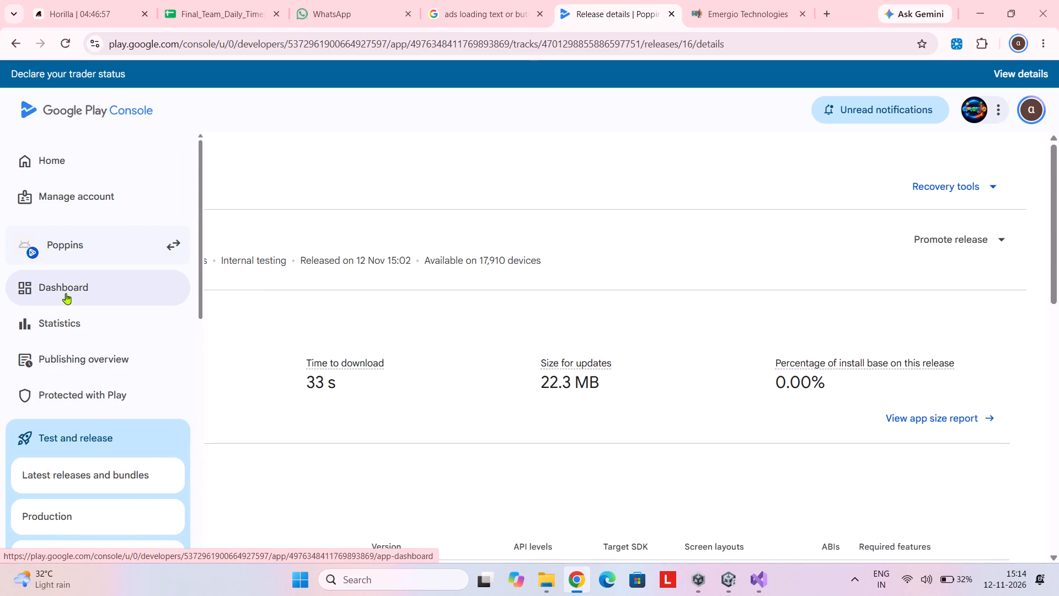
{"action": "scroll", "coordinate": [461, 407], "scroll_direction": "down", "scroll_amount": 6}
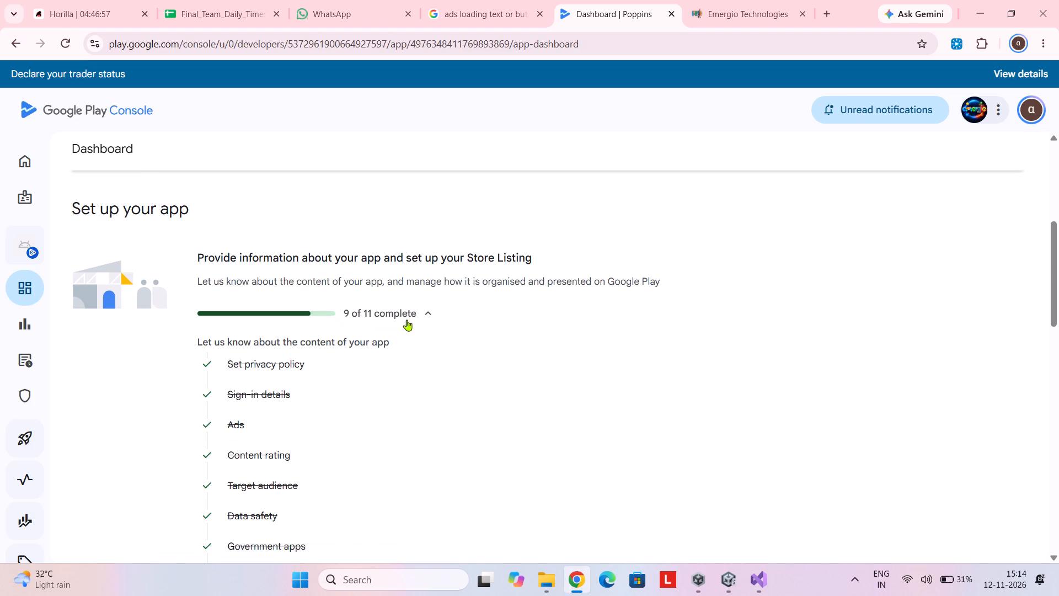
{"action": "scroll", "coordinate": [407, 320], "scroll_direction": "down", "scroll_amount": 6}
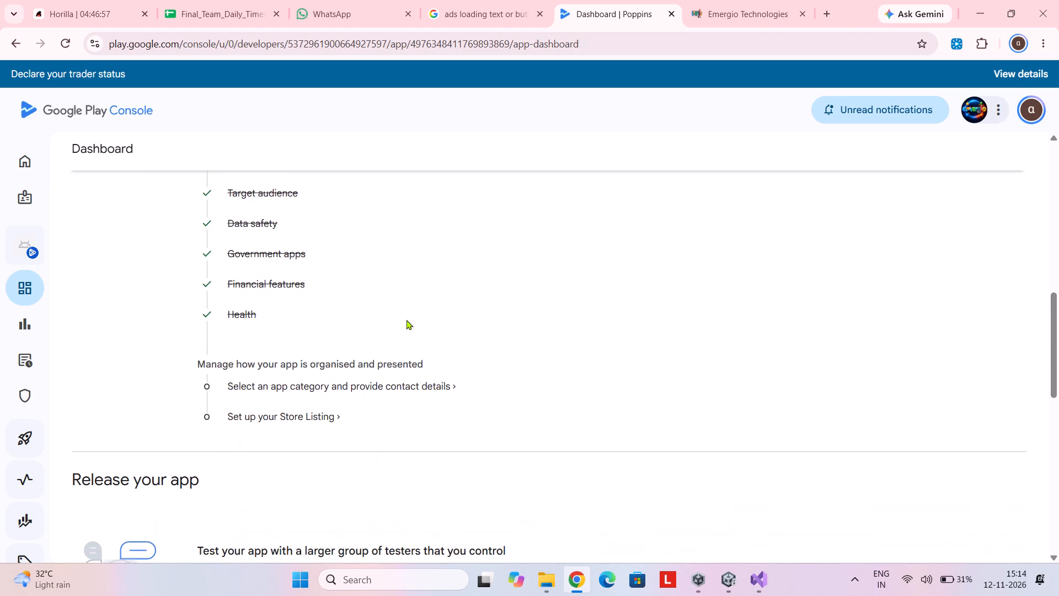
{"action": "scroll", "coordinate": [407, 320], "scroll_direction": "down", "scroll_amount": 1}
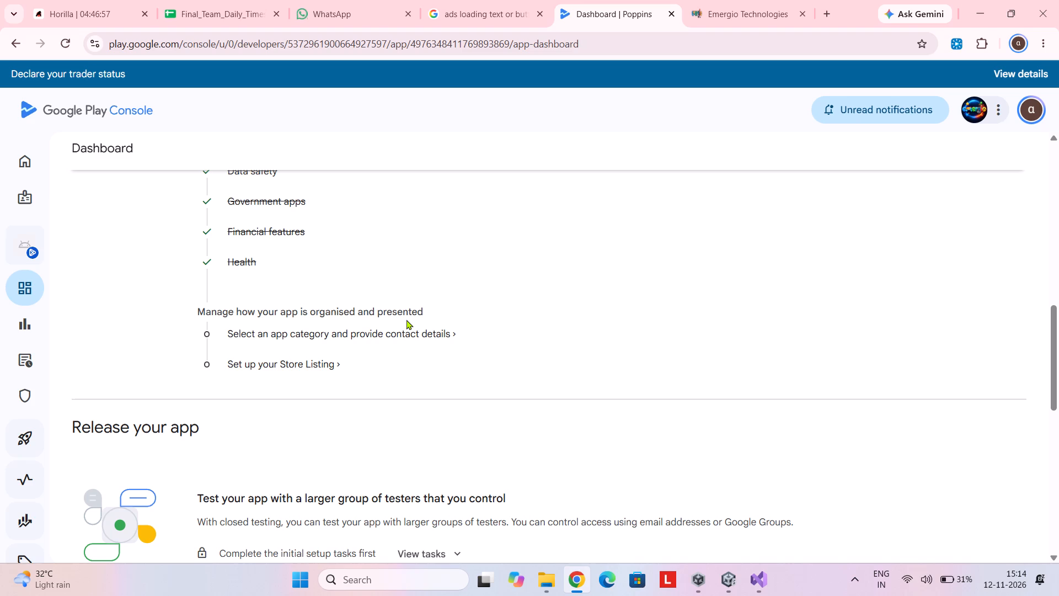
{"action": "scroll", "coordinate": [407, 320], "scroll_direction": "up", "scroll_amount": 1}
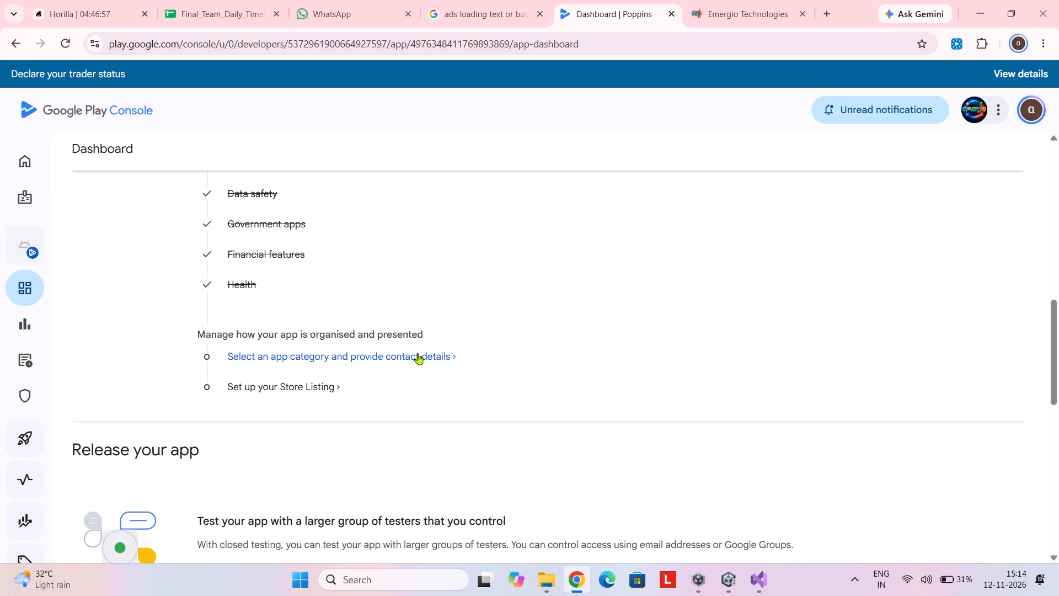
Open the app category and contact details task and examine the app category, Store Listing contact details and external marketing settings.
{"action": "left_click", "coordinate": [418, 353]}
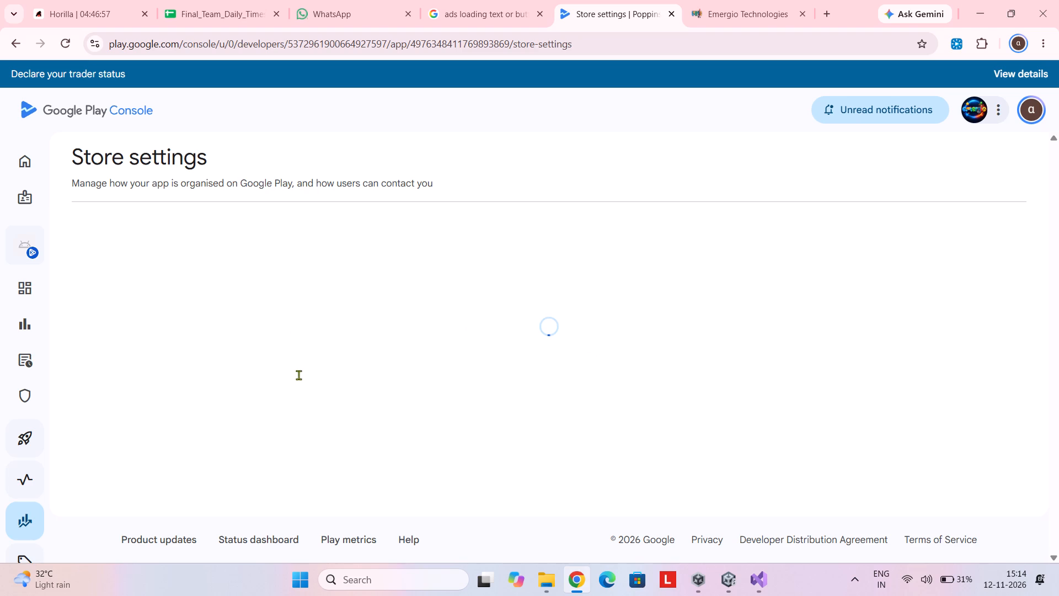
{"action": "left_click", "coordinate": [317, 367]}
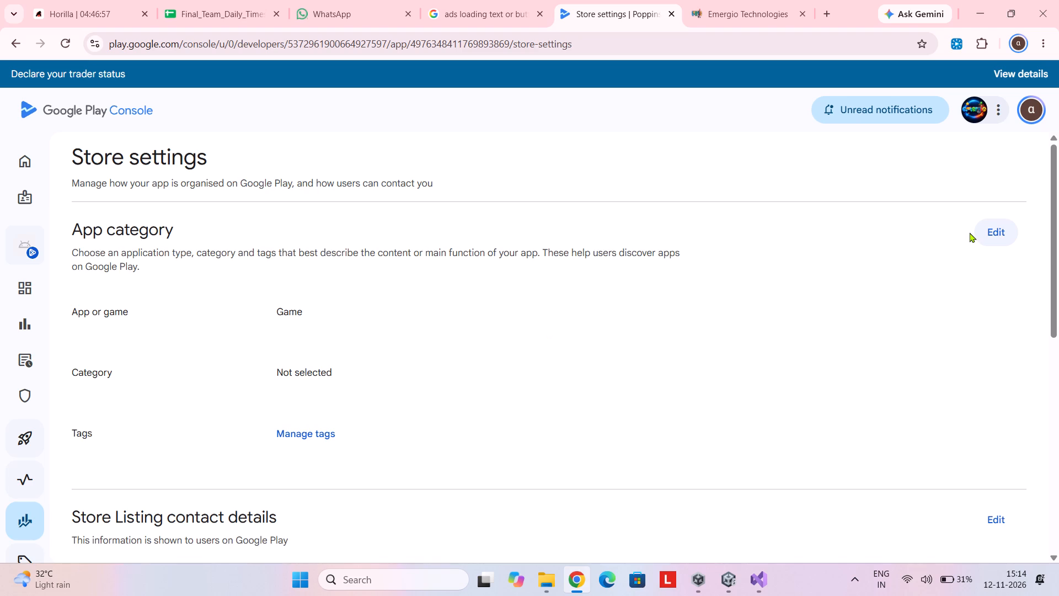
{"action": "left_click_drag", "start_coordinate": [1058, 257], "coordinate": [1057, 392]}
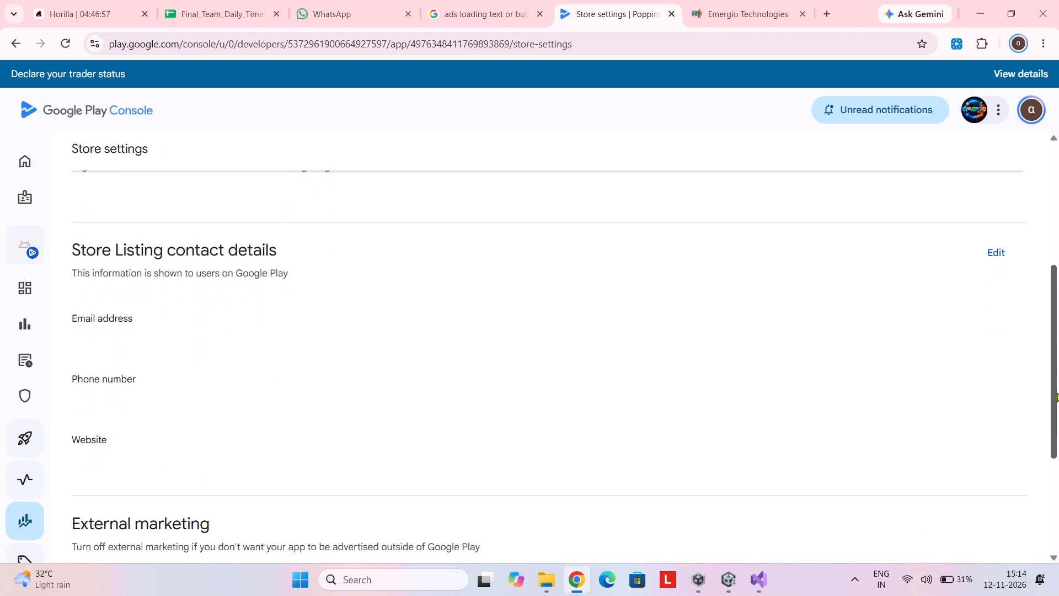
{"action": "left_click_drag", "start_coordinate": [1057, 392], "coordinate": [1050, 461]}
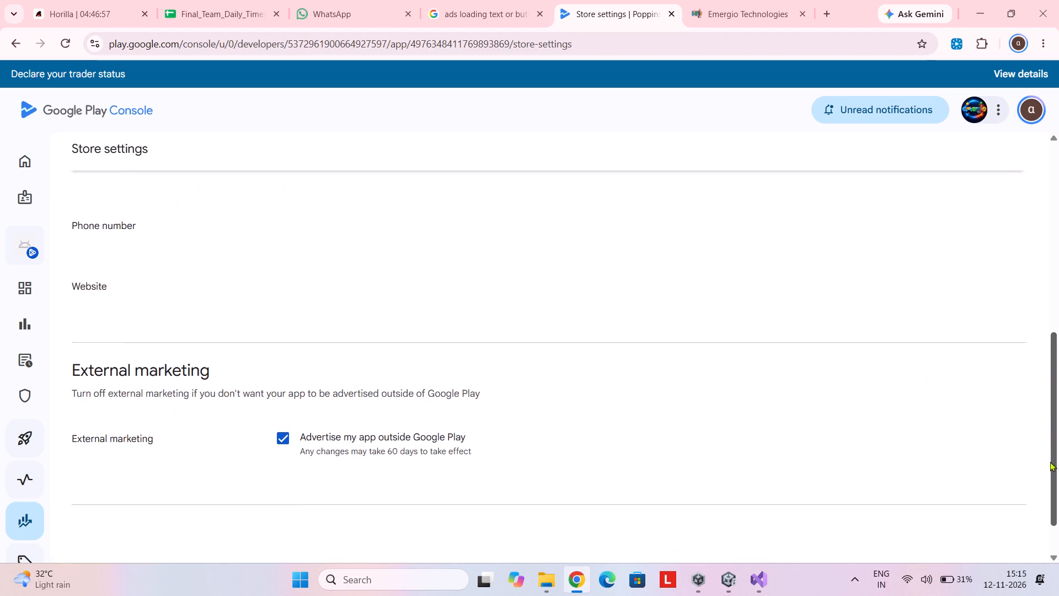
{"action": "left_click_drag", "start_coordinate": [1050, 461], "coordinate": [1050, 466]}
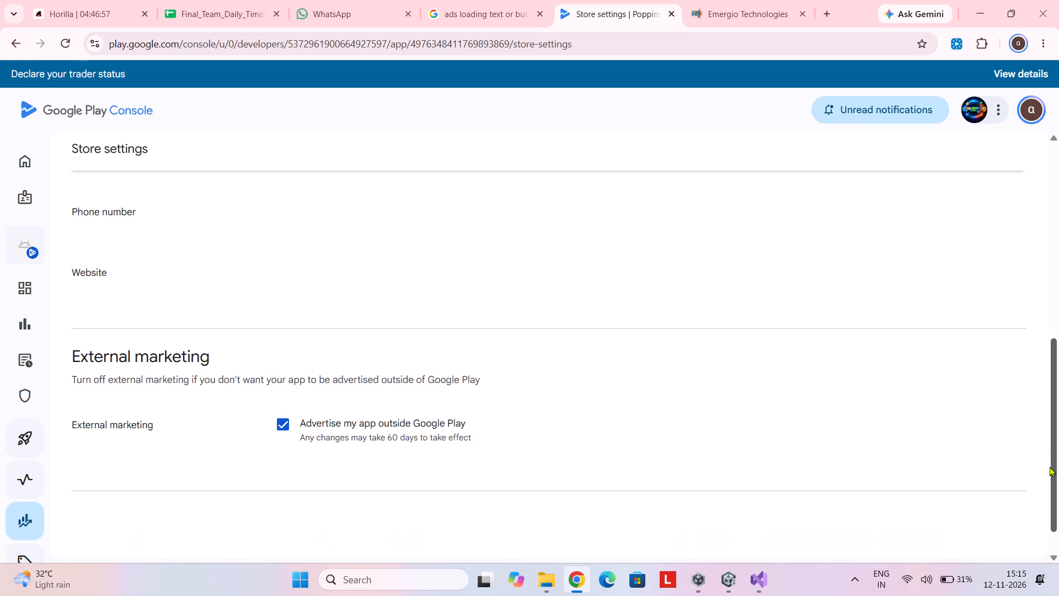
{"action": "left_click_drag", "start_coordinate": [1050, 466], "coordinate": [1050, 449]}
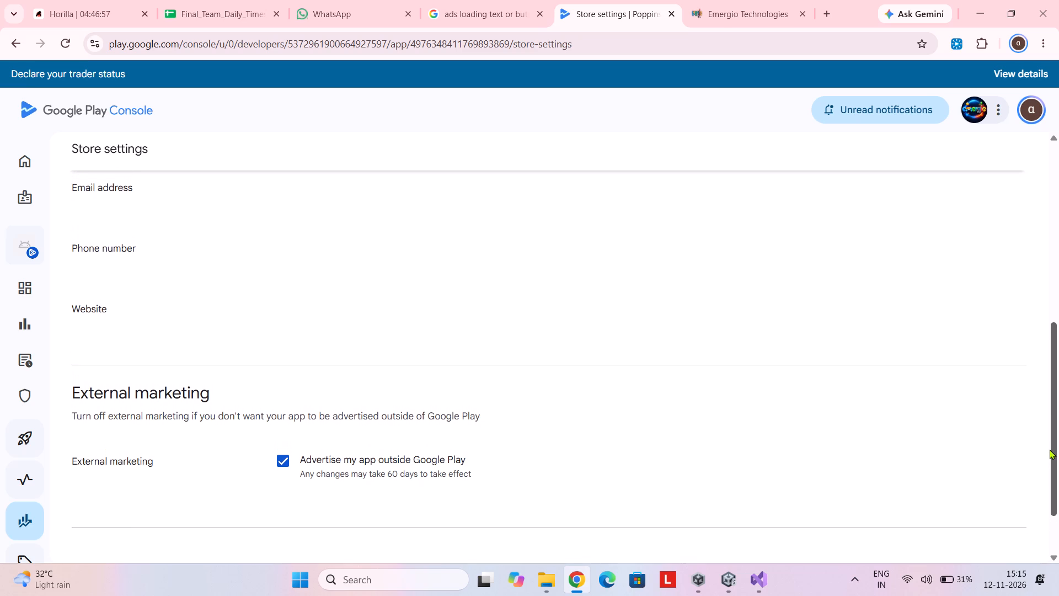
{"action": "left_click_drag", "start_coordinate": [1050, 449], "coordinate": [1050, 448]}
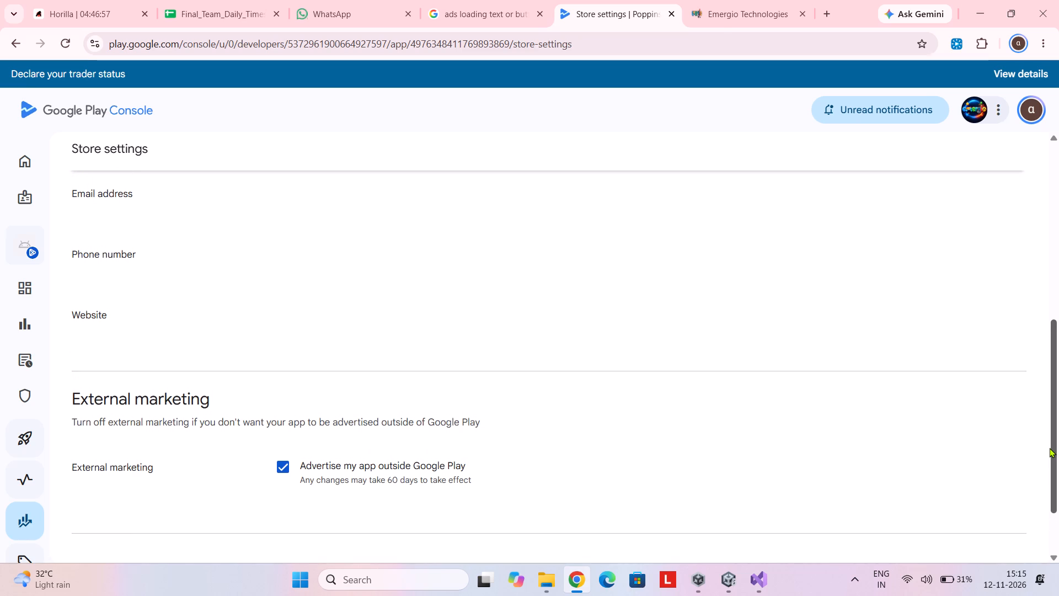
{"action": "left_click_drag", "start_coordinate": [1050, 448], "coordinate": [1050, 446]}
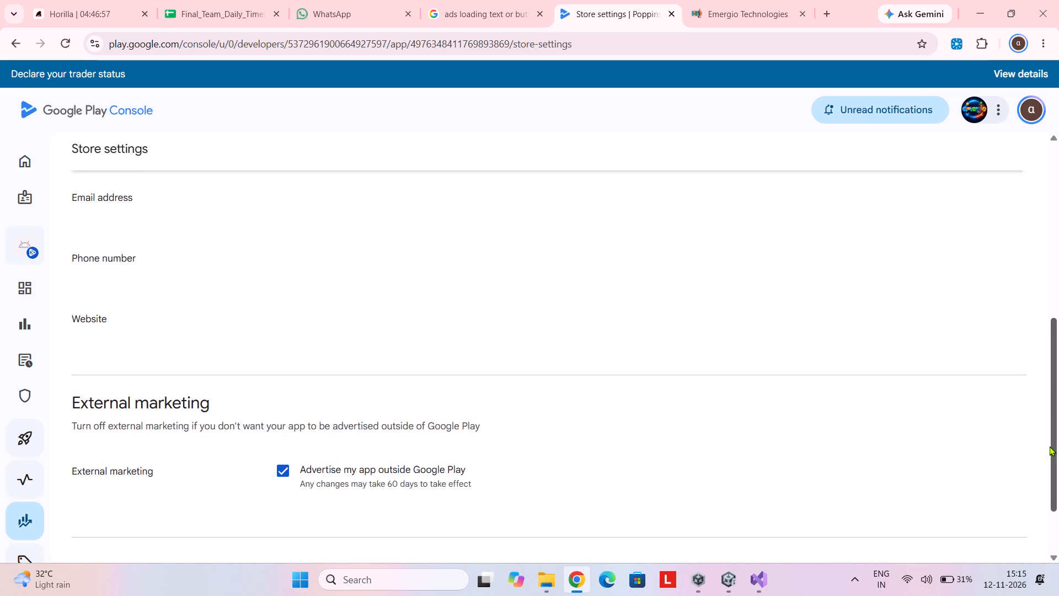
{"action": "left_click_drag", "start_coordinate": [1050, 446], "coordinate": [1058, 197]}
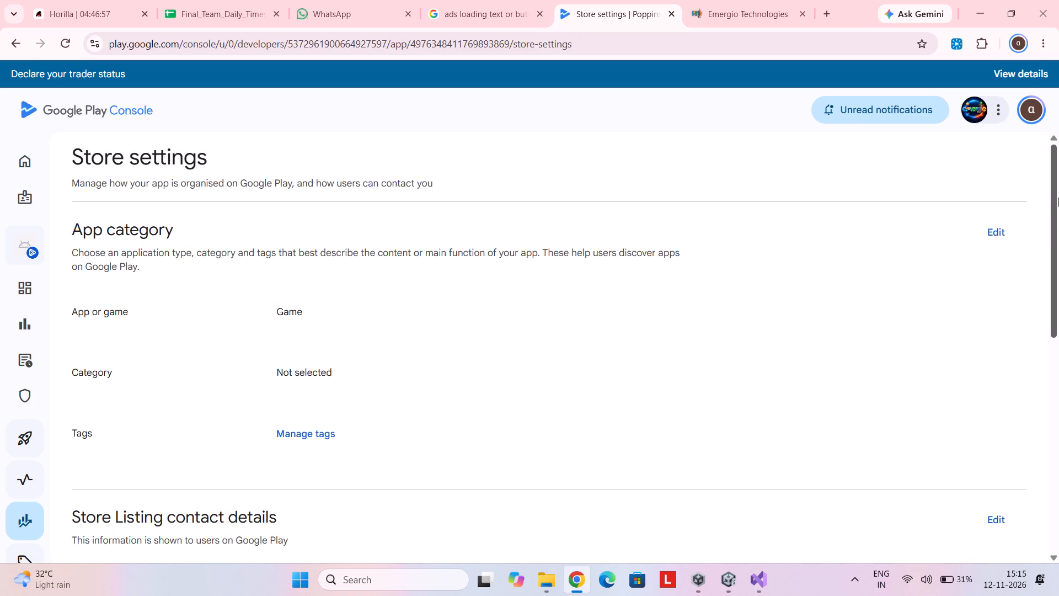
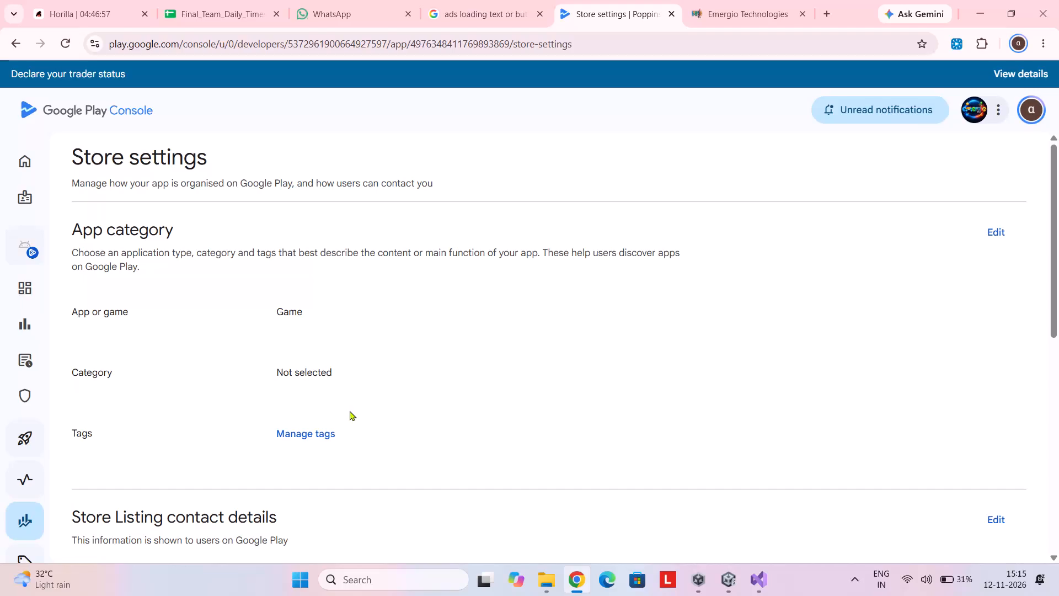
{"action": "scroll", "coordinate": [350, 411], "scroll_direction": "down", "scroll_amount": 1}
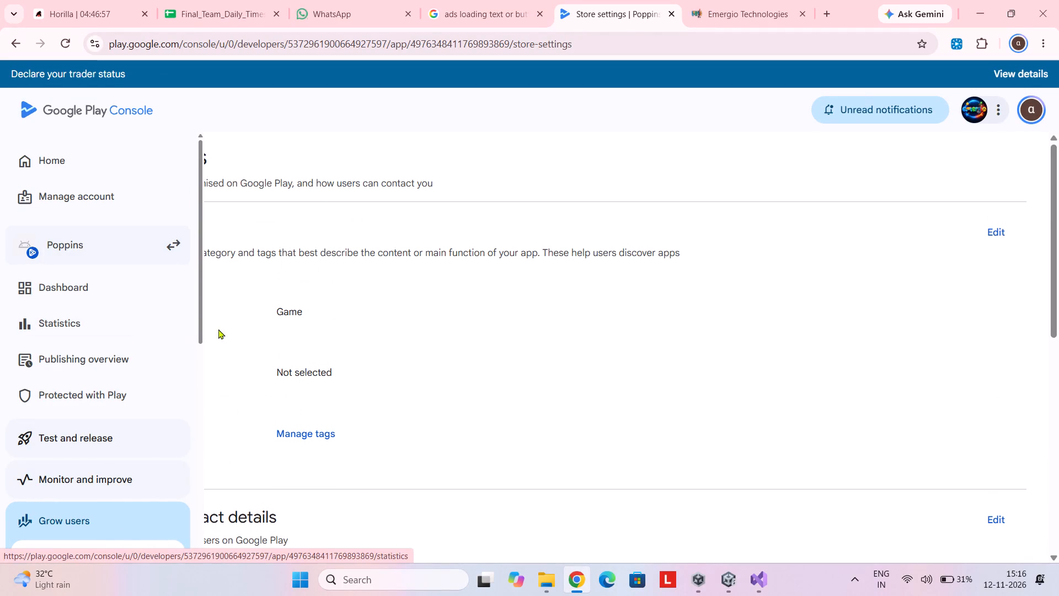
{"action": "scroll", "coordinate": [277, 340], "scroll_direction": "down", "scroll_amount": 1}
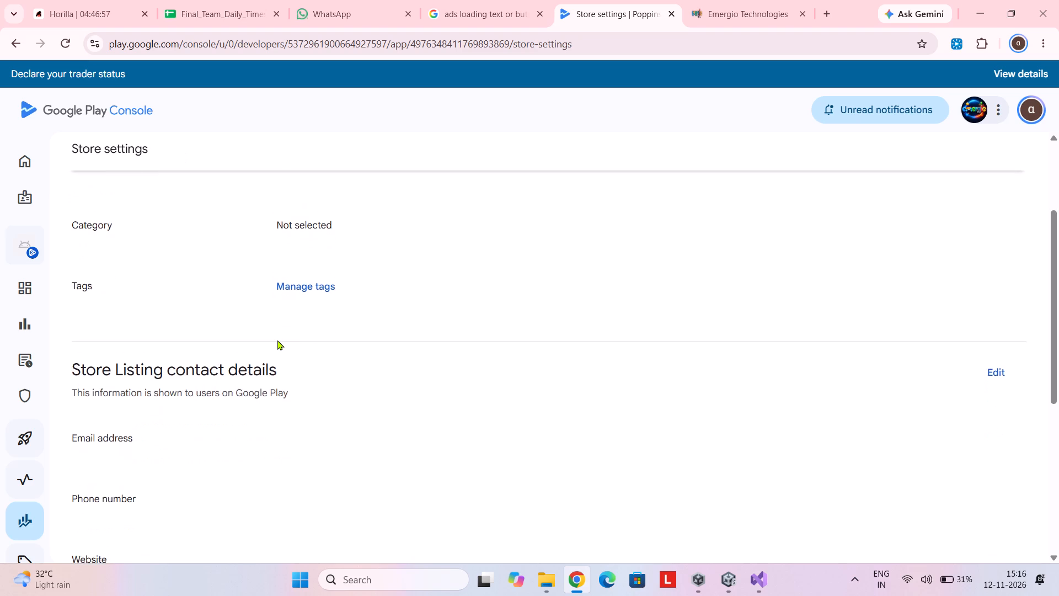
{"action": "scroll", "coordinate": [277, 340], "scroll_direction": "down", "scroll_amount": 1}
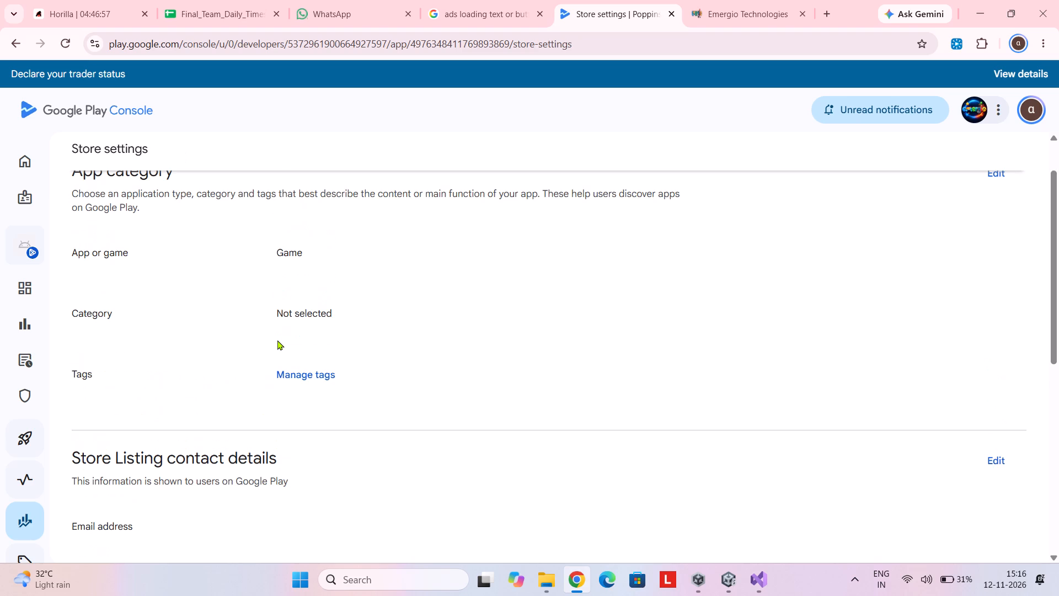
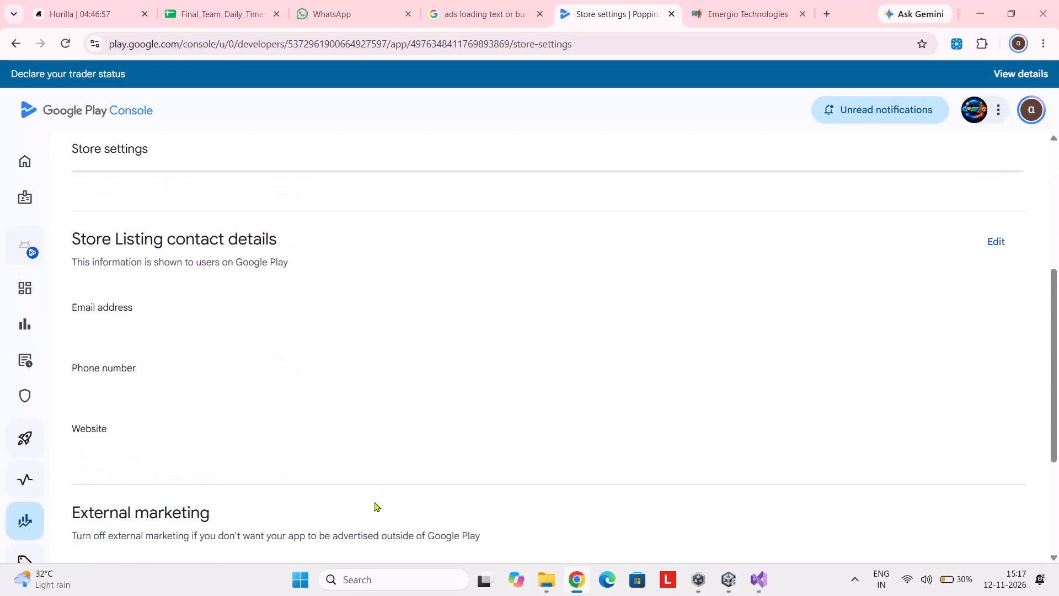
Set the game's app category to Casual and save it without going to the Publishing overview.
{"action": "scroll", "coordinate": [315, 414], "scroll_direction": "down", "scroll_amount": 1}
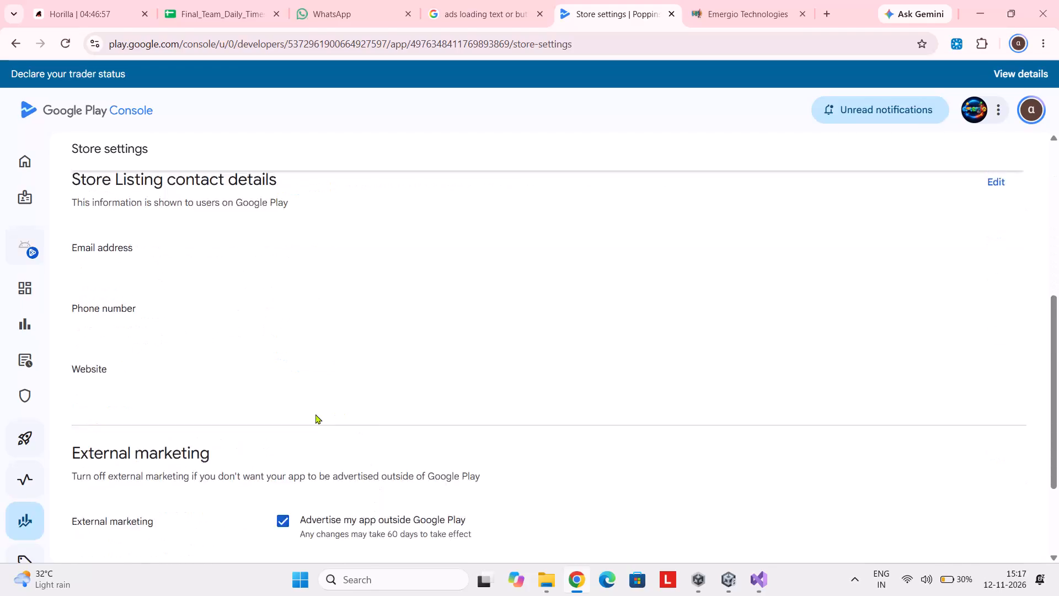
{"action": "scroll", "coordinate": [315, 414], "scroll_direction": "down", "scroll_amount": 2}
{"action": "scroll", "coordinate": [315, 414], "scroll_direction": "up", "scroll_amount": 6}
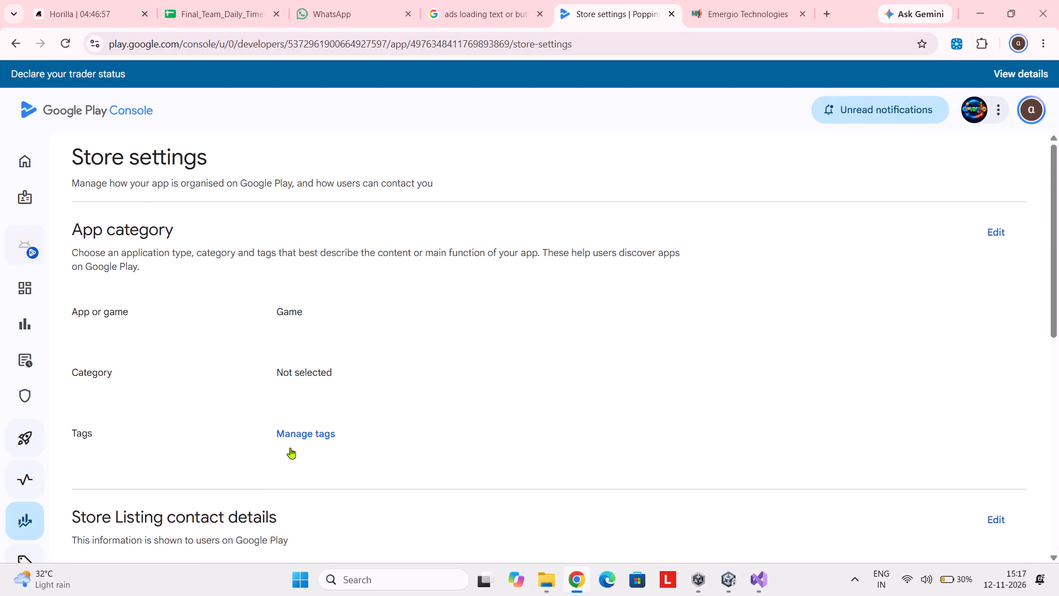
{"action": "left_click", "coordinate": [1002, 233]}
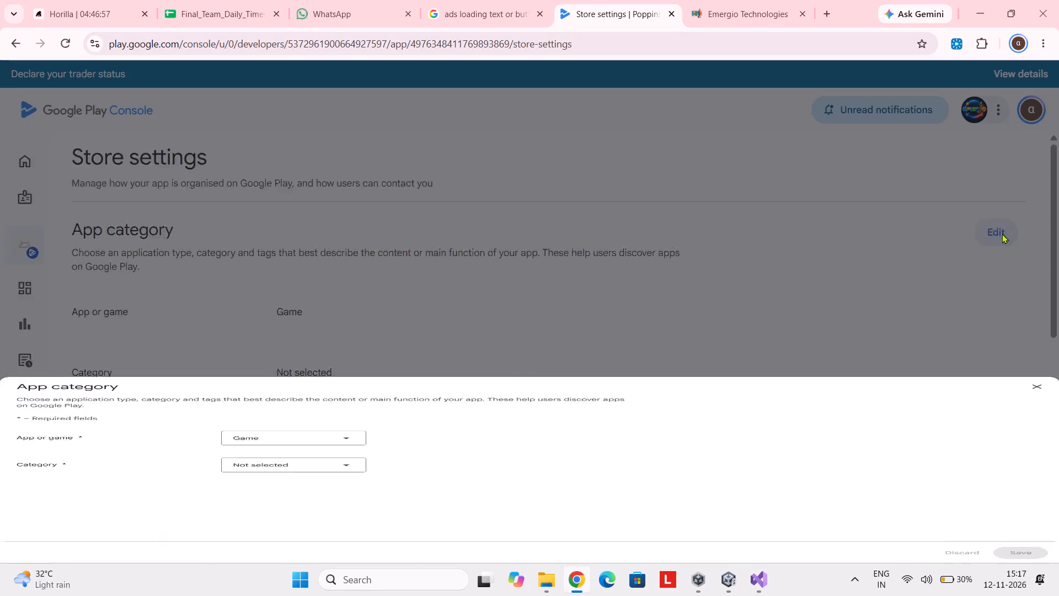
{"action": "left_click", "coordinate": [324, 332]}
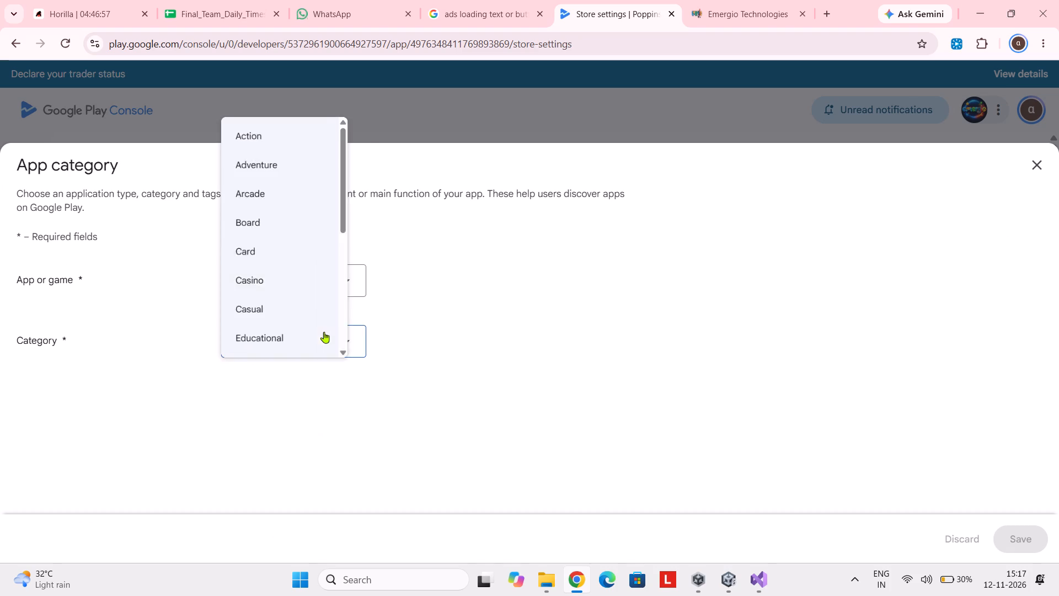
{"action": "scroll", "coordinate": [282, 274], "scroll_direction": "down", "scroll_amount": 1}
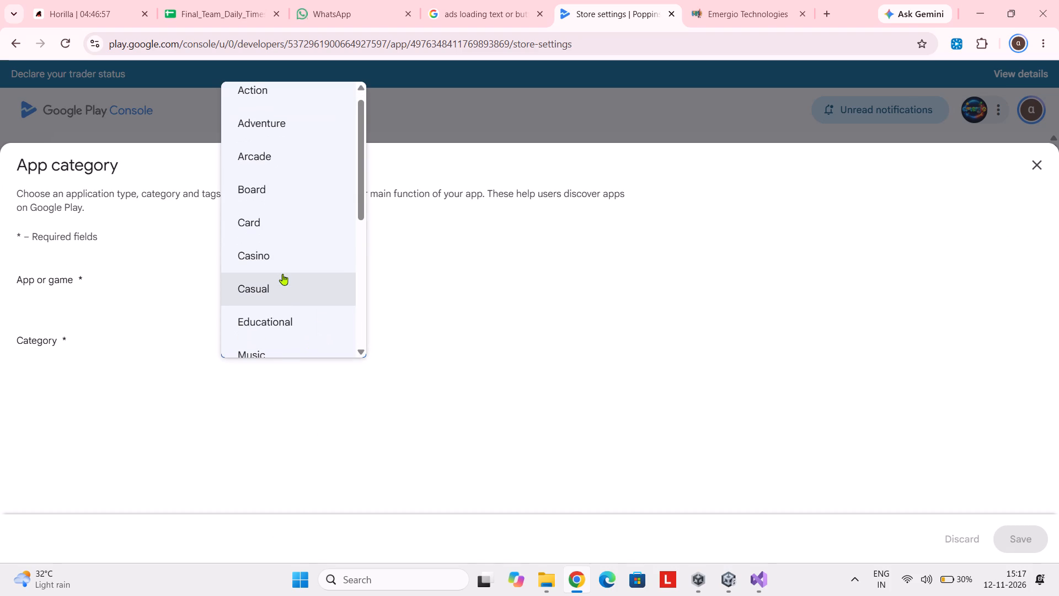
{"action": "scroll", "coordinate": [282, 274], "scroll_direction": "down", "scroll_amount": 1}
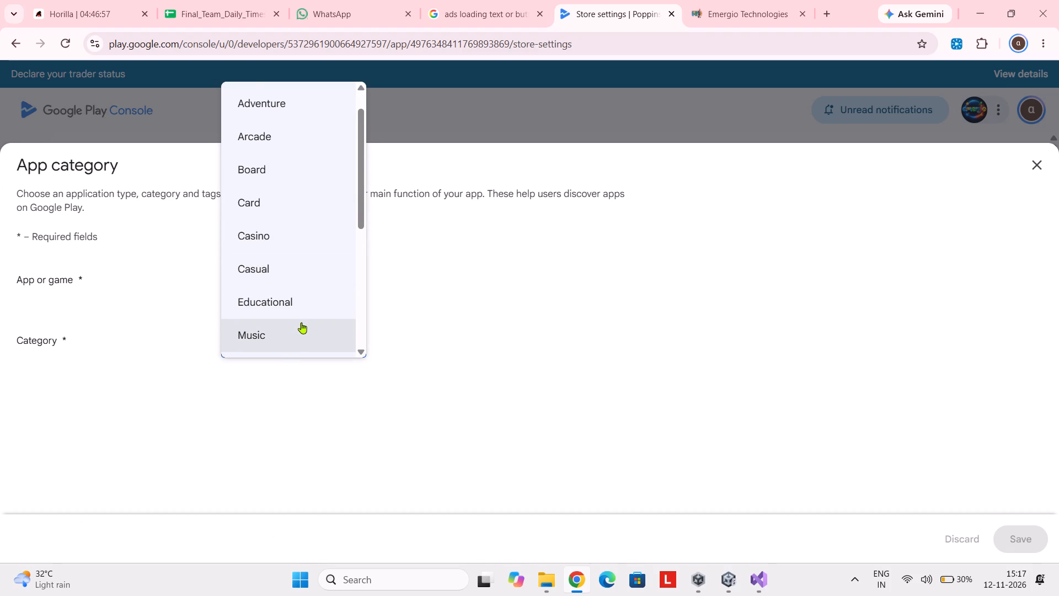
{"action": "scroll", "coordinate": [301, 322], "scroll_direction": "up", "scroll_amount": 2}
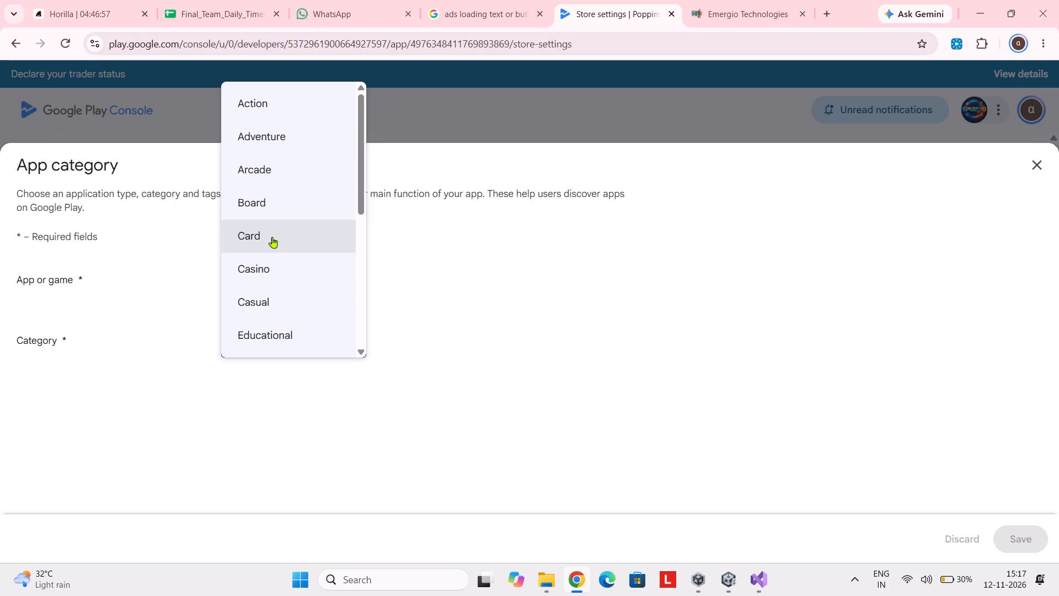
{"action": "scroll", "coordinate": [301, 307], "scroll_direction": "down", "scroll_amount": 1}
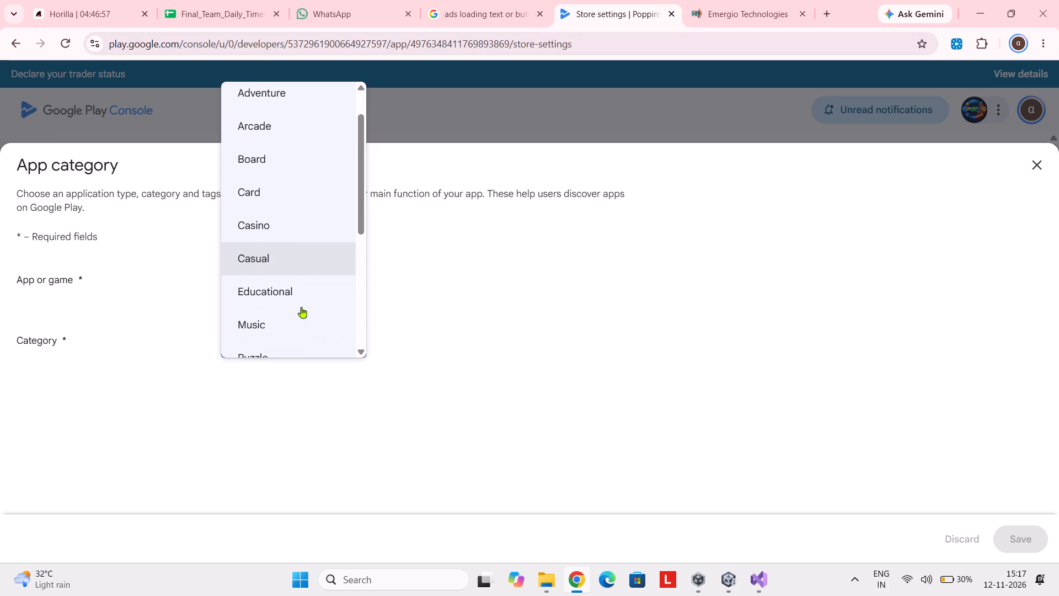
{"action": "scroll", "coordinate": [301, 307], "scroll_direction": "down", "scroll_amount": 2}
{"action": "left_click", "coordinate": [276, 243]}
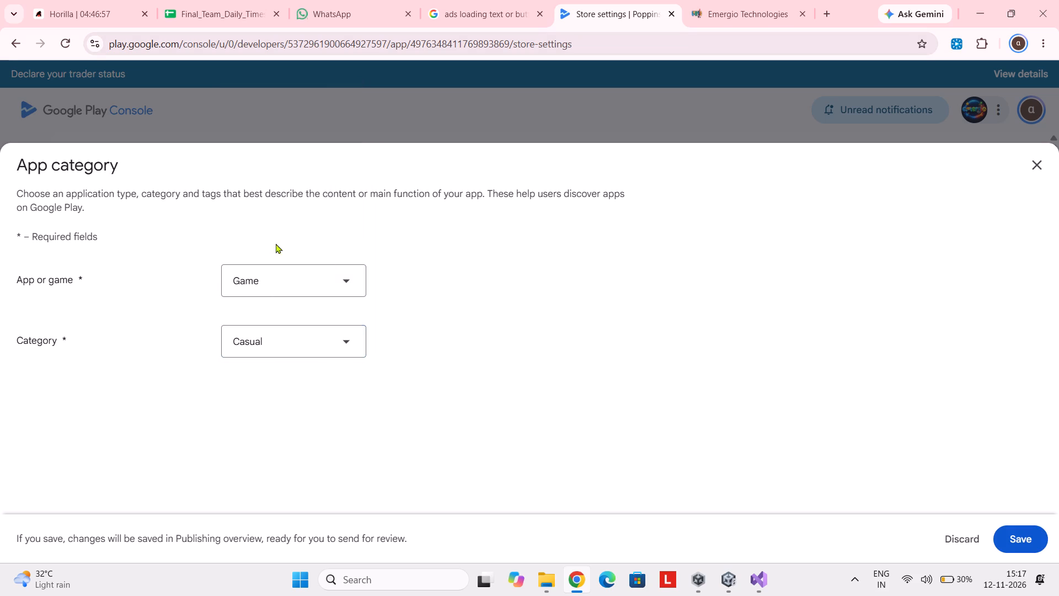
{"action": "left_click", "coordinate": [1015, 537]}
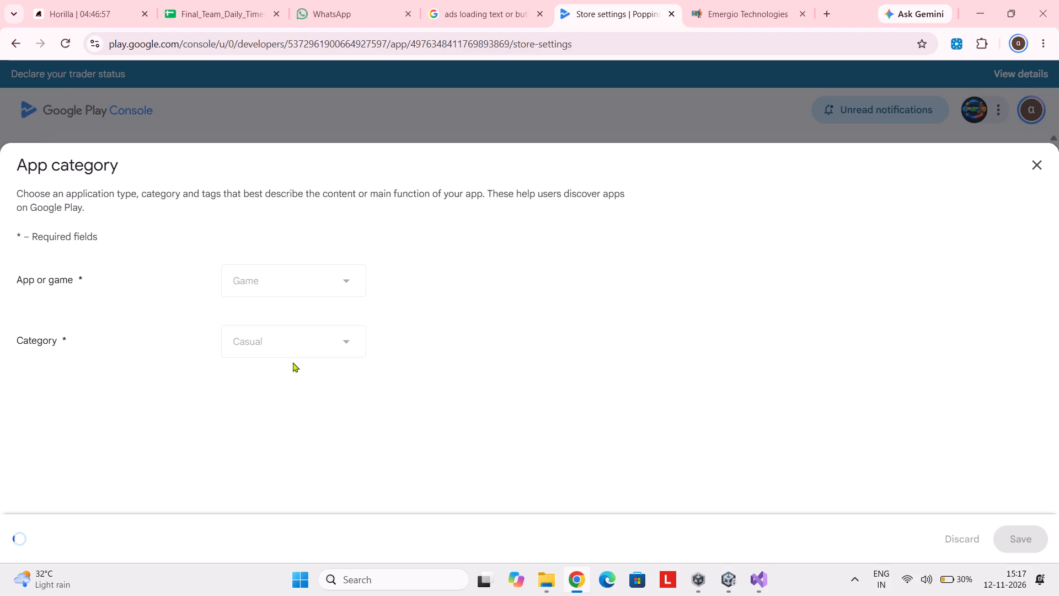
{"action": "left_click", "coordinate": [522, 354]}
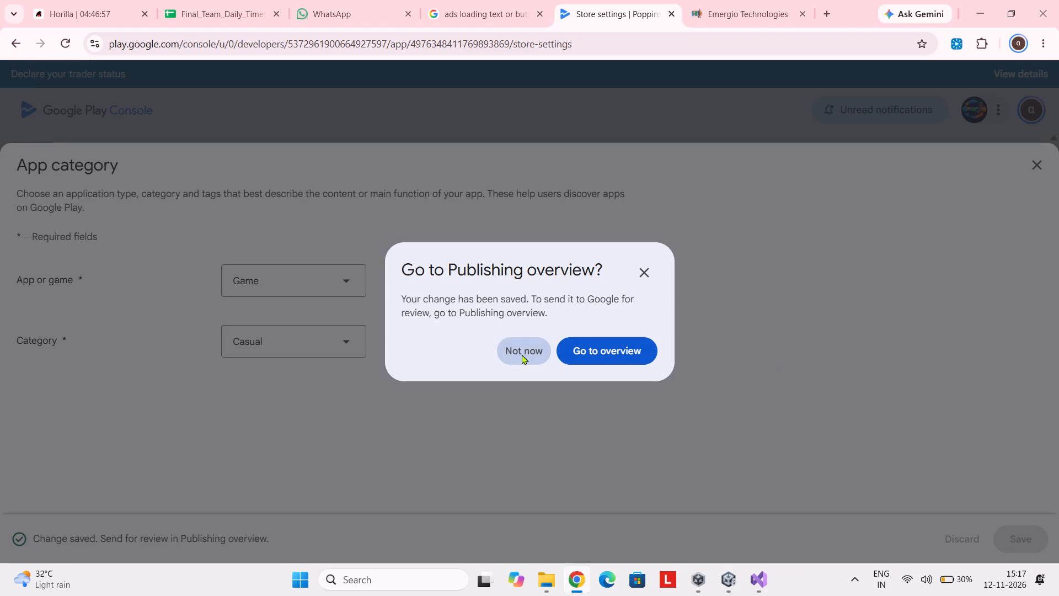
{"action": "scroll", "coordinate": [784, 434], "scroll_direction": "down", "scroll_amount": 2}
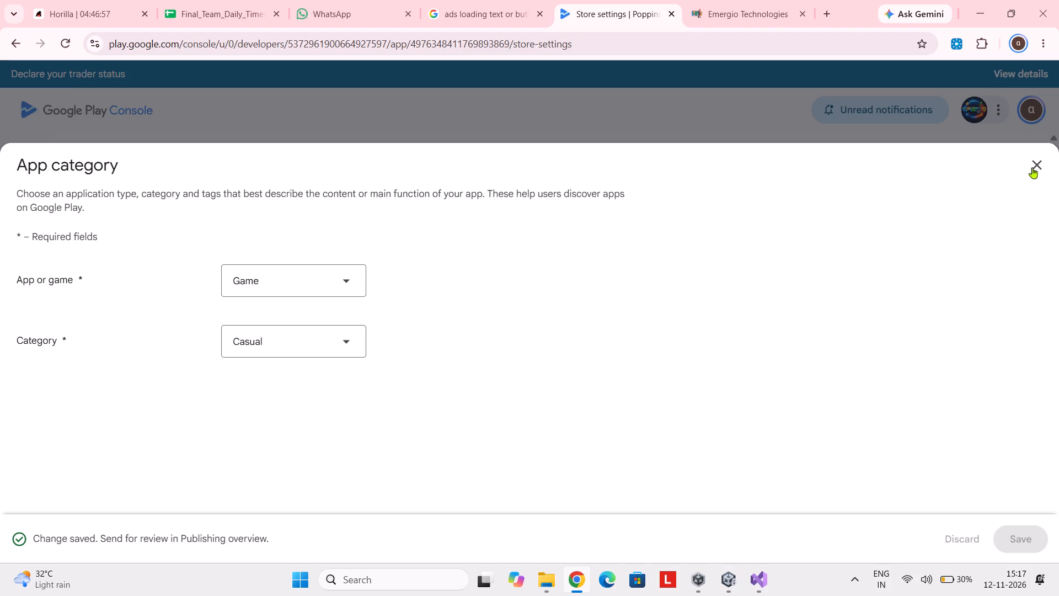
{"action": "left_click", "coordinate": [1035, 167]}
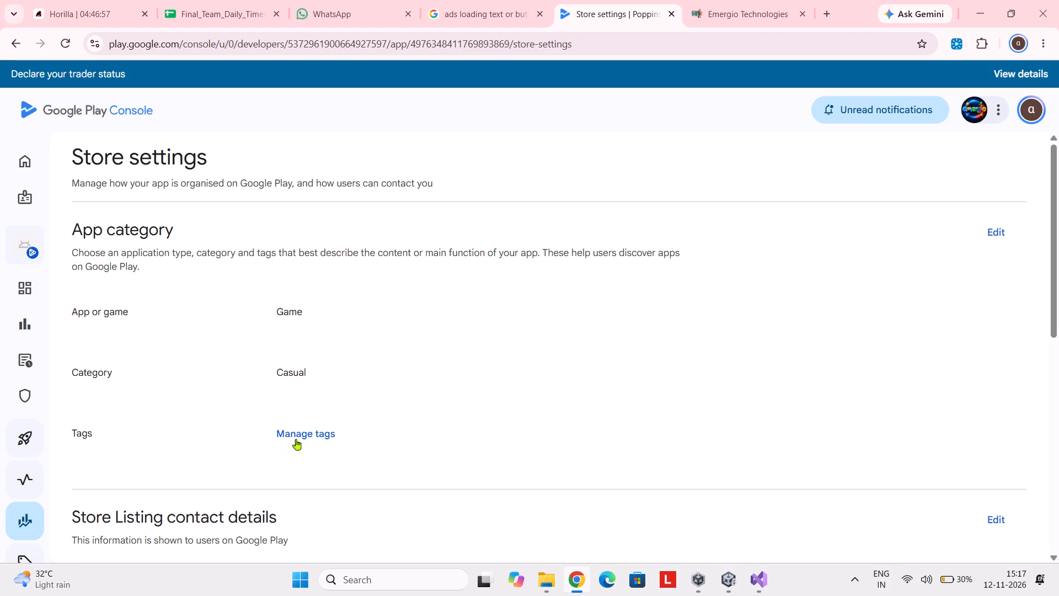
Open the app's tag management and select the Board tag.
{"action": "left_click", "coordinate": [295, 439]}
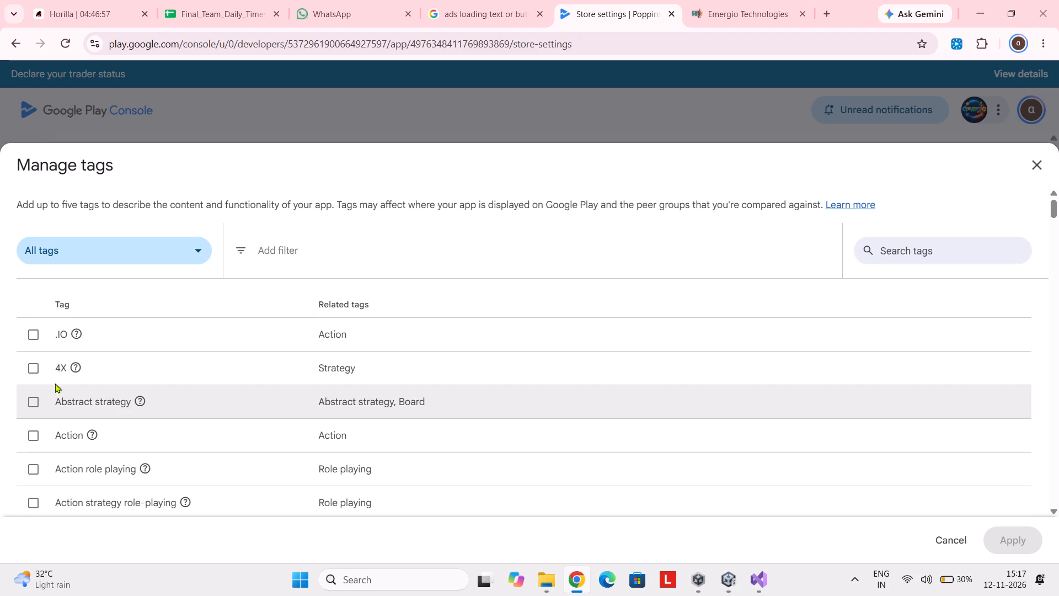
{"action": "scroll", "coordinate": [157, 457], "scroll_direction": "down", "scroll_amount": 2}
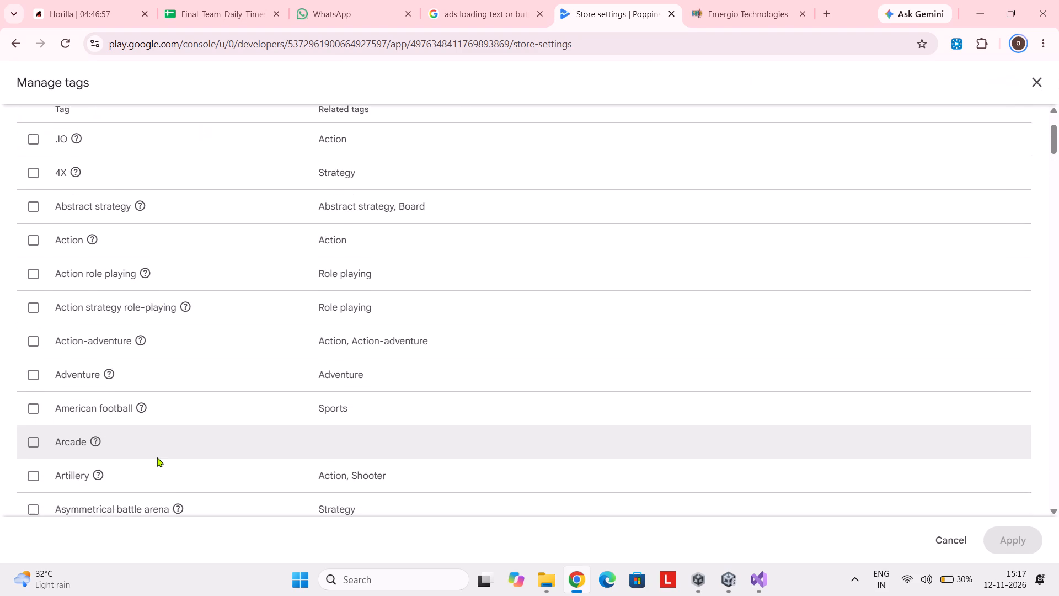
{"action": "scroll", "coordinate": [157, 457], "scroll_direction": "down", "scroll_amount": 1}
{"action": "scroll", "coordinate": [105, 443], "scroll_direction": "down", "scroll_amount": 2}
{"action": "scroll", "coordinate": [148, 417], "scroll_direction": "down", "scroll_amount": 1}
{"action": "scroll", "coordinate": [138, 476], "scroll_direction": "down", "scroll_amount": 1}
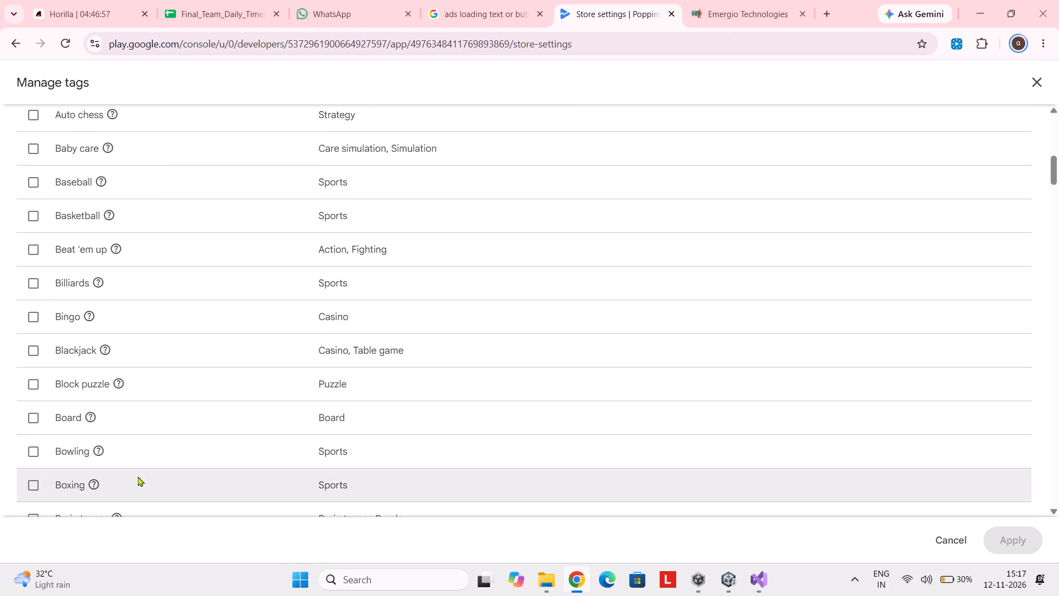
{"action": "scroll", "coordinate": [138, 476], "scroll_direction": "down", "scroll_amount": 2}
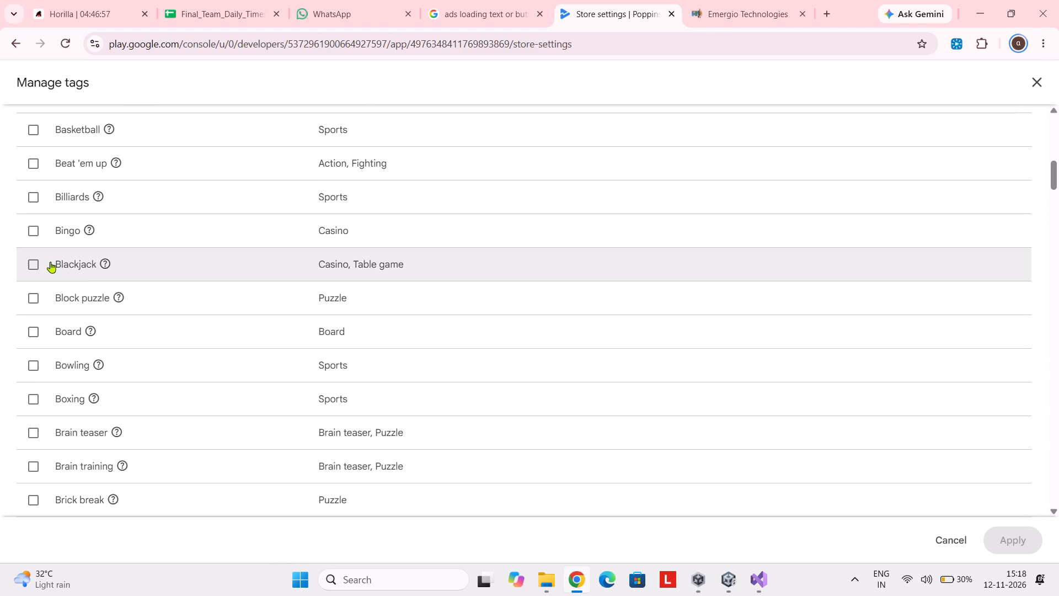
{"action": "scroll", "coordinate": [147, 410], "scroll_direction": "down", "scroll_amount": 1}
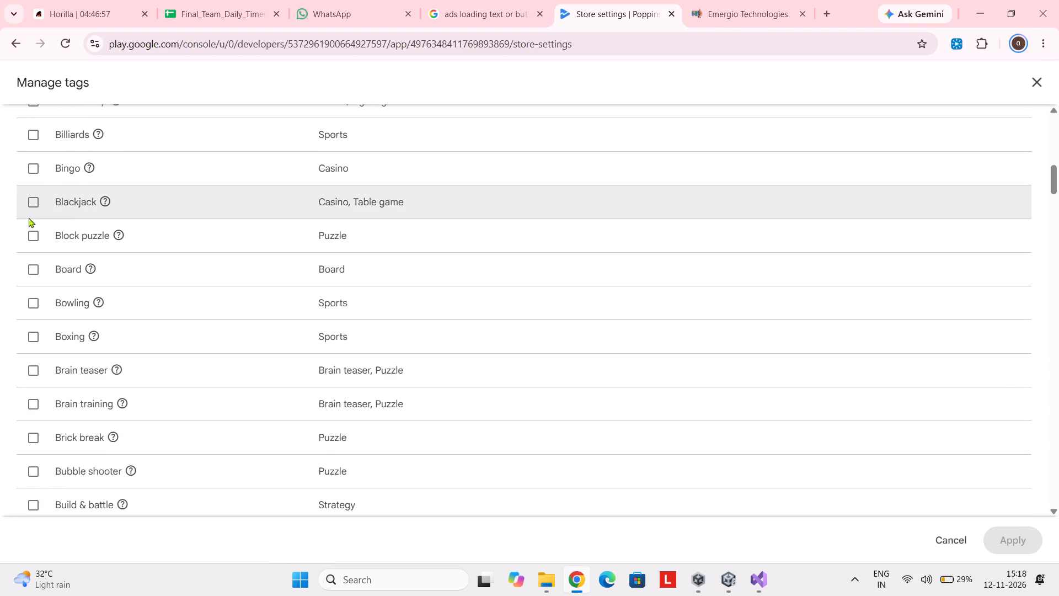
{"action": "left_click", "coordinate": [34, 270]}
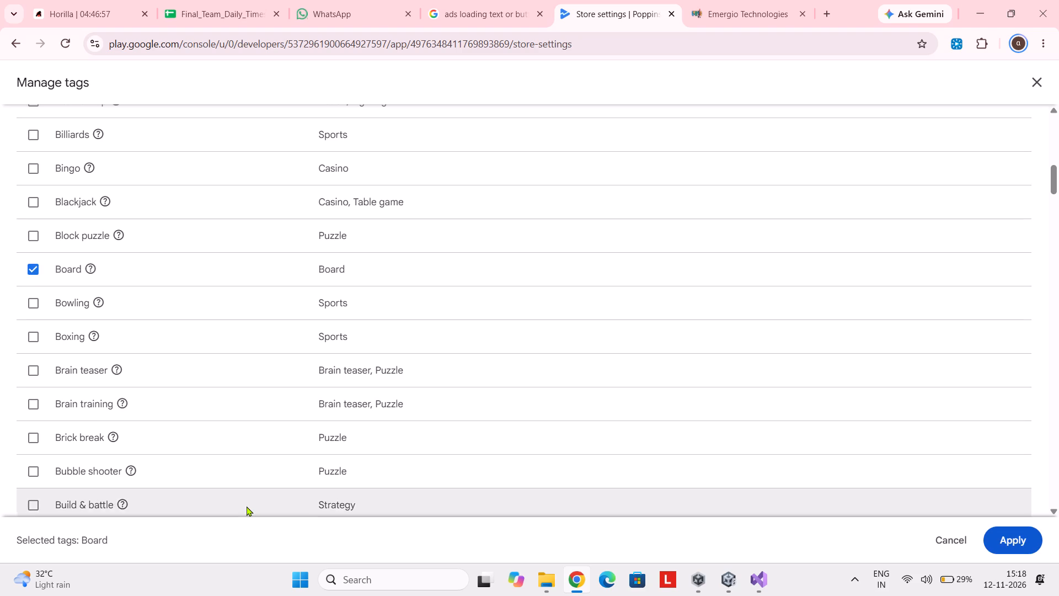
Add the Party games tag to the selection and apply the tags to the app.
{"action": "scroll", "coordinate": [247, 506], "scroll_direction": "down", "scroll_amount": 12}
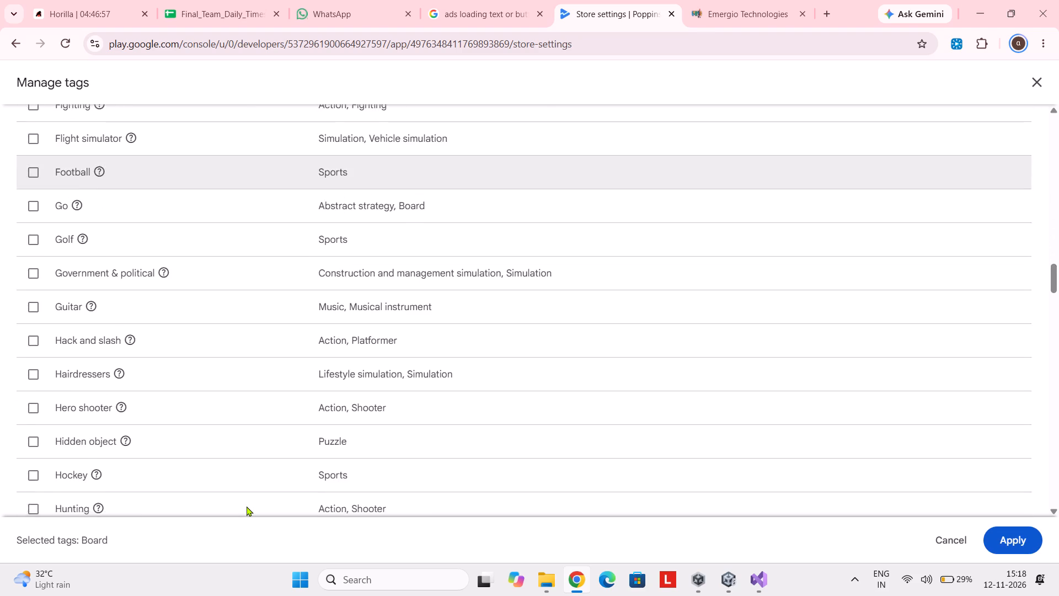
{"action": "scroll", "coordinate": [247, 506], "scroll_direction": "down", "scroll_amount": 12}
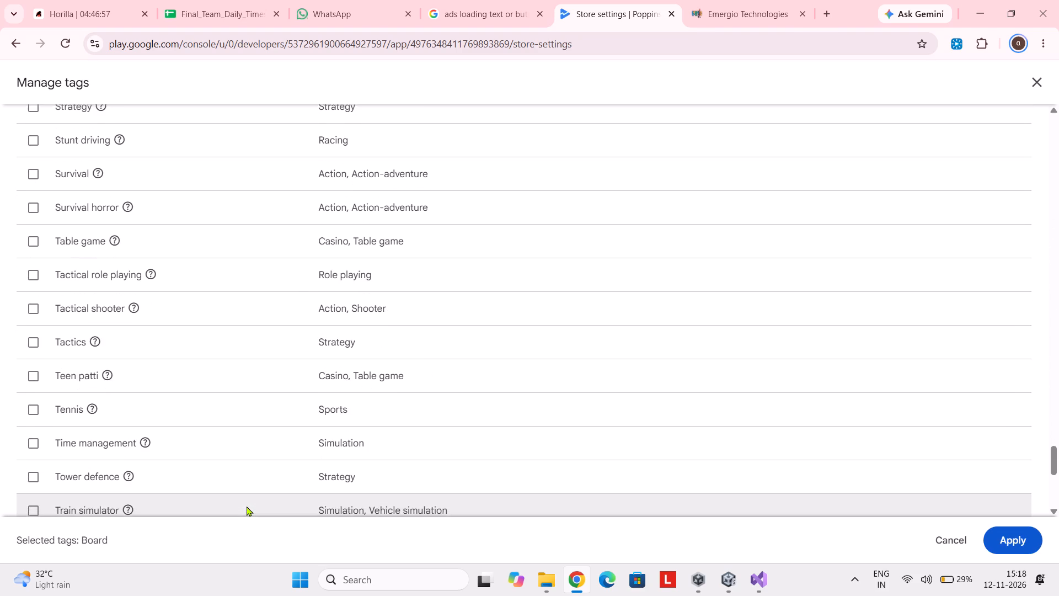
{"action": "scroll", "coordinate": [192, 498], "scroll_direction": "down", "scroll_amount": 1}
{"action": "scroll", "coordinate": [264, 389], "scroll_direction": "down", "scroll_amount": 1}
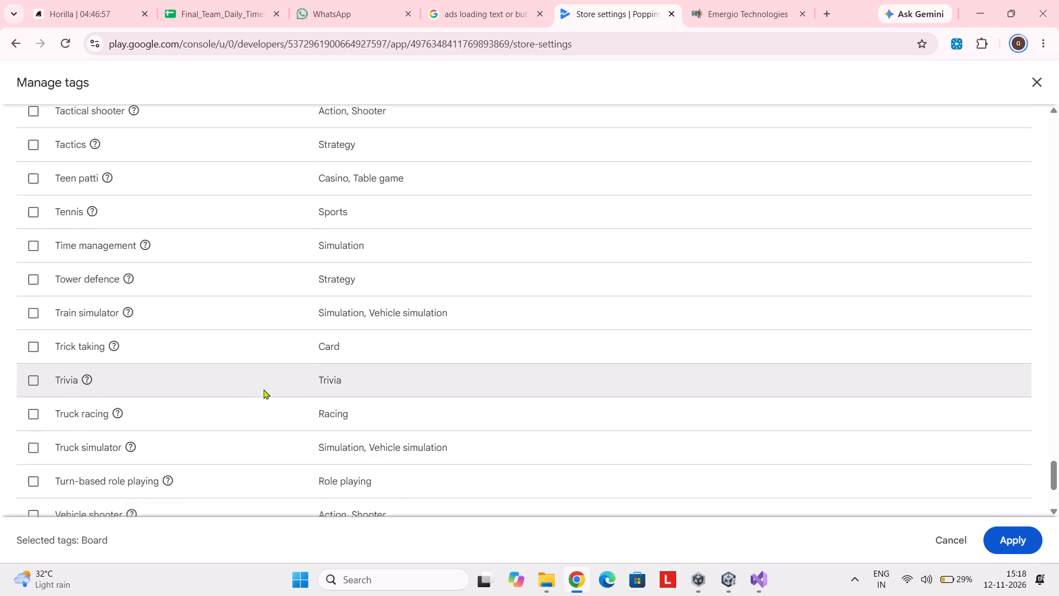
{"action": "scroll", "coordinate": [264, 389], "scroll_direction": "down", "scroll_amount": 5}
{"action": "scroll", "coordinate": [264, 389], "scroll_direction": "up", "scroll_amount": 2}
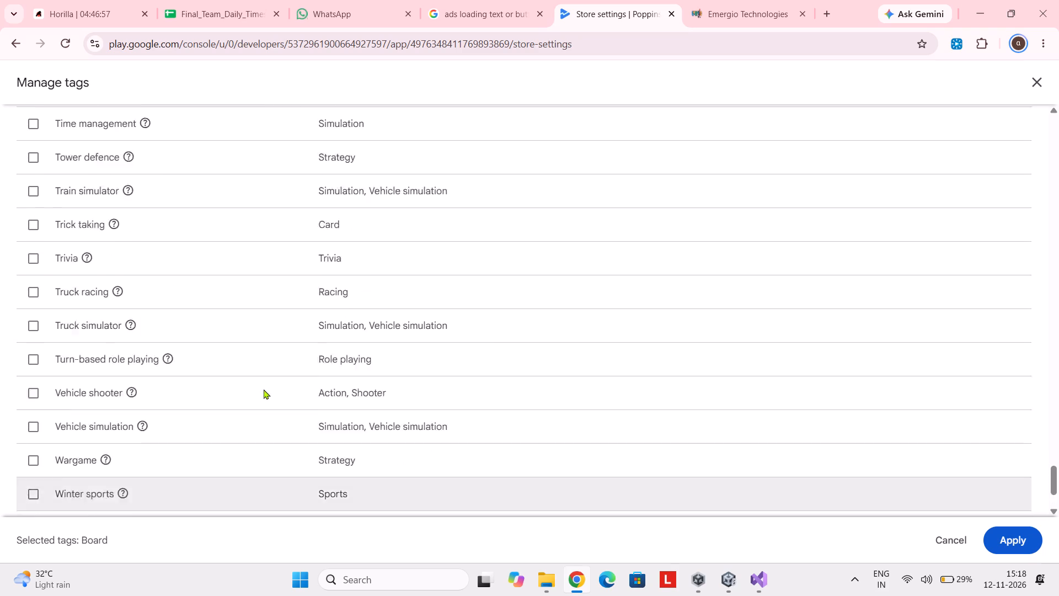
{"action": "scroll", "coordinate": [264, 389], "scroll_direction": "up", "scroll_amount": 8}
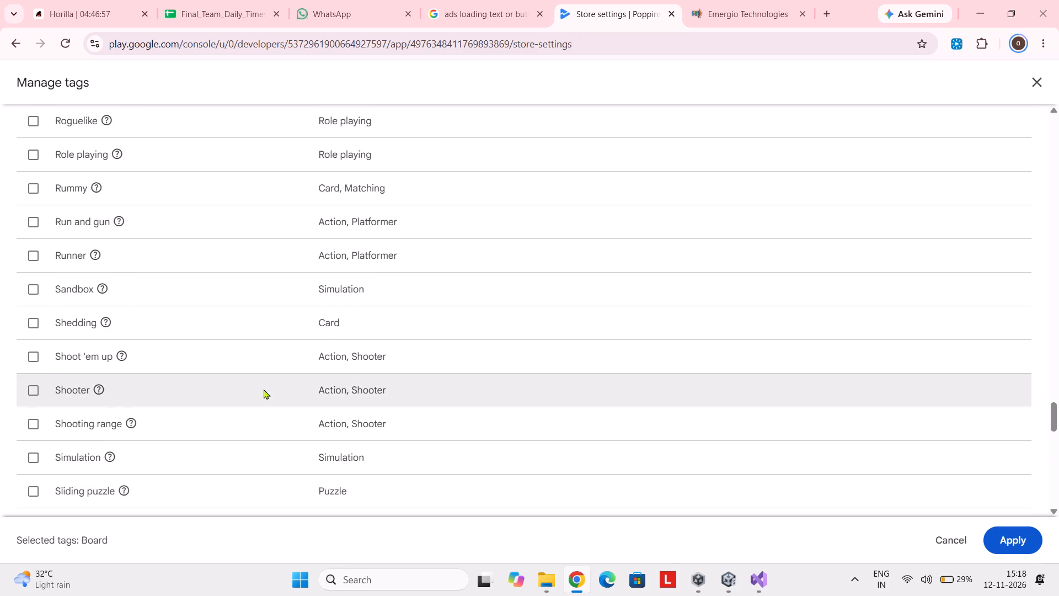
{"action": "scroll", "coordinate": [264, 389], "scroll_direction": "up", "scroll_amount": 5}
{"action": "scroll", "coordinate": [795, 416], "scroll_direction": "up", "scroll_amount": 1}
{"action": "left_click", "coordinate": [25, 431]}
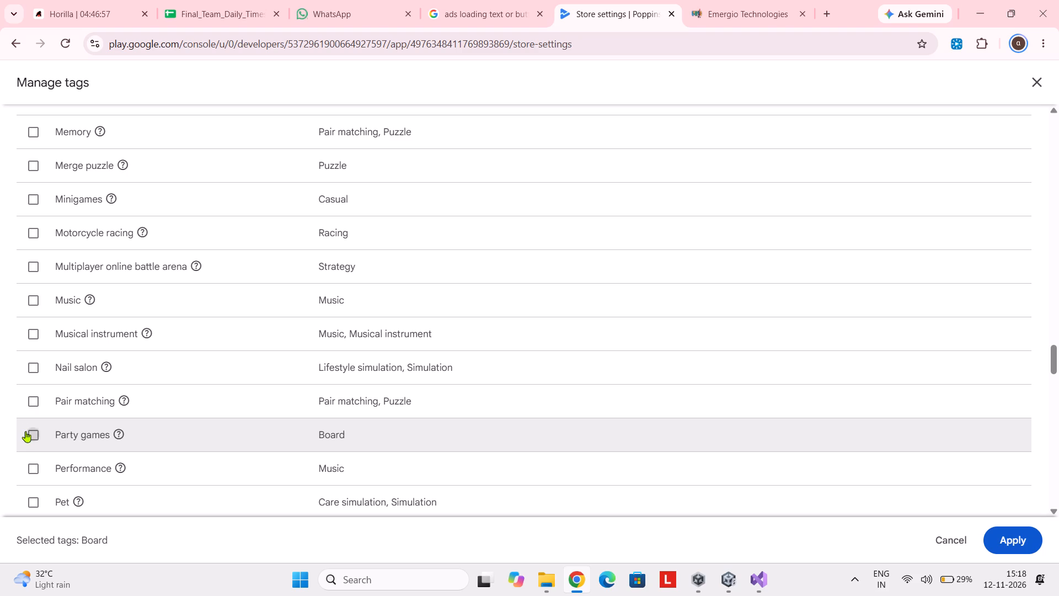
{"action": "scroll", "coordinate": [496, 332], "scroll_direction": "up", "scroll_amount": 1}
{"action": "scroll", "coordinate": [211, 442], "scroll_direction": "up", "scroll_amount": 3}
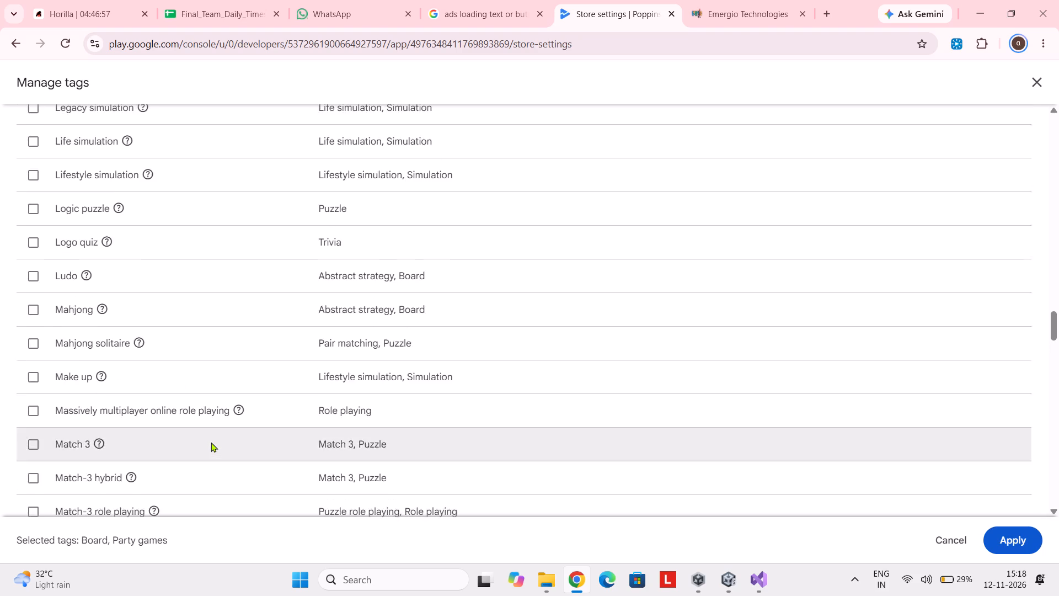
{"action": "scroll", "coordinate": [211, 442], "scroll_direction": "up", "scroll_amount": 2}
{"action": "scroll", "coordinate": [505, 369], "scroll_direction": "up", "scroll_amount": 6}
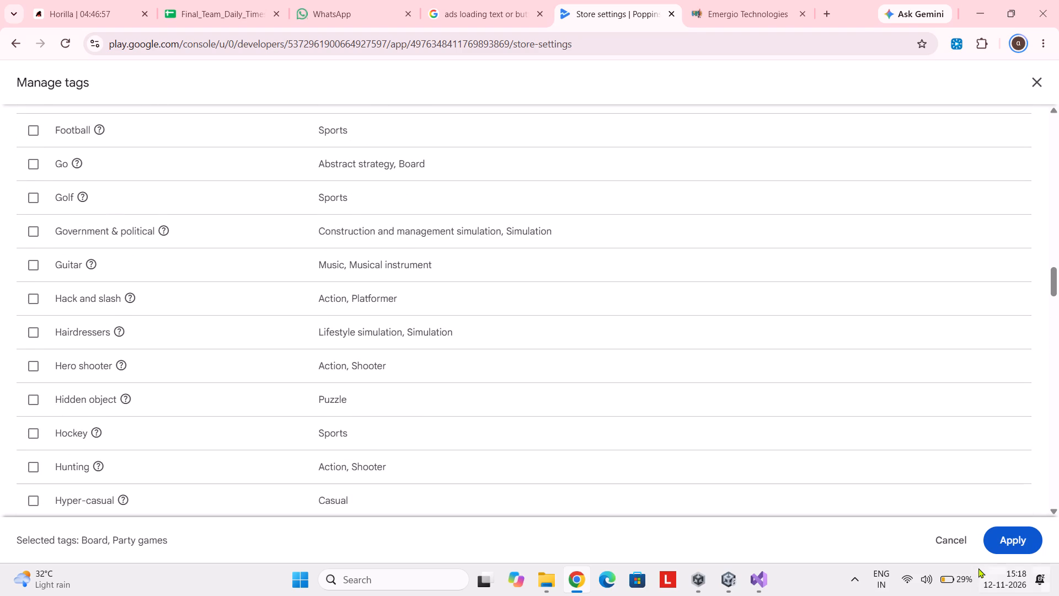
{"action": "left_click", "coordinate": [1028, 534]}
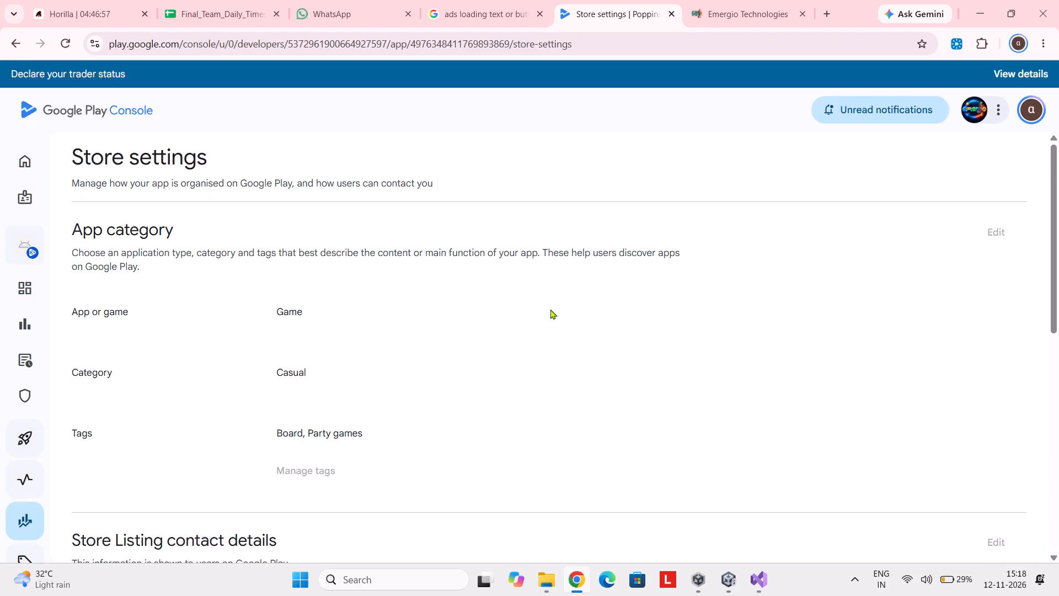
Examine the Store Listing contact details and External marketing sections of the store settings.
{"action": "scroll", "coordinate": [227, 492], "scroll_direction": "down", "scroll_amount": 4}
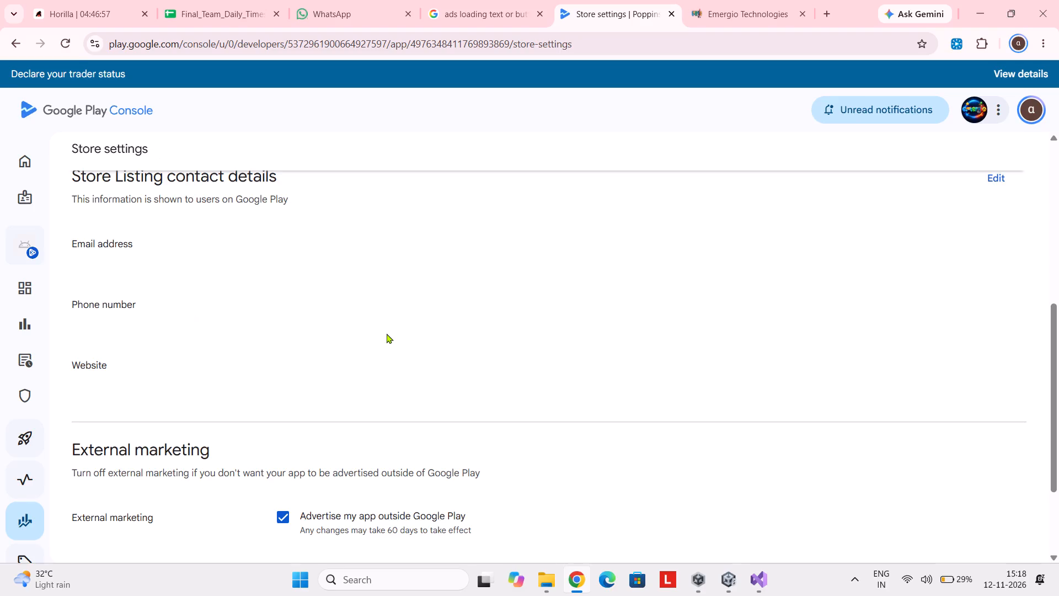
Open the Store Listing contact details for editing.
{"action": "scroll", "coordinate": [387, 333], "scroll_direction": "up", "scroll_amount": 1}
{"action": "left_click", "coordinate": [1002, 225]}
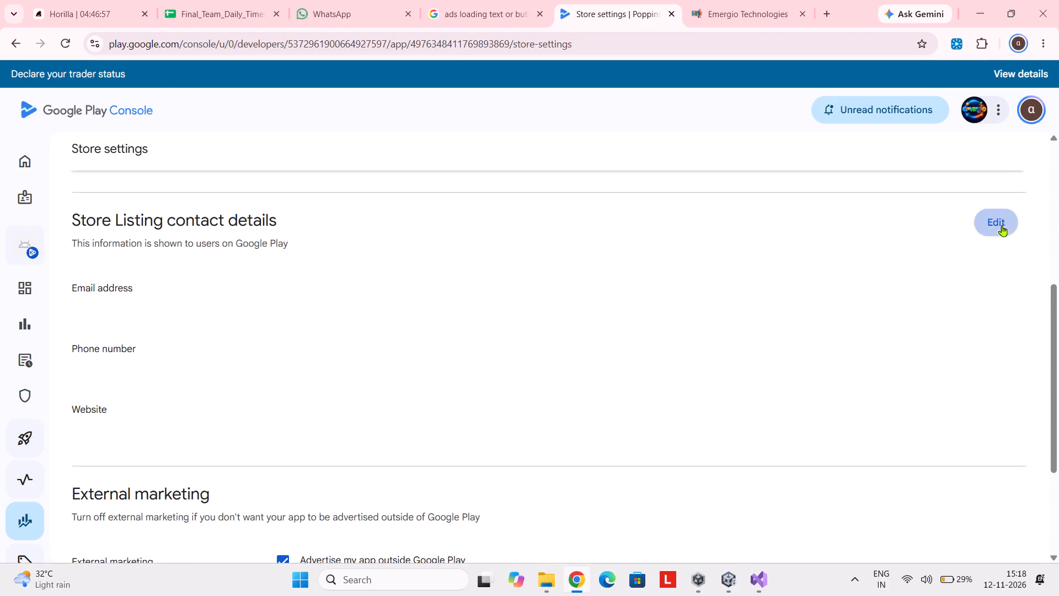
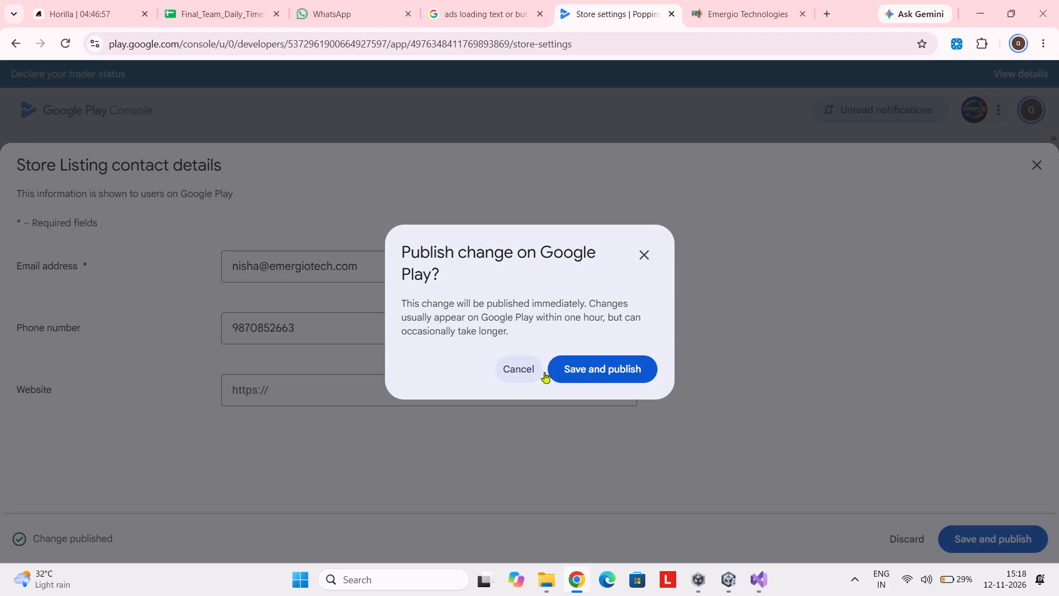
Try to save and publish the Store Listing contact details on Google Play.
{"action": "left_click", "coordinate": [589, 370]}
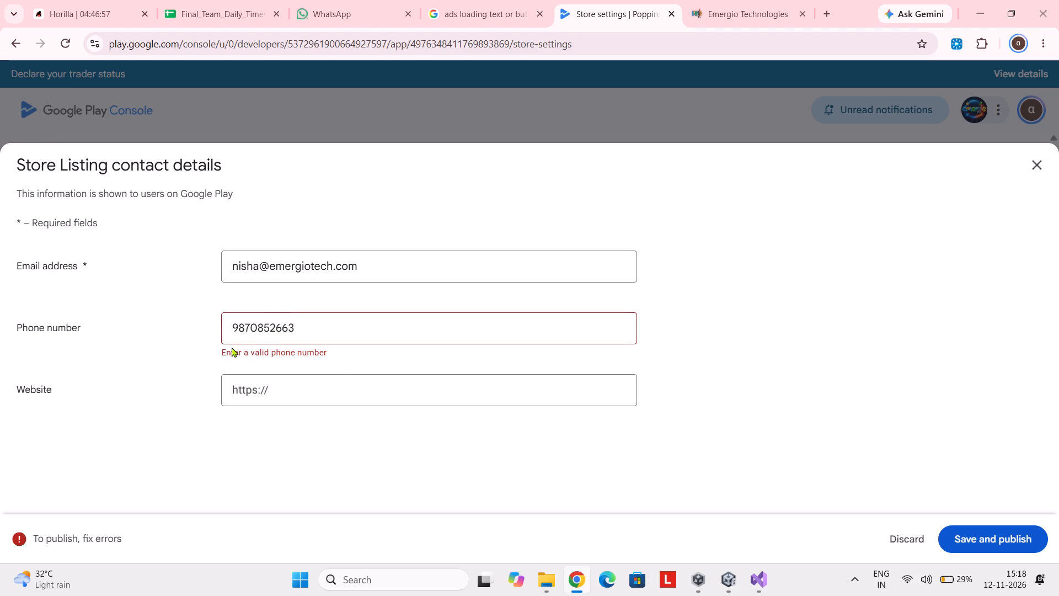
Open the contact phone number for editing in front of its first digit.
{"action": "left_click", "coordinate": [233, 326]}
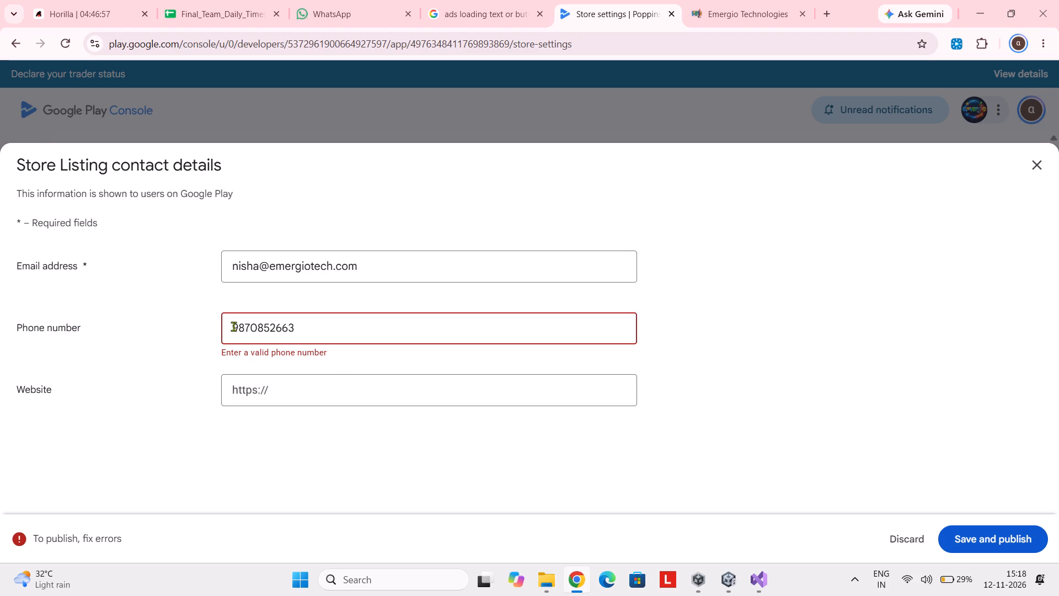
Clear the phone number from the Store Listing contact details, save and publish the change, and close the contact details.
{"action": "key", "text": "BackSpace"}
{"action": "left_click", "coordinate": [338, 328]}
{"action": "left_click", "coordinate": [233, 328]}
{"action": "left_click_drag", "start_coordinate": [343, 324], "coordinate": [0, 279]}
{"action": "key", "text": "BackSpace"}
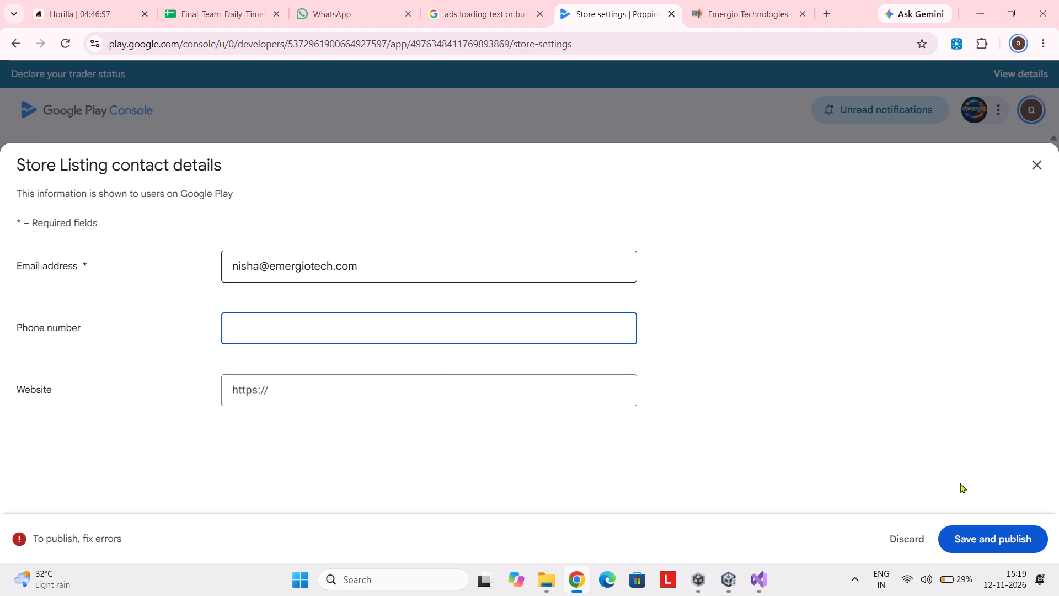
{"action": "left_click", "coordinate": [1005, 536]}
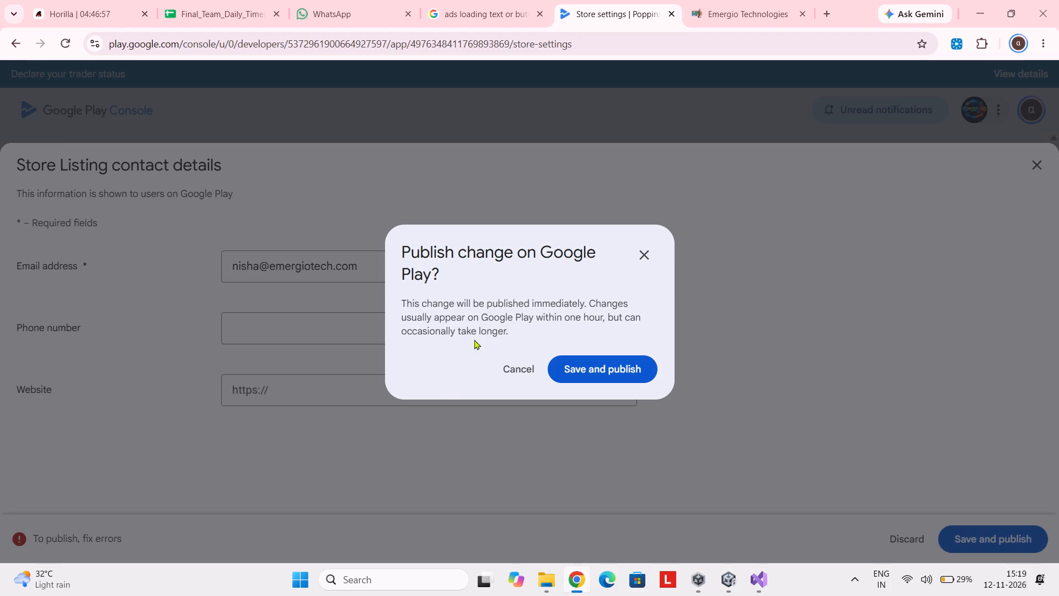
{"action": "left_click", "coordinate": [582, 381]}
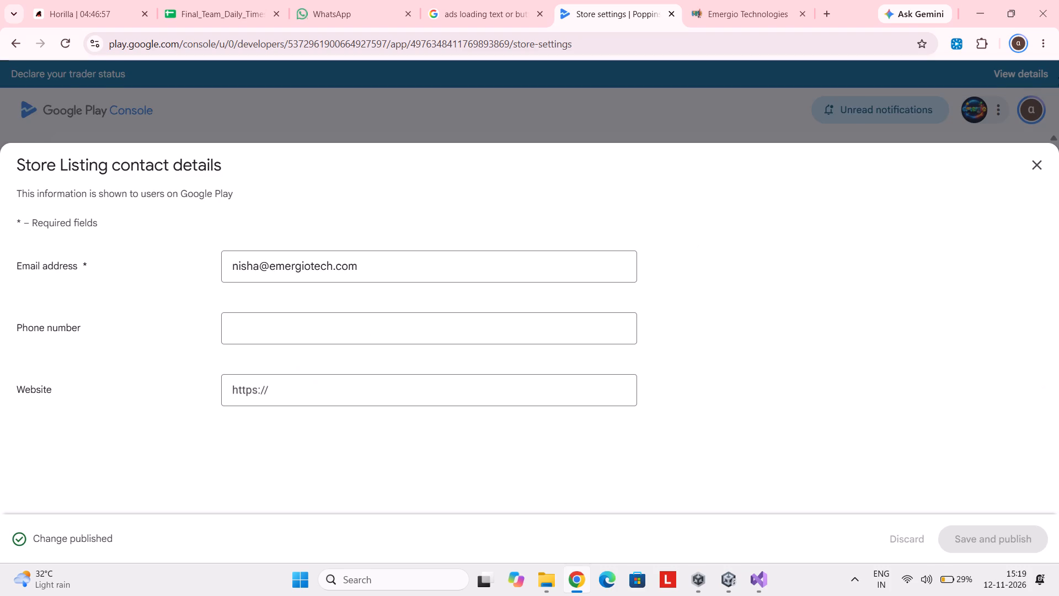
{"action": "left_click", "coordinate": [1034, 171]}
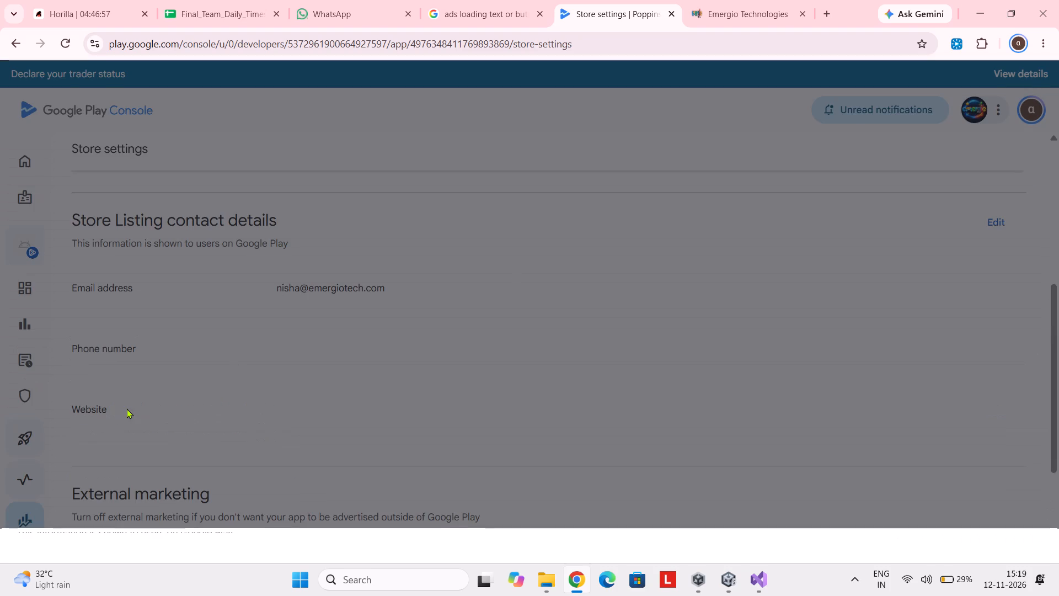
Return to the Poppins dashboard and open the remaining setup task for the Store Listing.
{"action": "scroll", "coordinate": [241, 358], "scroll_direction": "down", "scroll_amount": 4}
{"action": "scroll", "coordinate": [241, 358], "scroll_direction": "up", "scroll_amount": 10}
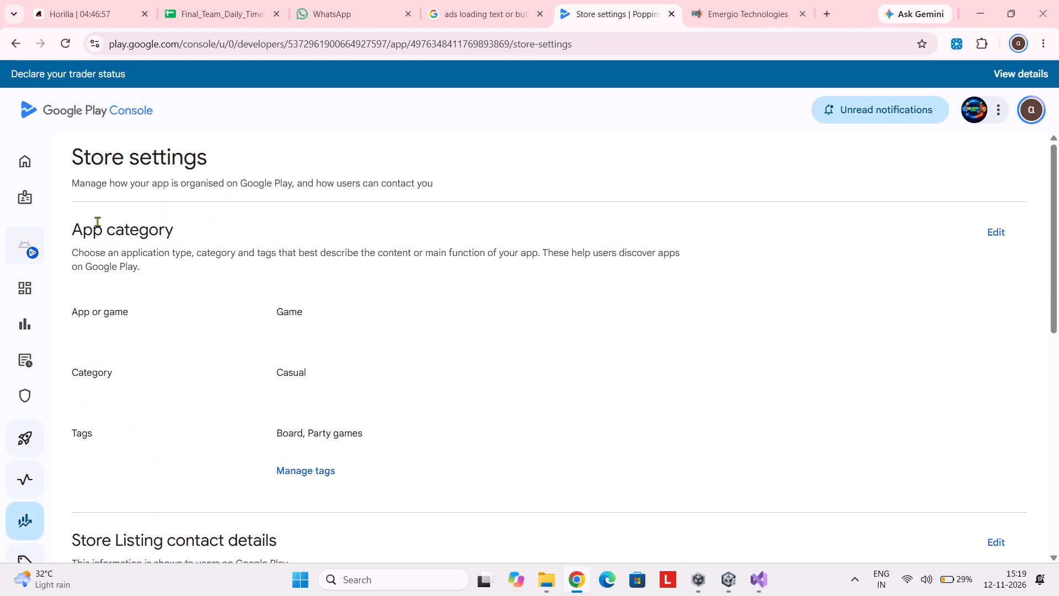
{"action": "scroll", "coordinate": [244, 374], "scroll_direction": "up", "scroll_amount": 7}
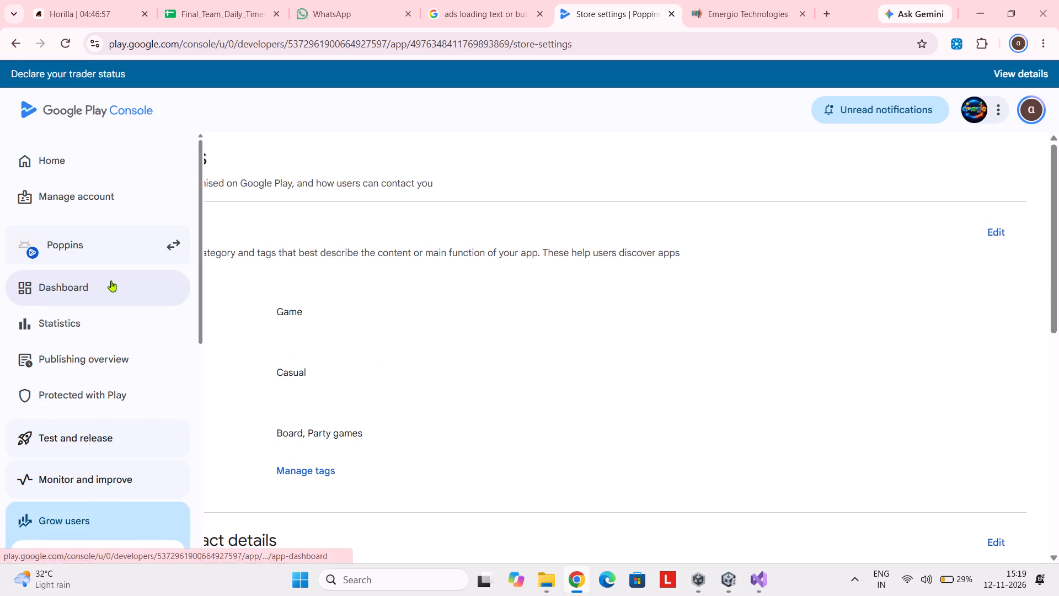
{"action": "left_click", "coordinate": [81, 295]}
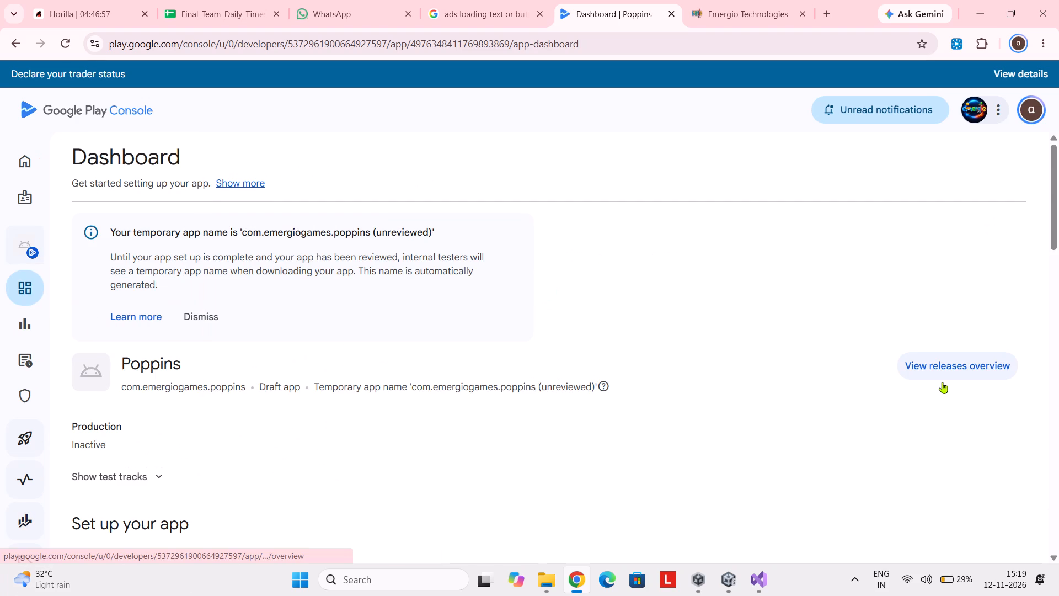
{"action": "scroll", "coordinate": [838, 405], "scroll_direction": "down", "scroll_amount": 2}
{"action": "scroll", "coordinate": [367, 406], "scroll_direction": "down", "scroll_amount": 1}
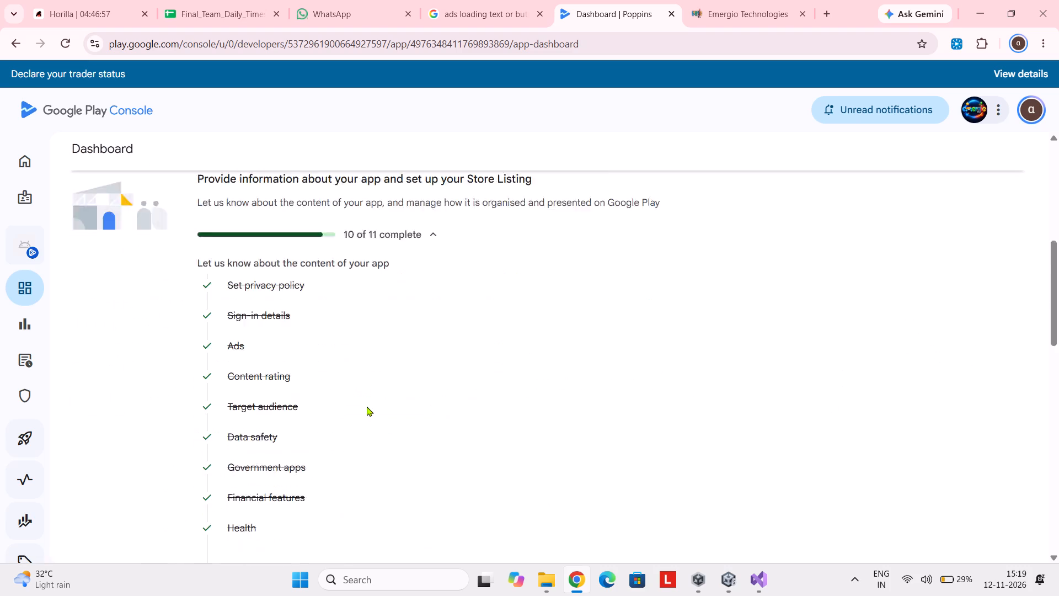
{"action": "scroll", "coordinate": [367, 406], "scroll_direction": "down", "scroll_amount": 1}
{"action": "scroll", "coordinate": [252, 484], "scroll_direction": "down", "scroll_amount": 2}
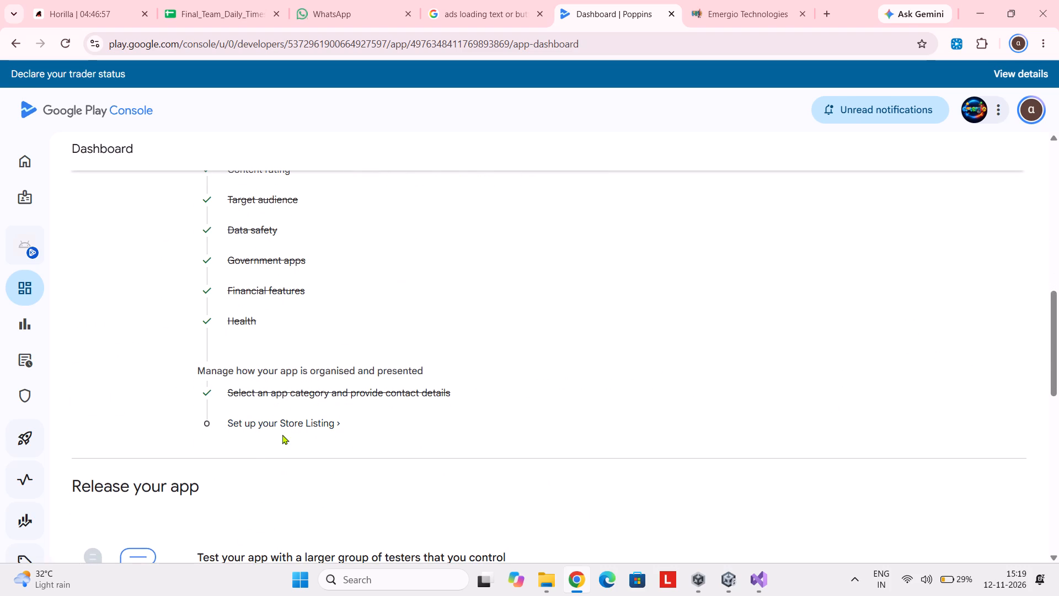
{"action": "left_click", "coordinate": [279, 422]}
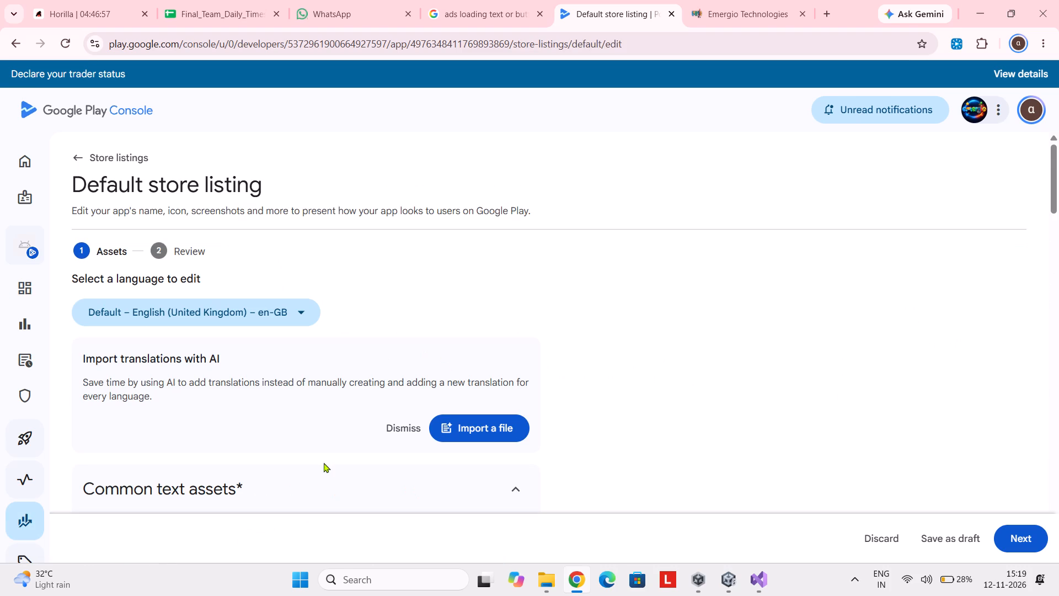
Examine the default store listing's required text fields, graphics, video and phone screenshot requirements, and the other device asset sections.
{"action": "scroll", "coordinate": [324, 462], "scroll_direction": "down", "scroll_amount": 2}
{"action": "scroll", "coordinate": [226, 433], "scroll_direction": "down", "scroll_amount": 1}
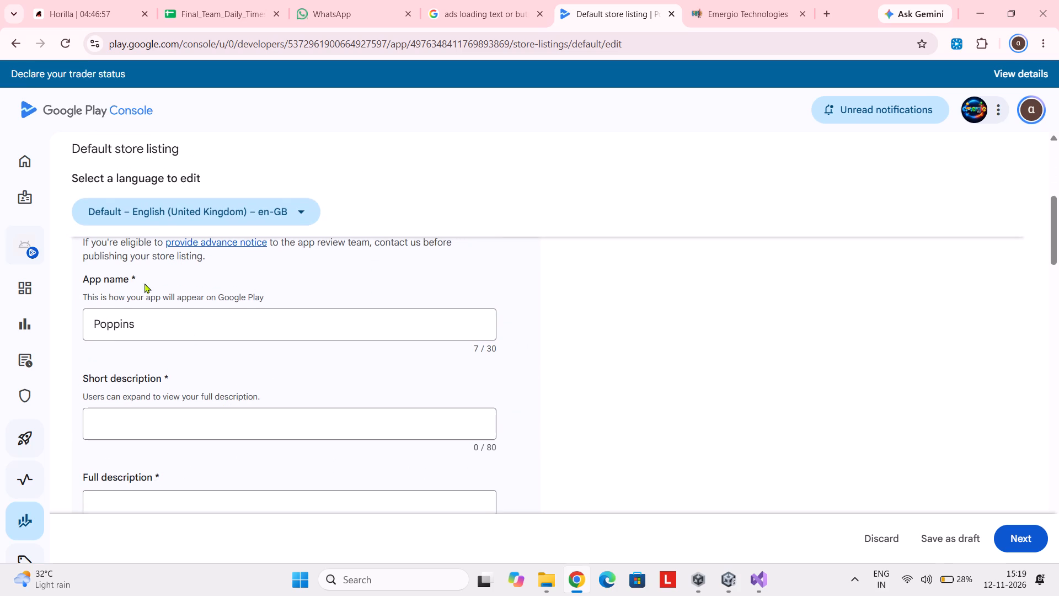
{"action": "scroll", "coordinate": [185, 397], "scroll_direction": "down", "scroll_amount": 1}
{"action": "scroll", "coordinate": [271, 464], "scroll_direction": "down", "scroll_amount": 1}
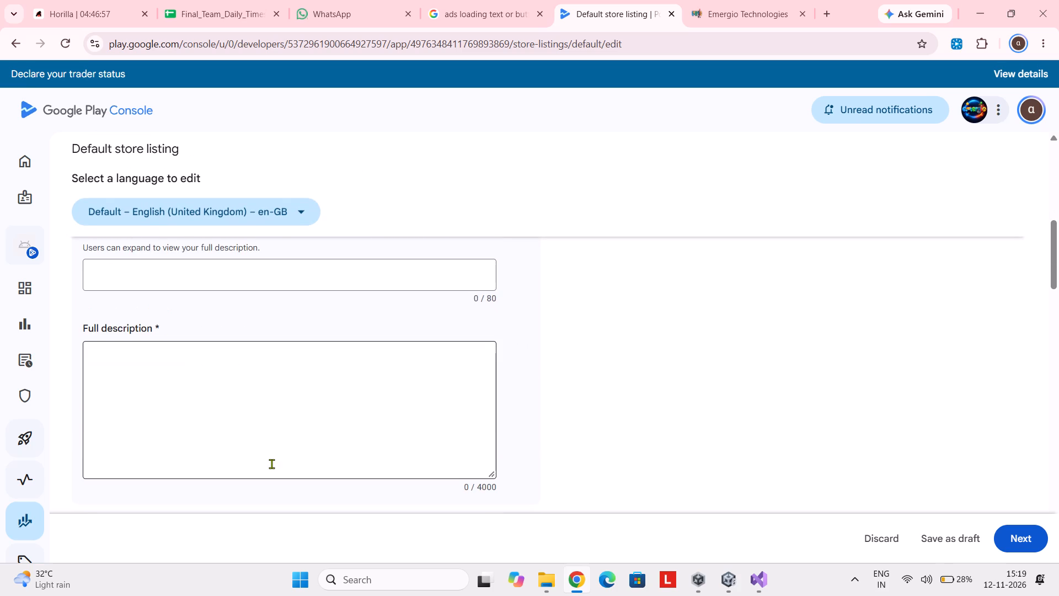
{"action": "scroll", "coordinate": [191, 392], "scroll_direction": "down", "scroll_amount": 4}
{"action": "scroll", "coordinate": [191, 392], "scroll_direction": "up", "scroll_amount": 1}
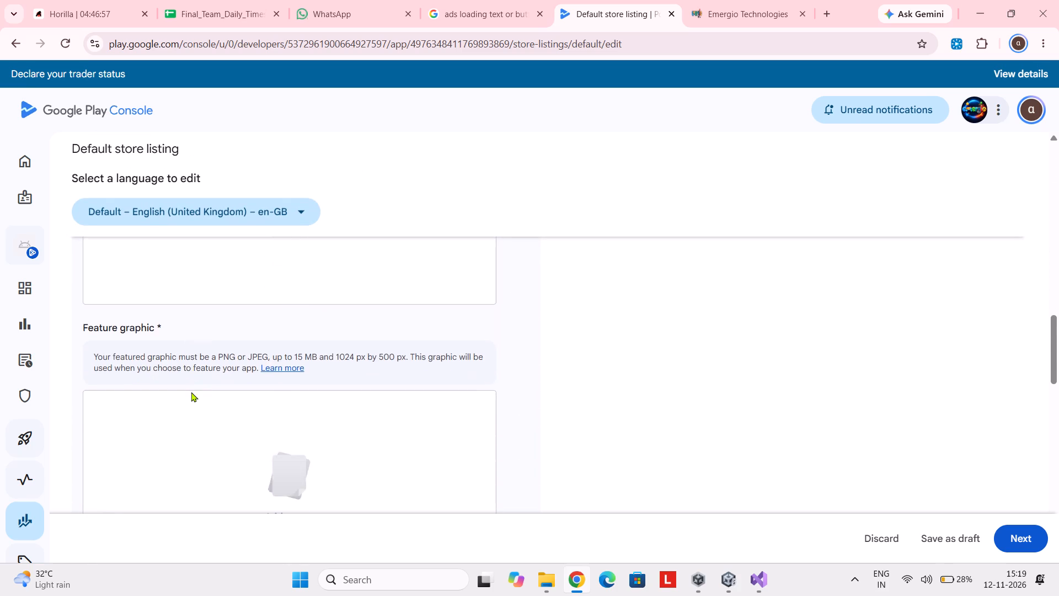
{"action": "scroll", "coordinate": [191, 392], "scroll_direction": "up", "scroll_amount": 1}
{"action": "scroll", "coordinate": [191, 392], "scroll_direction": "down", "scroll_amount": 7}
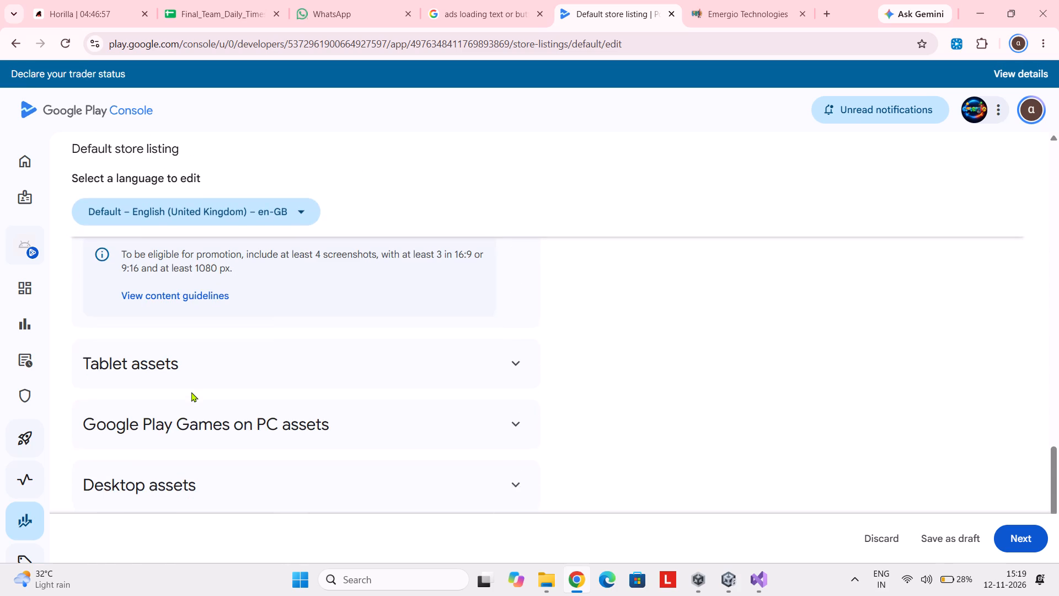
{"action": "scroll", "coordinate": [191, 392], "scroll_direction": "down", "scroll_amount": 2}
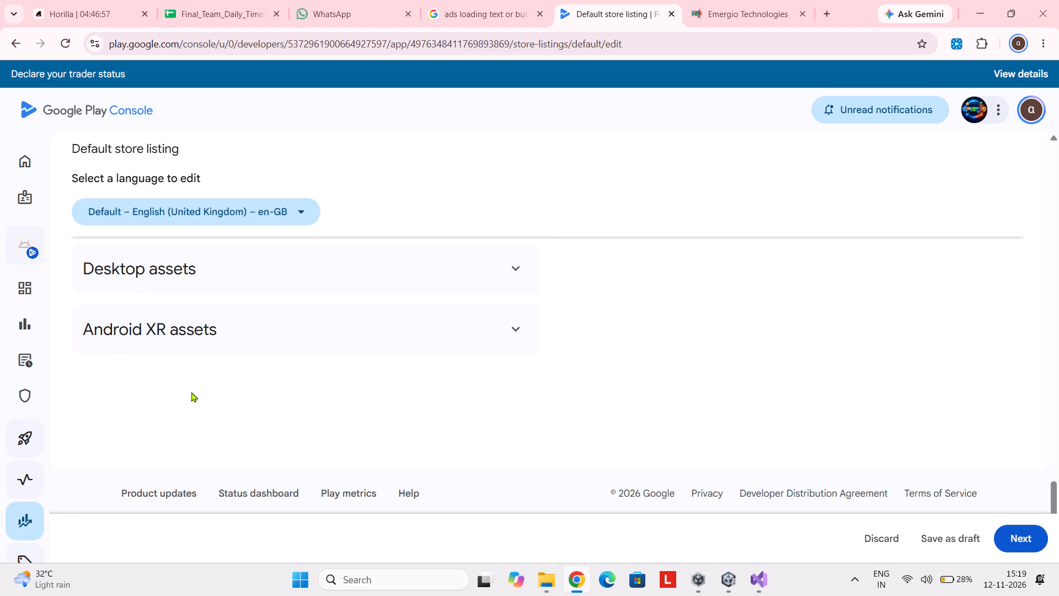
{"action": "scroll", "coordinate": [191, 392], "scroll_direction": "up", "scroll_amount": 1}
{"action": "scroll", "coordinate": [201, 281], "scroll_direction": "up", "scroll_amount": 2}
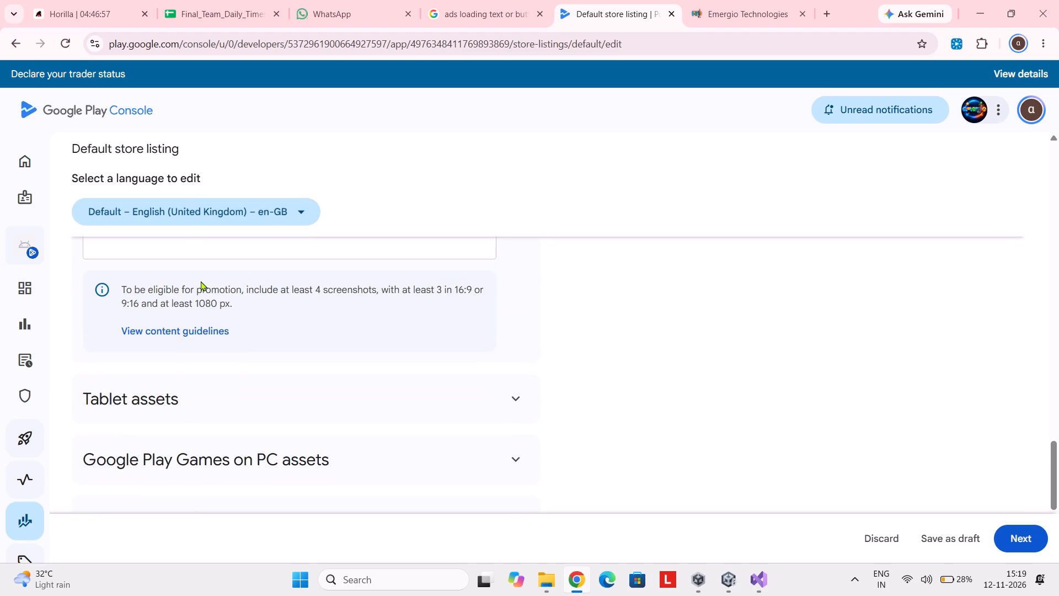
{"action": "scroll", "coordinate": [226, 396], "scroll_direction": "up", "scroll_amount": 1}
{"action": "scroll", "coordinate": [176, 355], "scroll_direction": "up", "scroll_amount": 2}
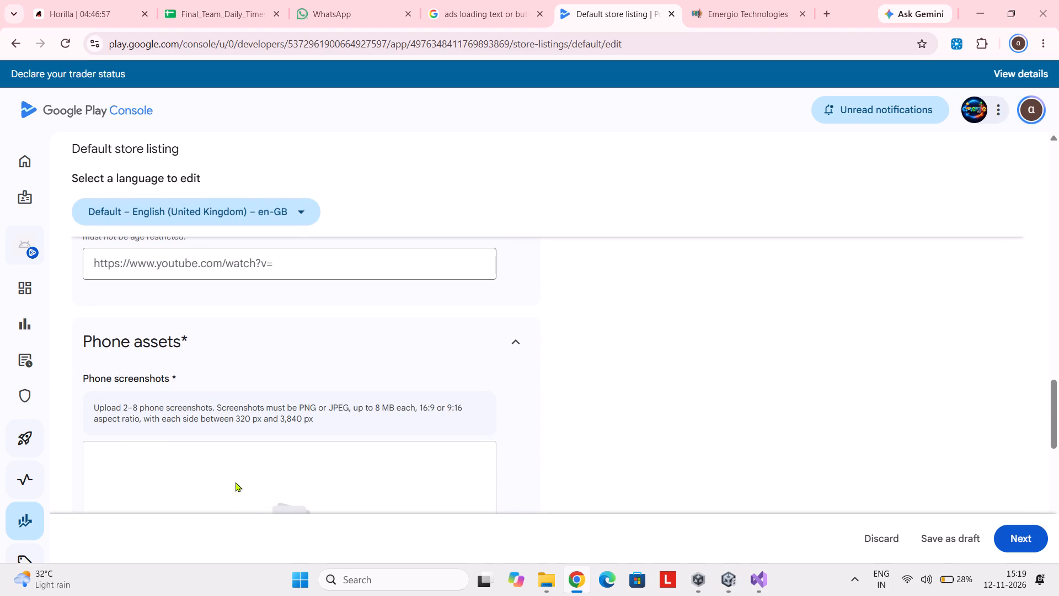
{"action": "scroll", "coordinate": [236, 482], "scroll_direction": "up", "scroll_amount": 2}
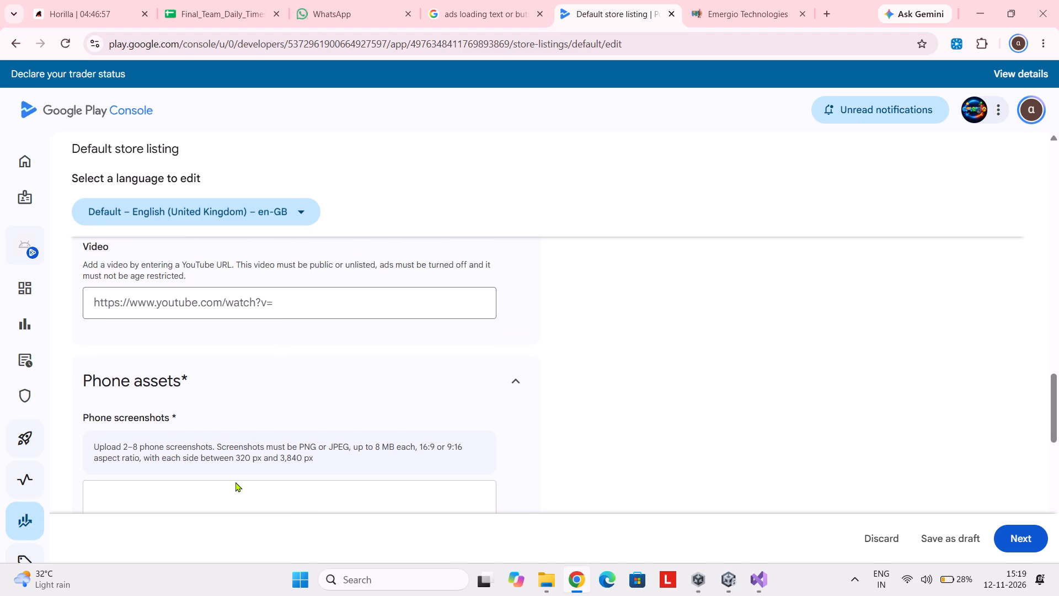
{"action": "scroll", "coordinate": [236, 482], "scroll_direction": "up", "scroll_amount": 3}
{"action": "scroll", "coordinate": [236, 482], "scroll_direction": "down", "scroll_amount": 2}
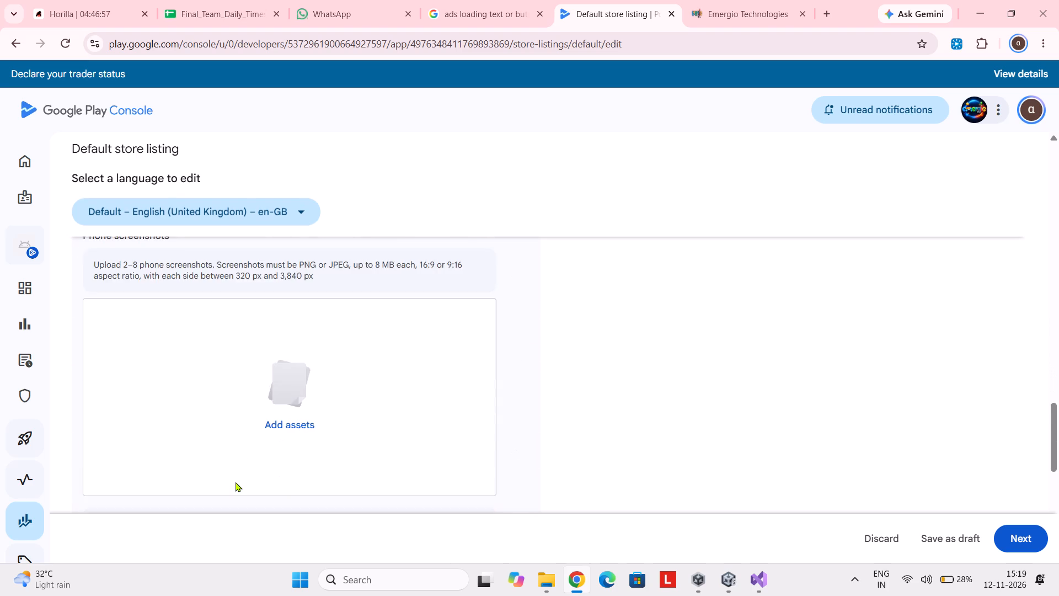
{"action": "scroll", "coordinate": [236, 482], "scroll_direction": "up", "scroll_amount": 3}
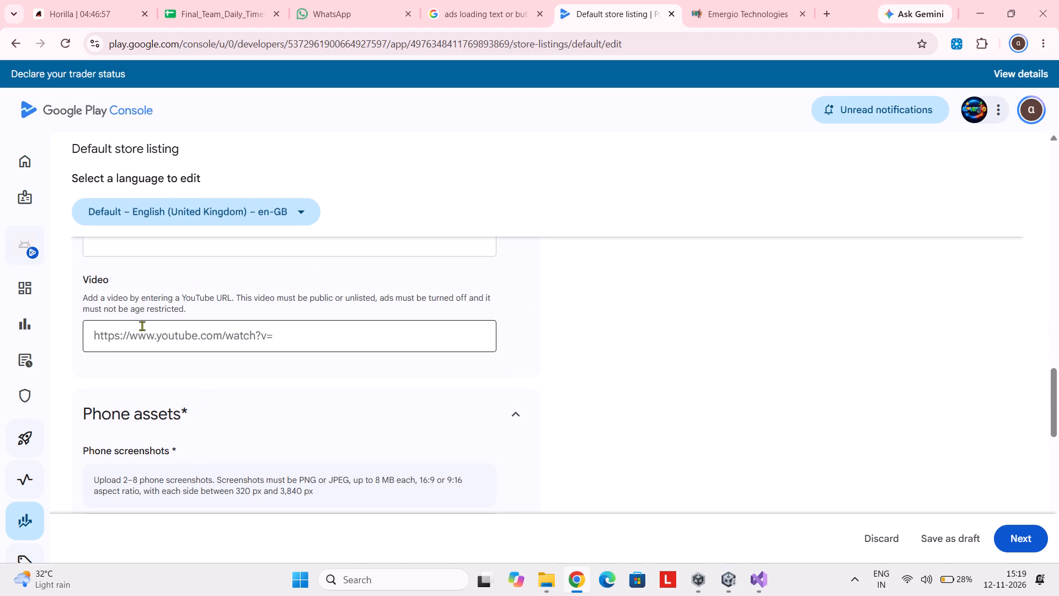
{"action": "scroll", "coordinate": [319, 356], "scroll_direction": "up", "scroll_amount": 3}
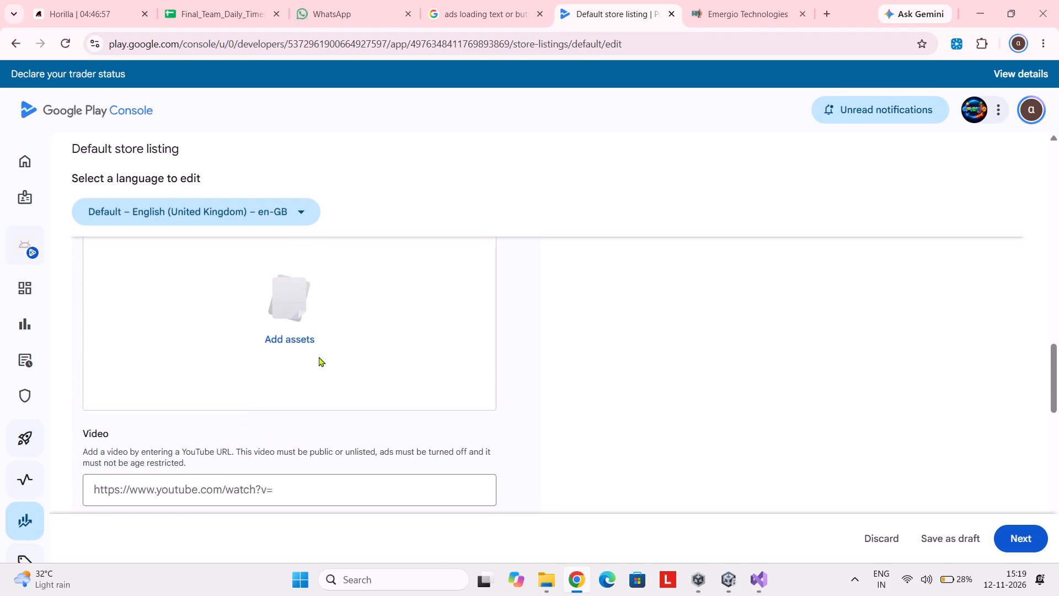
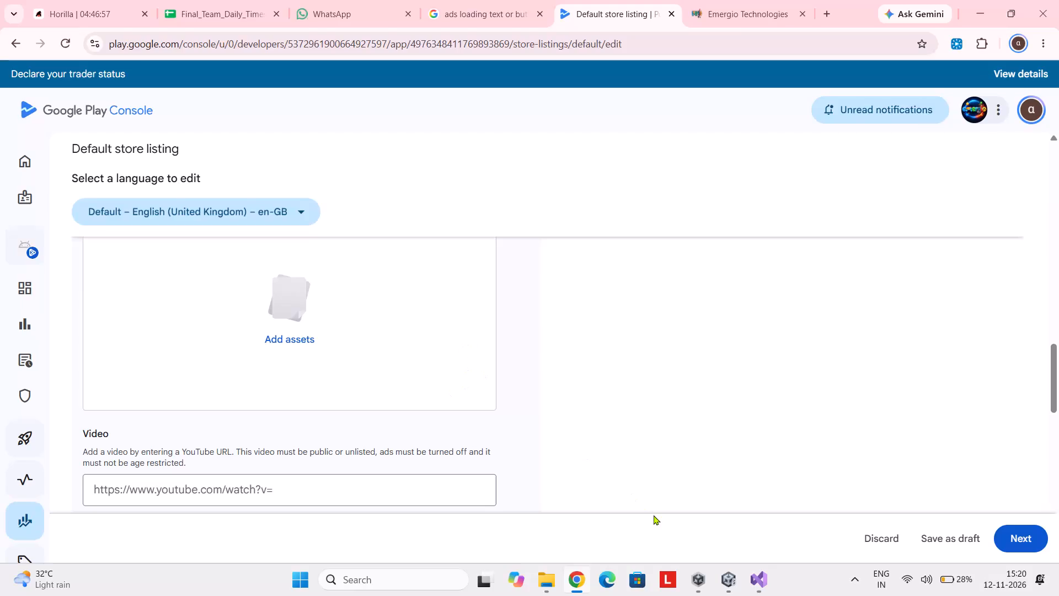
Switch to the POPPINS project in Visual Studio and find all references to onDeathAdShown from LevelPlayAdsManager.cs.
{"action": "left_click", "coordinate": [752, 578]}
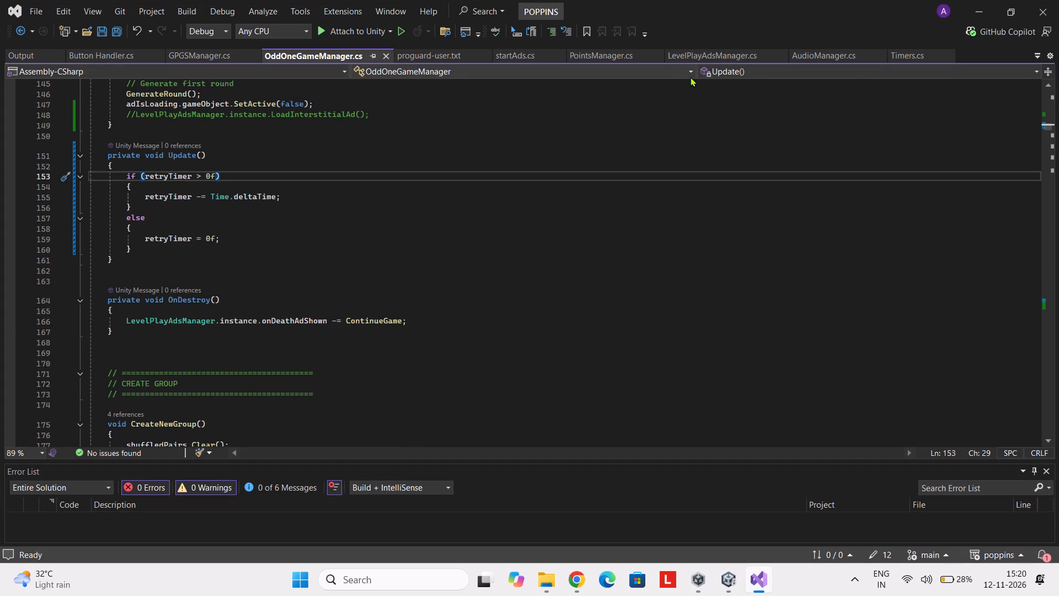
{"action": "left_click", "coordinate": [721, 58]}
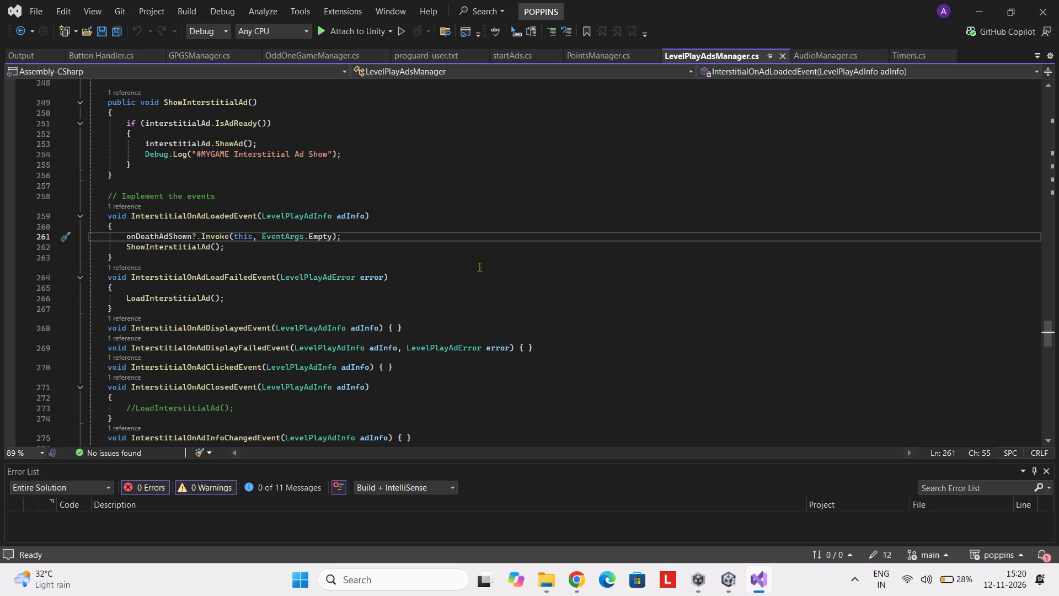
{"action": "right_click", "coordinate": [184, 236]}
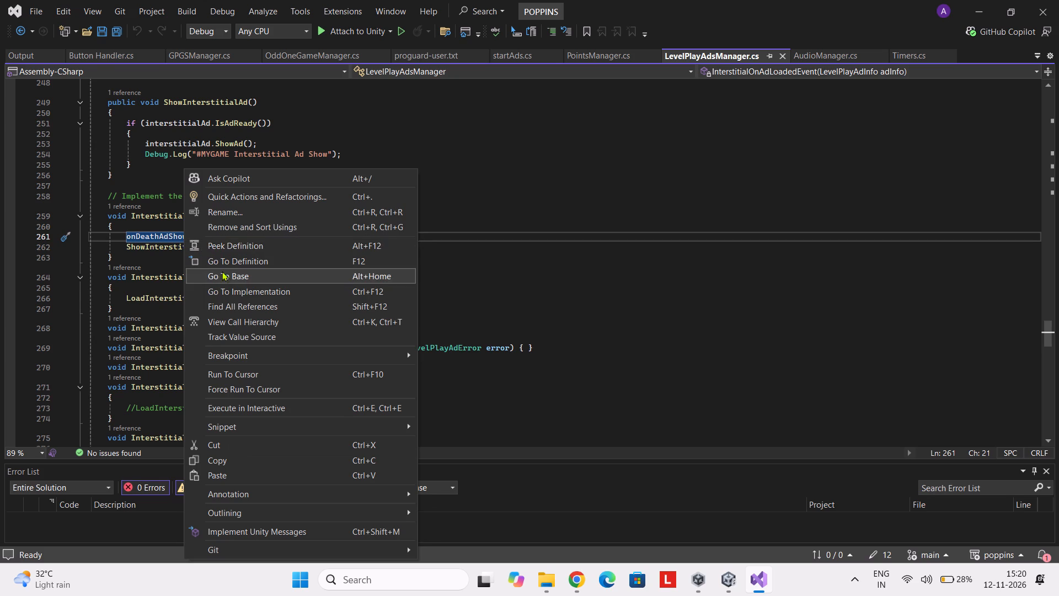
{"action": "left_click", "coordinate": [241, 306]}
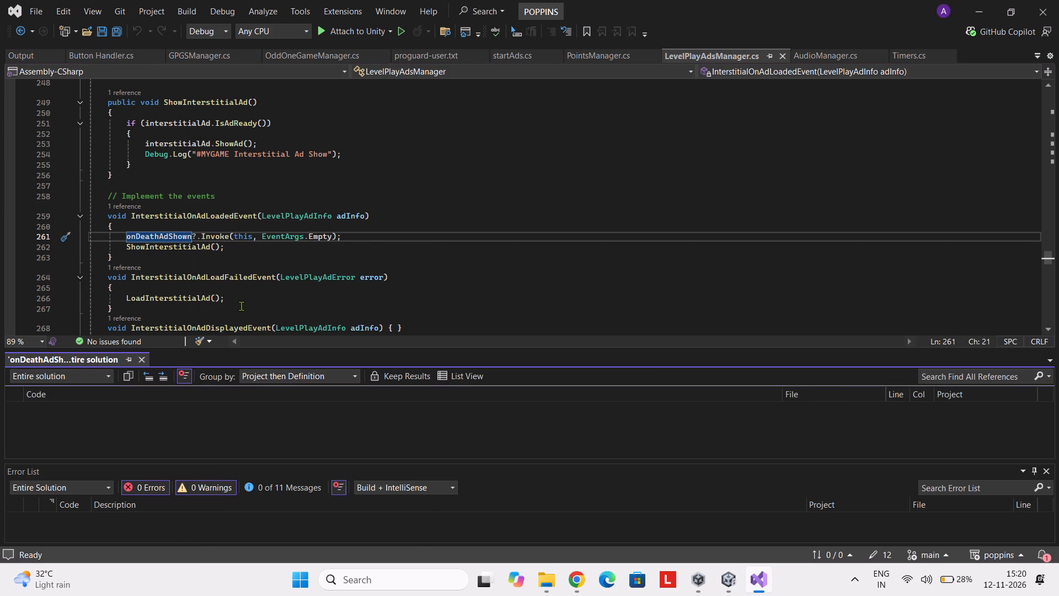
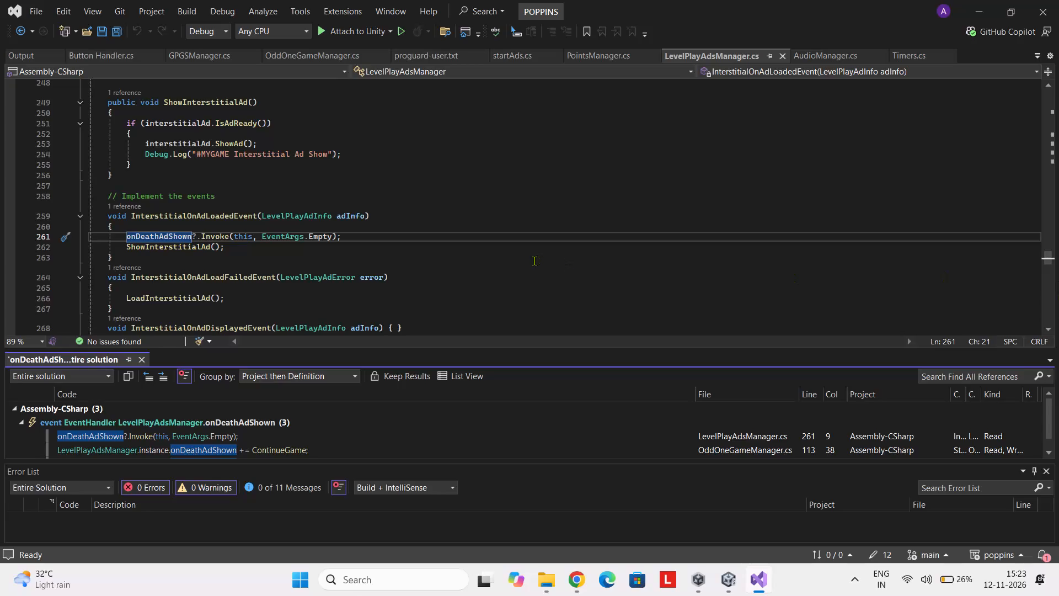
Return to the Google Play Console default store listing in Chrome and review its common text asset fields.
{"action": "left_click", "coordinate": [481, 274]}
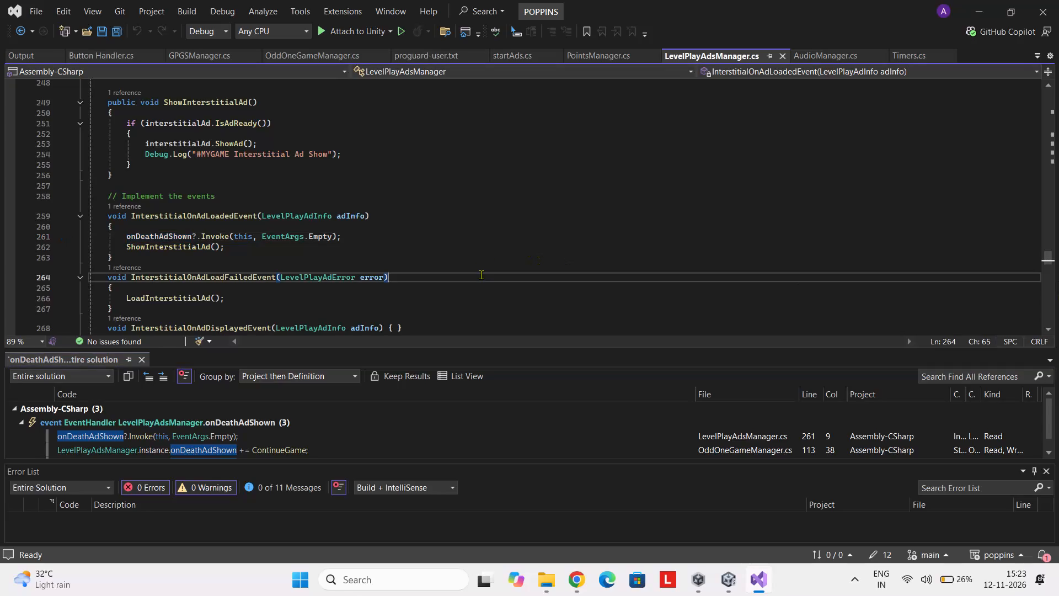
{"action": "left_click", "coordinate": [987, 4]}
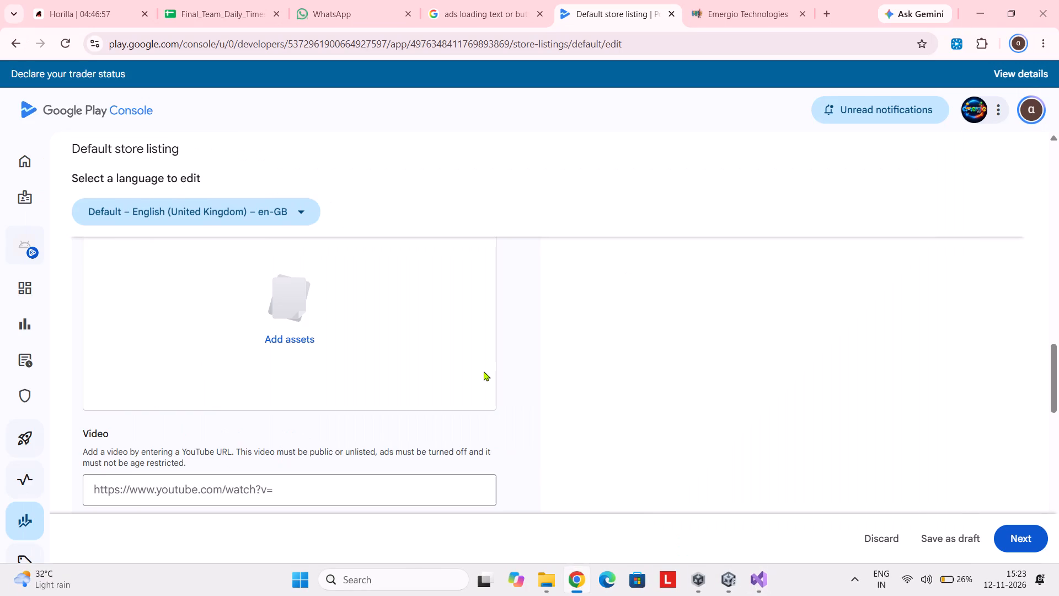
{"action": "scroll", "coordinate": [484, 371], "scroll_direction": "up", "scroll_amount": 8}
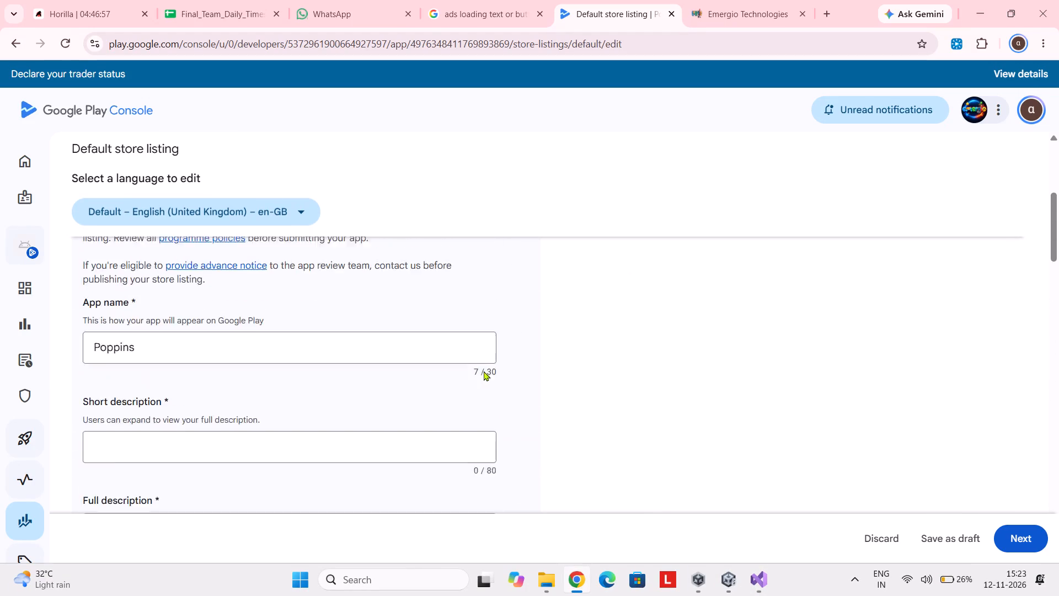
{"action": "scroll", "coordinate": [484, 371], "scroll_direction": "up", "scroll_amount": 5}
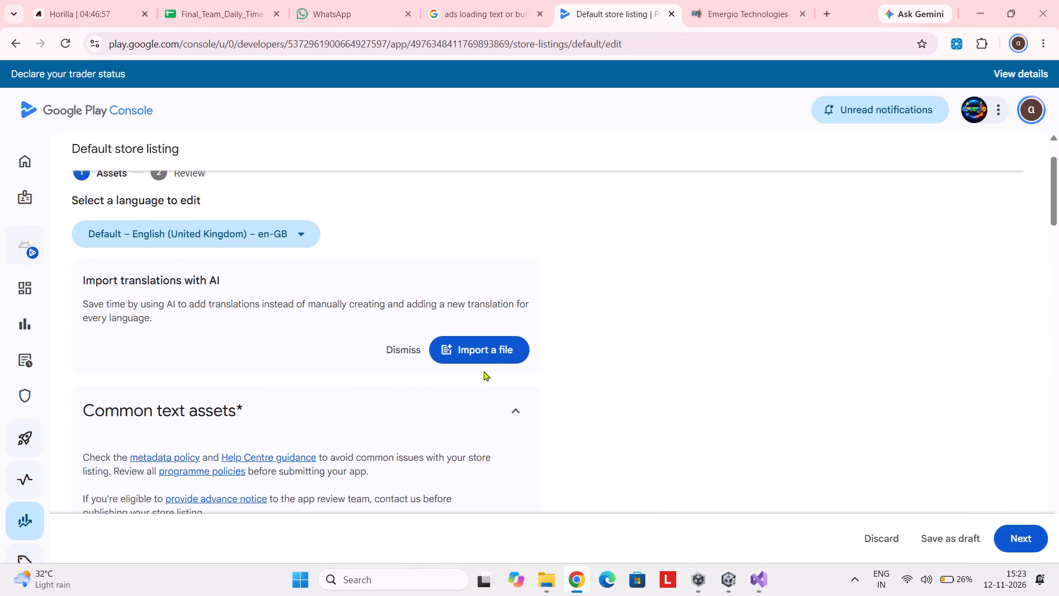
{"action": "scroll", "coordinate": [484, 371], "scroll_direction": "up", "scroll_amount": 1}
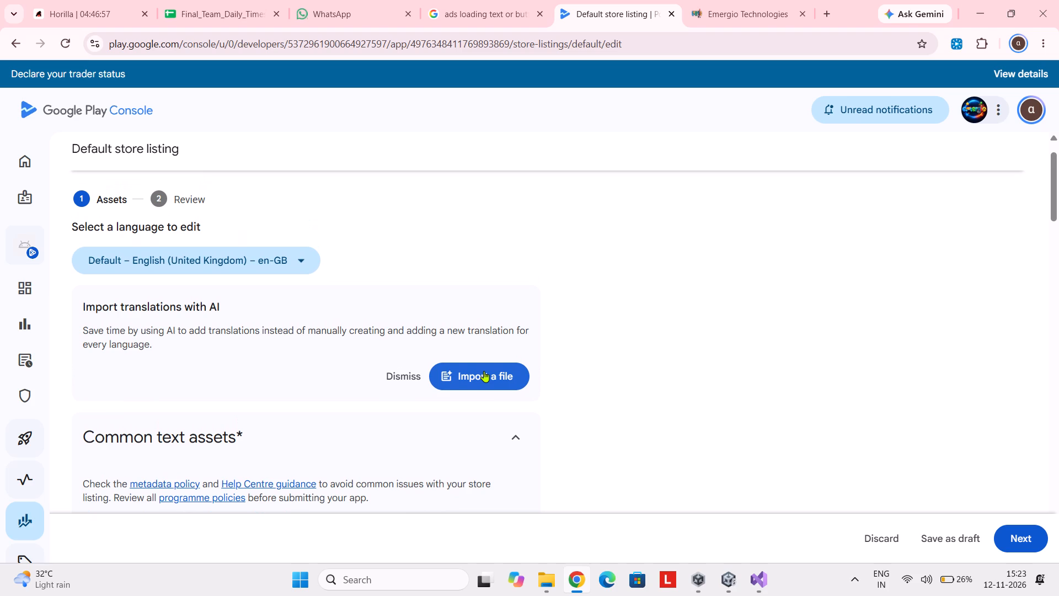
{"action": "scroll", "coordinate": [484, 371], "scroll_direction": "down", "scroll_amount": 4}
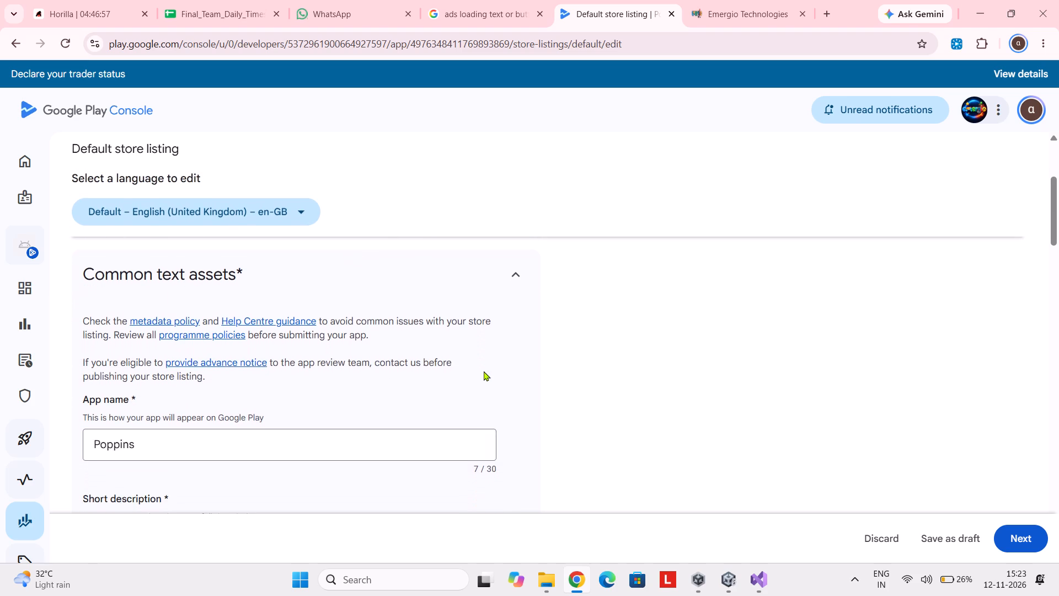
{"action": "scroll", "coordinate": [484, 371], "scroll_direction": "down", "scroll_amount": 1}
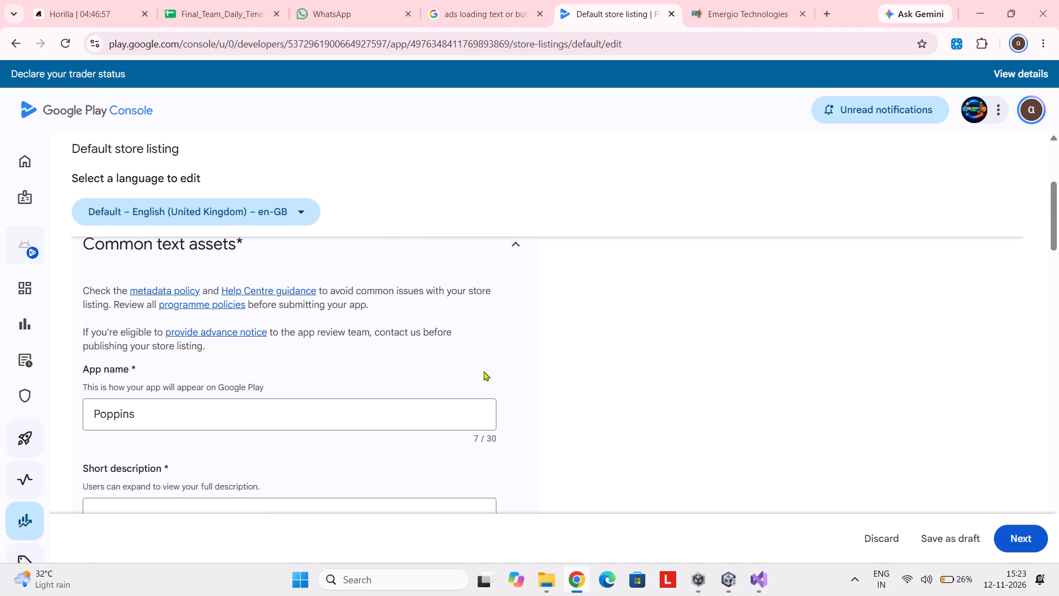
{"action": "scroll", "coordinate": [484, 371], "scroll_direction": "down", "scroll_amount": 2}
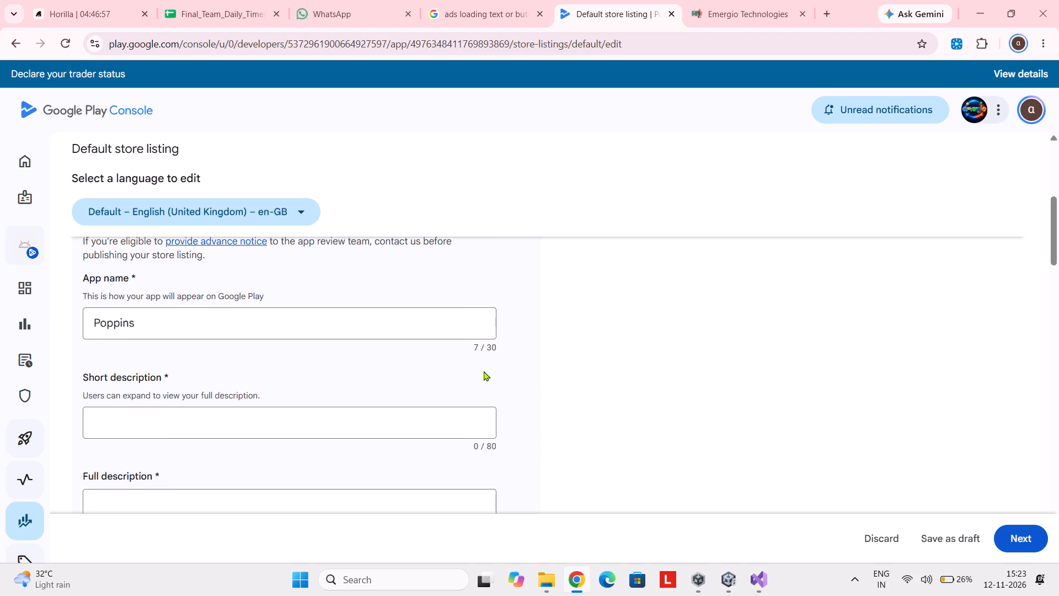
{"action": "scroll", "coordinate": [484, 371], "scroll_direction": "down", "scroll_amount": 3}
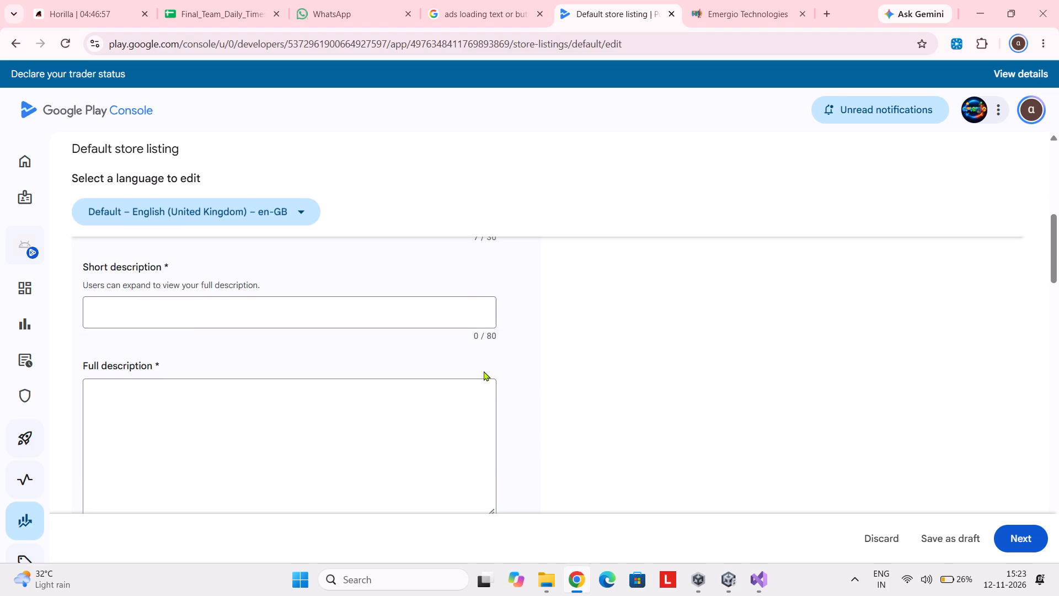
{"action": "scroll", "coordinate": [484, 371], "scroll_direction": "down", "scroll_amount": 1}
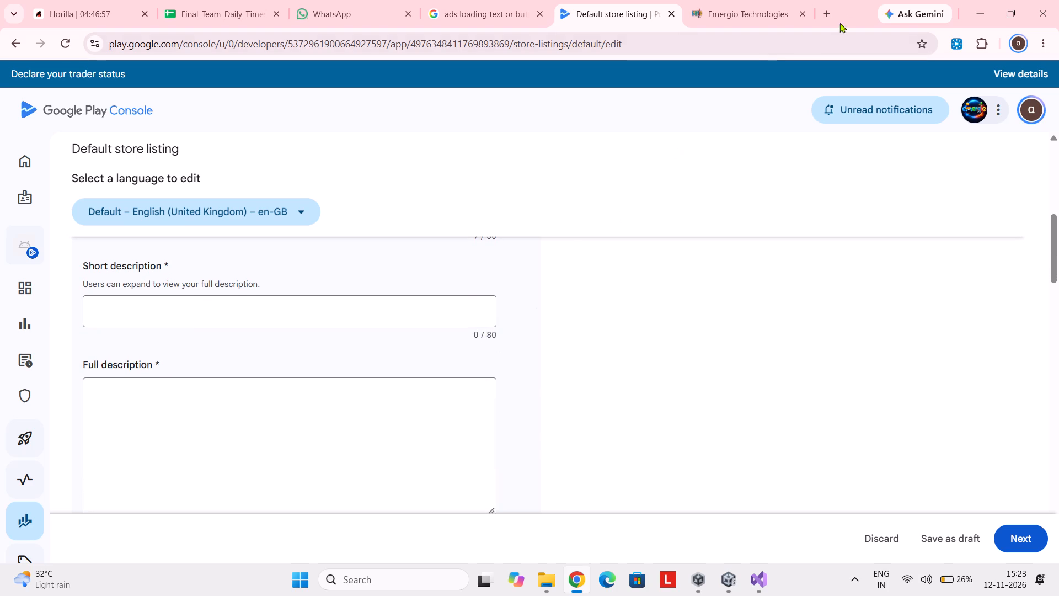
In a new tab, open the Poppins description text file in Nextcloud under Playstore Games, Pending, 37. Poppins, Notes & ScreenShots, Description.
{"action": "left_click", "coordinate": [823, 10]}
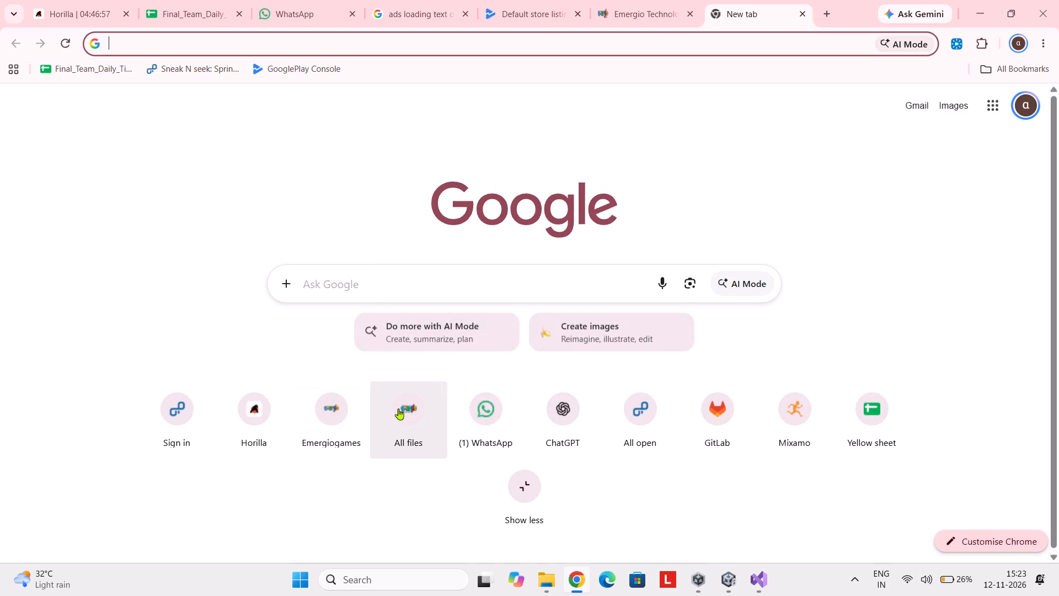
{"action": "left_click", "coordinate": [398, 408]}
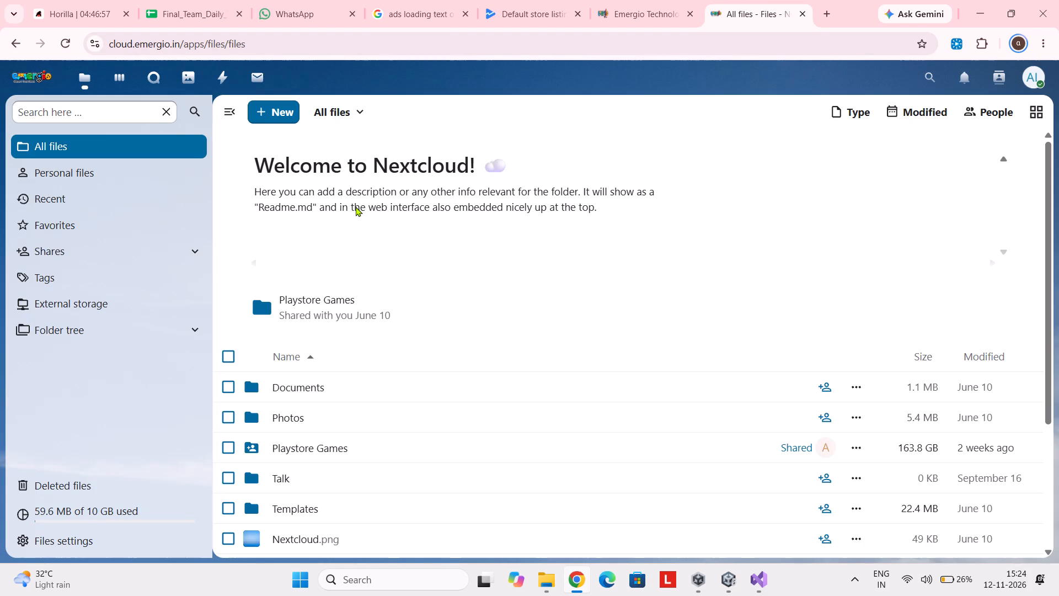
{"action": "left_click", "coordinate": [352, 444]}
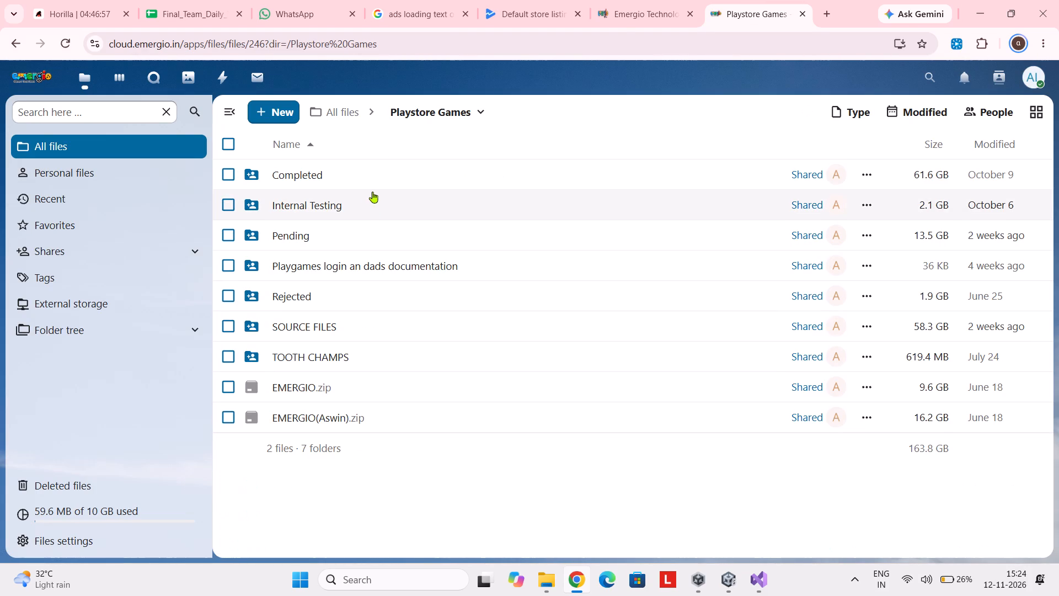
{"action": "left_click", "coordinate": [367, 233]}
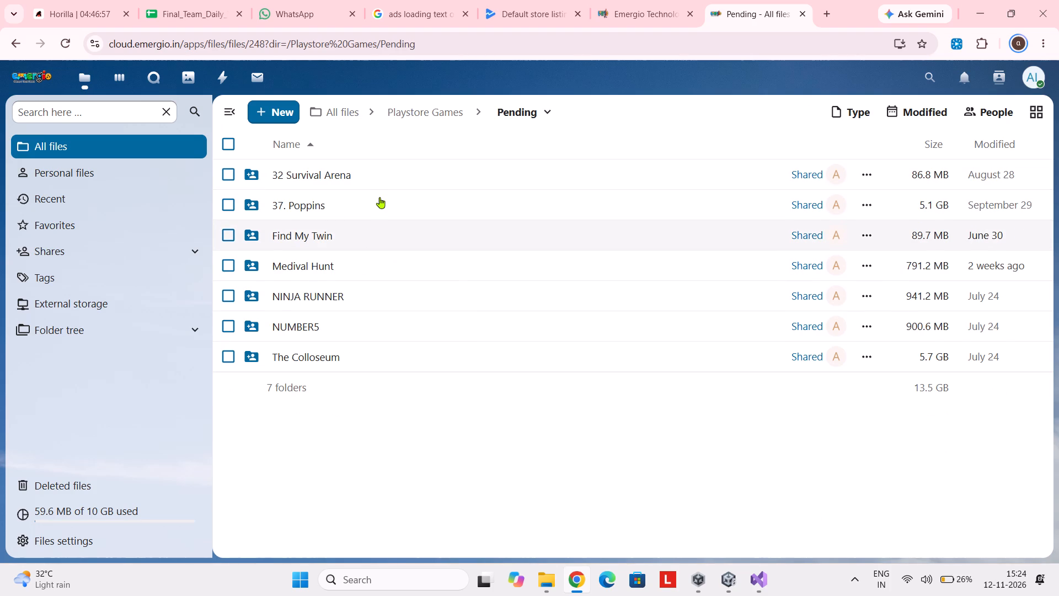
{"action": "left_click", "coordinate": [378, 199]}
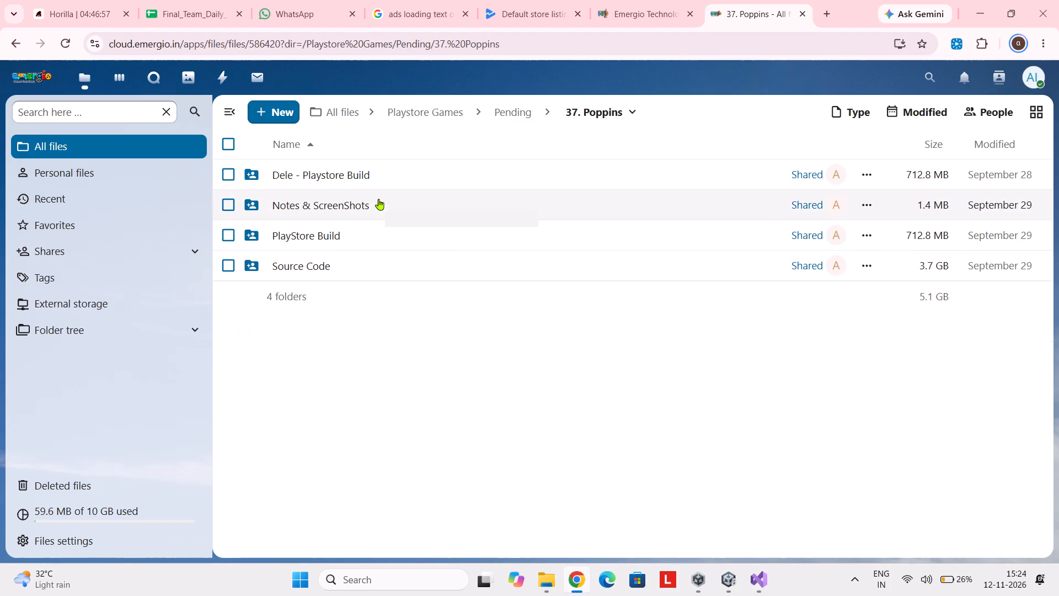
{"action": "left_click", "coordinate": [416, 205]}
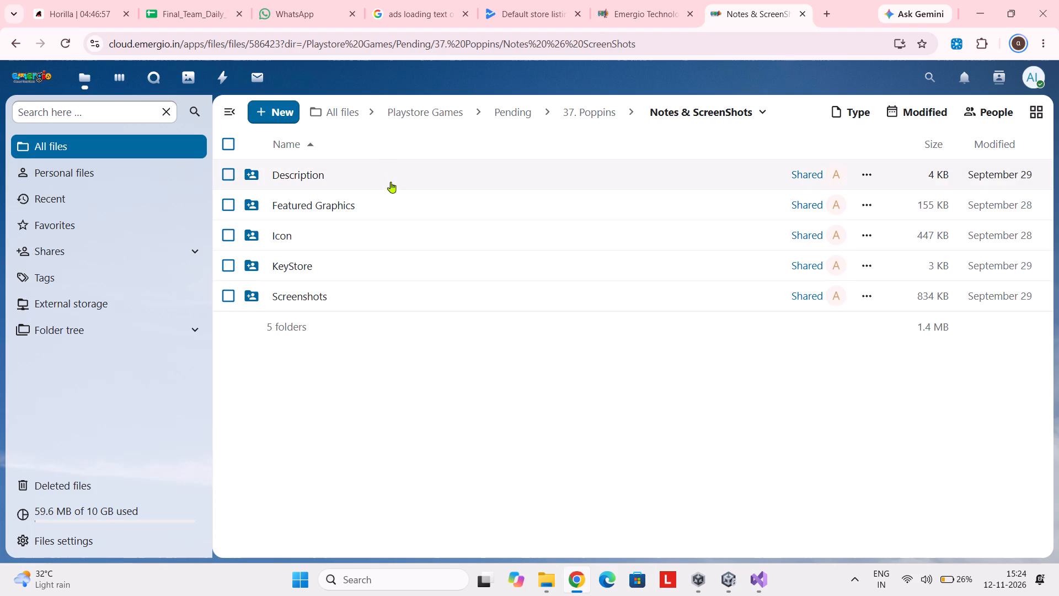
{"action": "left_click", "coordinate": [430, 183]}
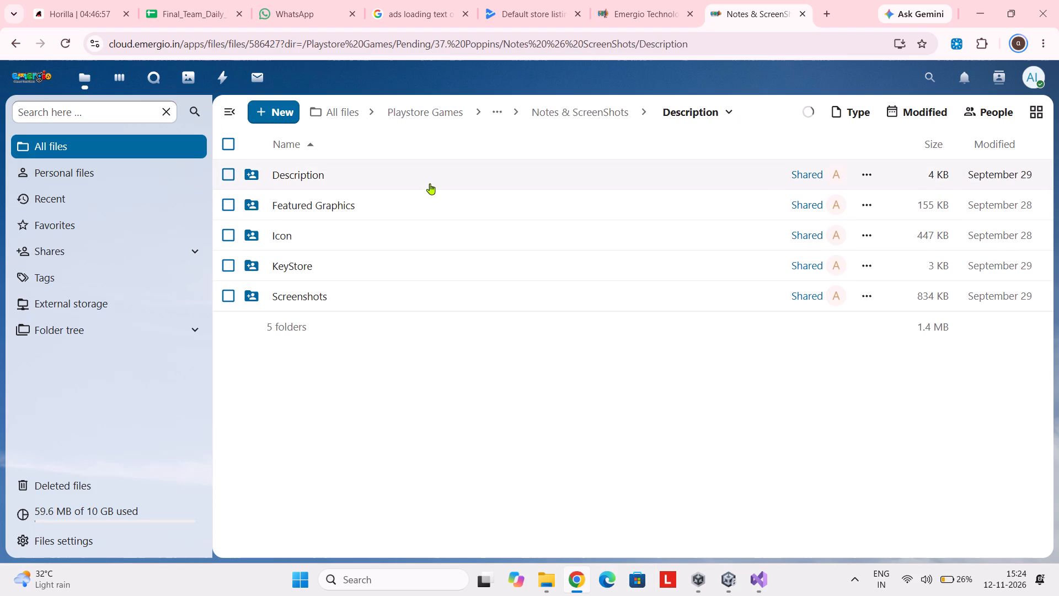
{"action": "left_click", "coordinate": [400, 180]}
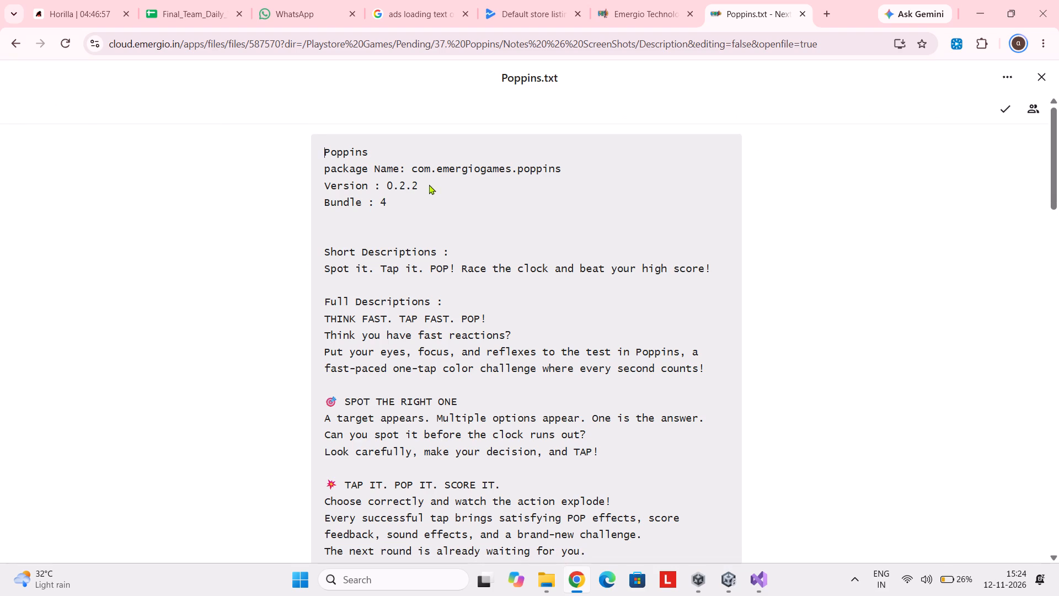
Update Poppins.txt to version 0.2.18 and bundle 20, taking the values from the Unity project's Android Player settings.
{"action": "left_click", "coordinate": [424, 187]}
{"action": "left_click", "coordinate": [729, 577]}
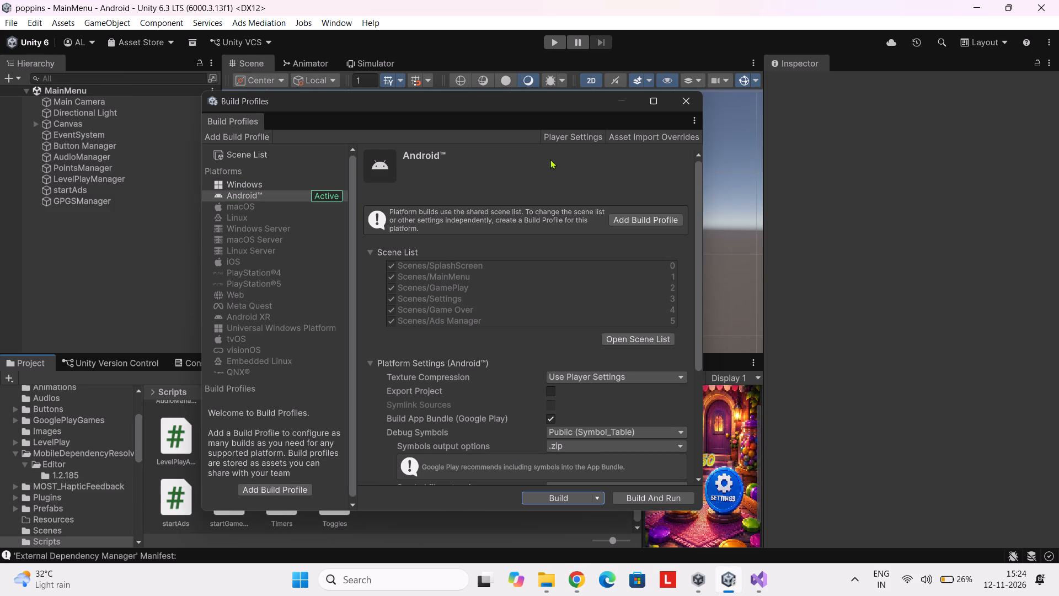
{"action": "left_click", "coordinate": [562, 140]}
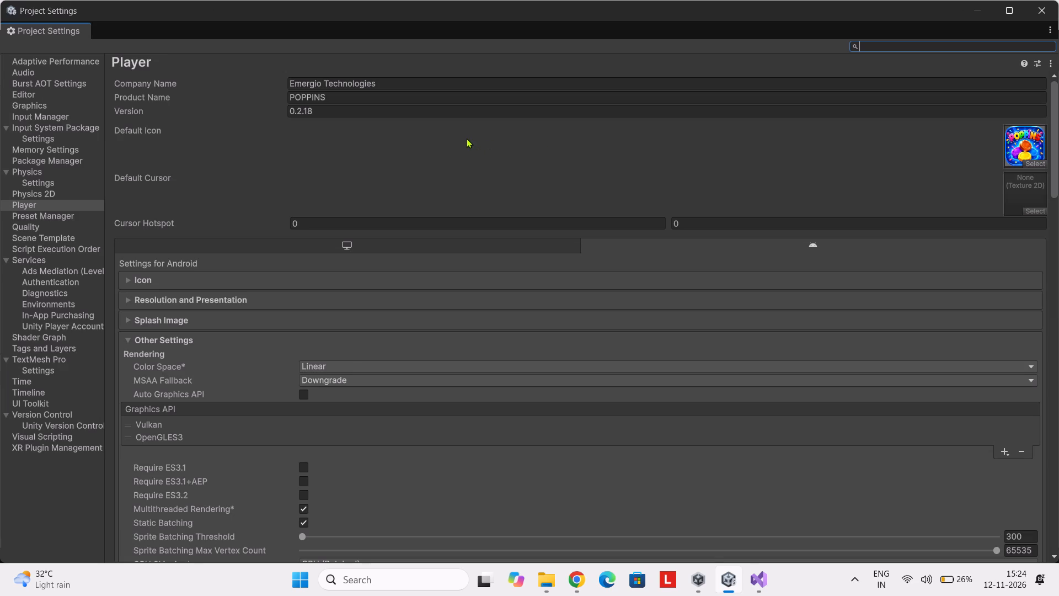
{"action": "scroll", "coordinate": [472, 147], "scroll_direction": "down", "scroll_amount": 5}
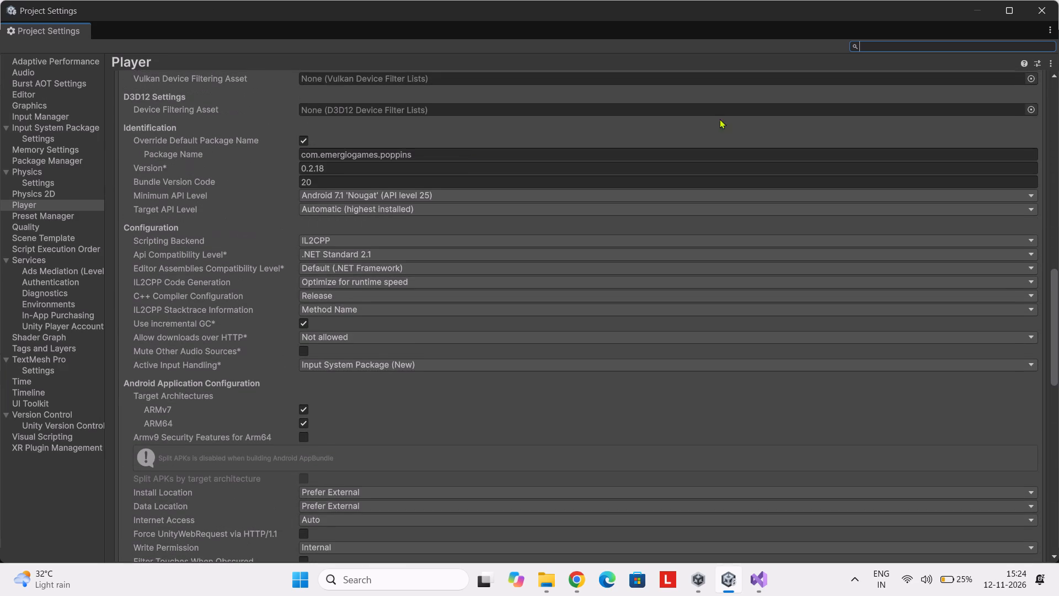
{"action": "left_click", "coordinate": [1038, 12]}
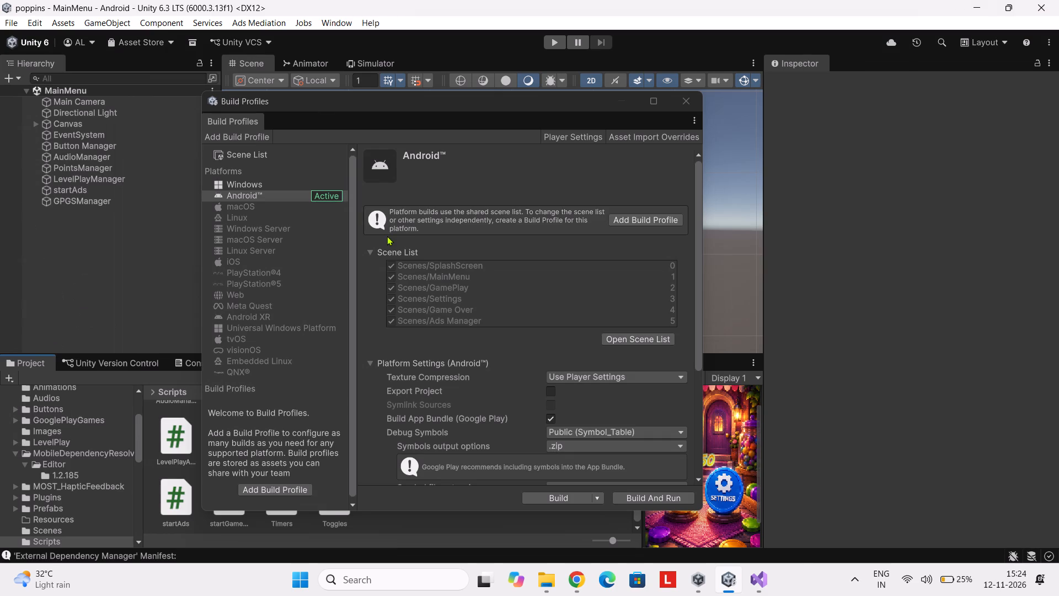
{"action": "left_click", "coordinate": [757, 584]}
{"action": "left_click", "coordinate": [757, 584]}
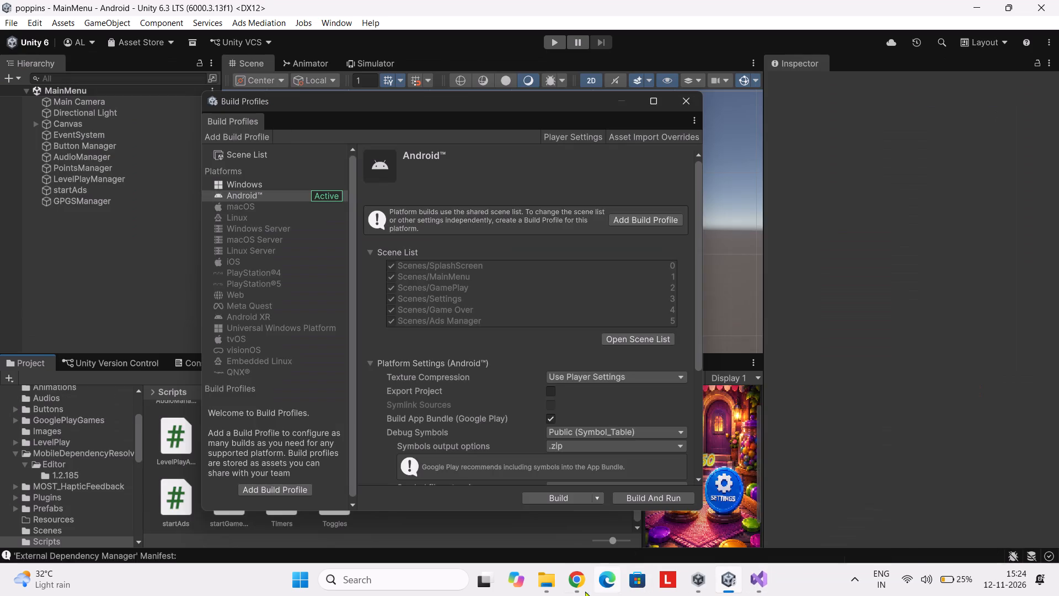
{"action": "left_click", "coordinate": [576, 588]}
{"action": "key", "text": "BackSpace"}
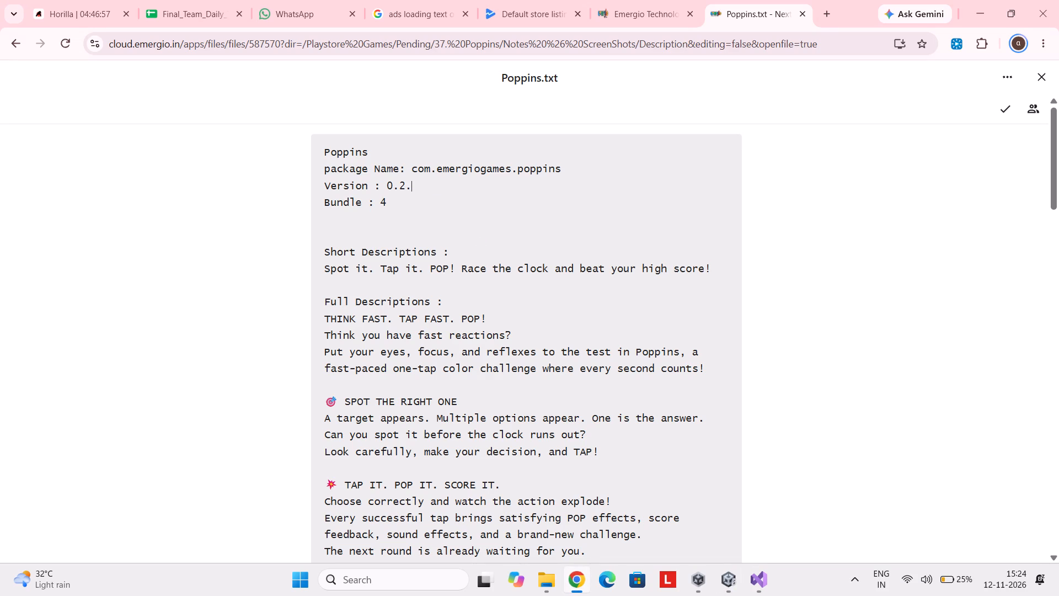
{"action": "type", "text": "18"}
{"action": "left_click", "coordinate": [402, 203]}
{"action": "key", "text": "BackSpace"}
{"action": "type", "text": "20"}
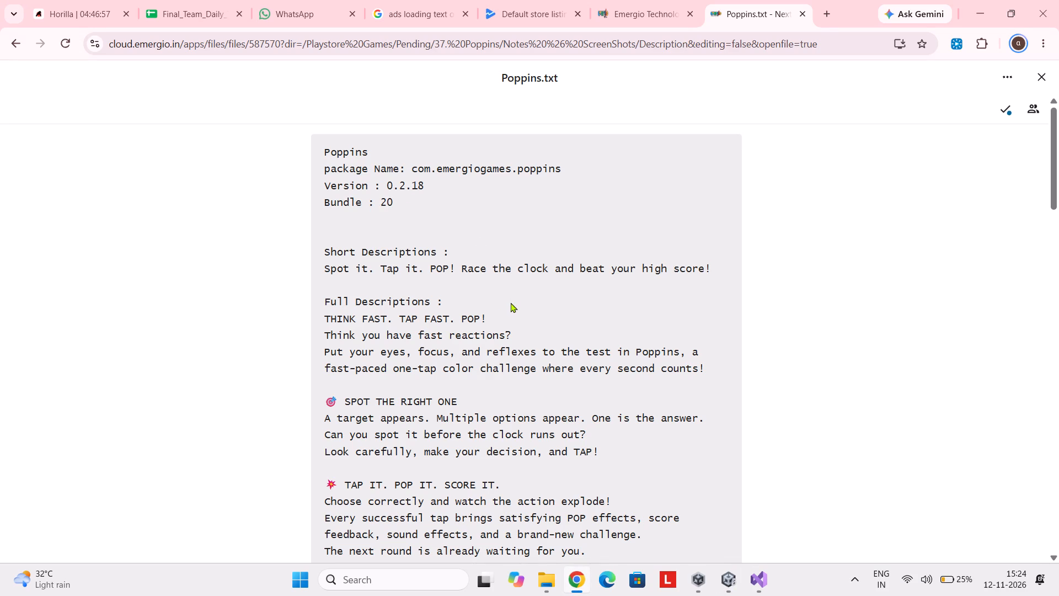
{"action": "left_click", "coordinate": [511, 305]}
Copy the short description "Spot it. Tap it. POP! Race the clock and beat your high score!" from Poppins.txt into the store listing's Short description.
{"action": "left_click_drag", "start_coordinate": [323, 267], "coordinate": [505, 285]}
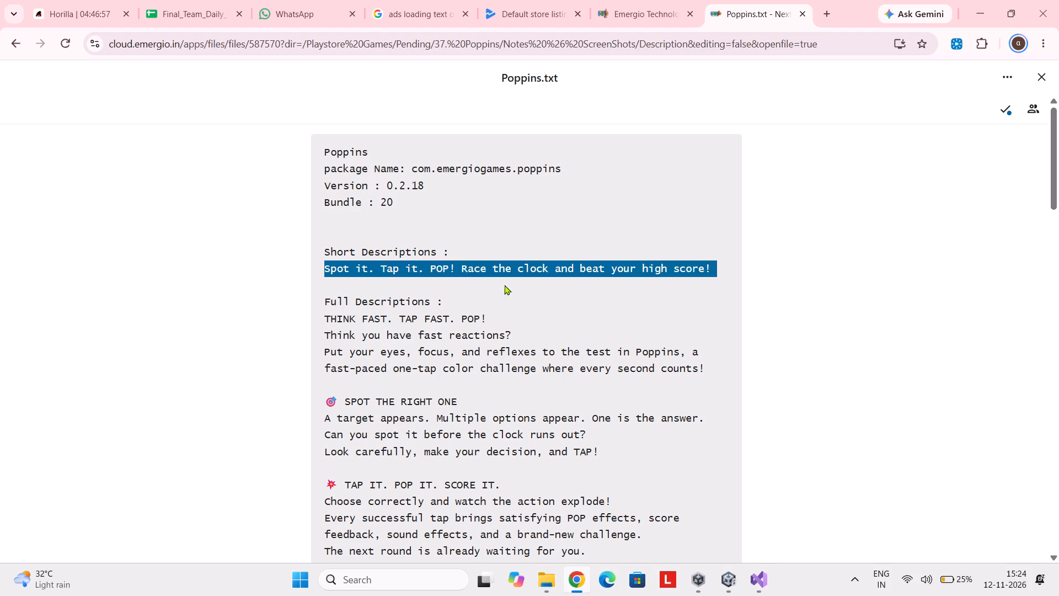
{"action": "left_click_drag", "start_coordinate": [505, 285], "coordinate": [701, 286]}
{"action": "left_click_drag", "start_coordinate": [701, 286], "coordinate": [710, 285]}
{"action": "key", "text": "ctrl+c"}
{"action": "left_click", "coordinate": [499, 17]}
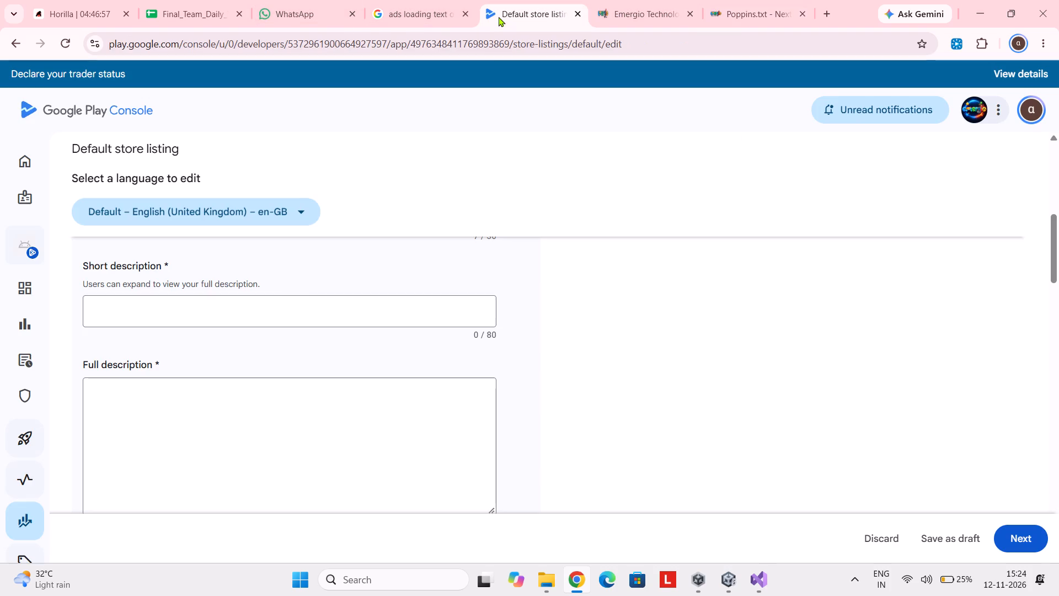
{"action": "left_click", "coordinate": [242, 313]}
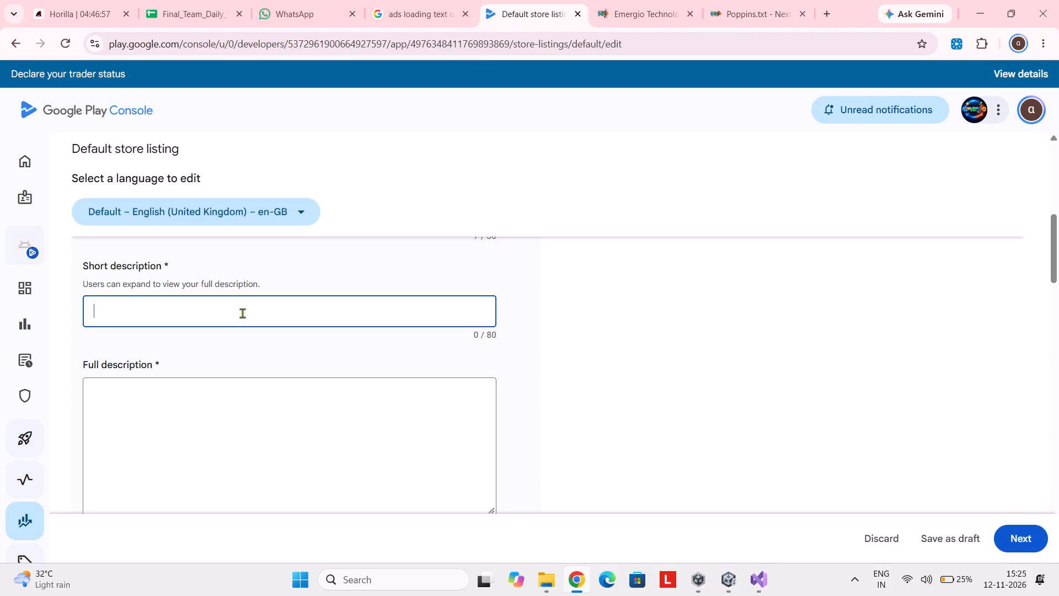
{"action": "key", "text": "ctrl+v"}
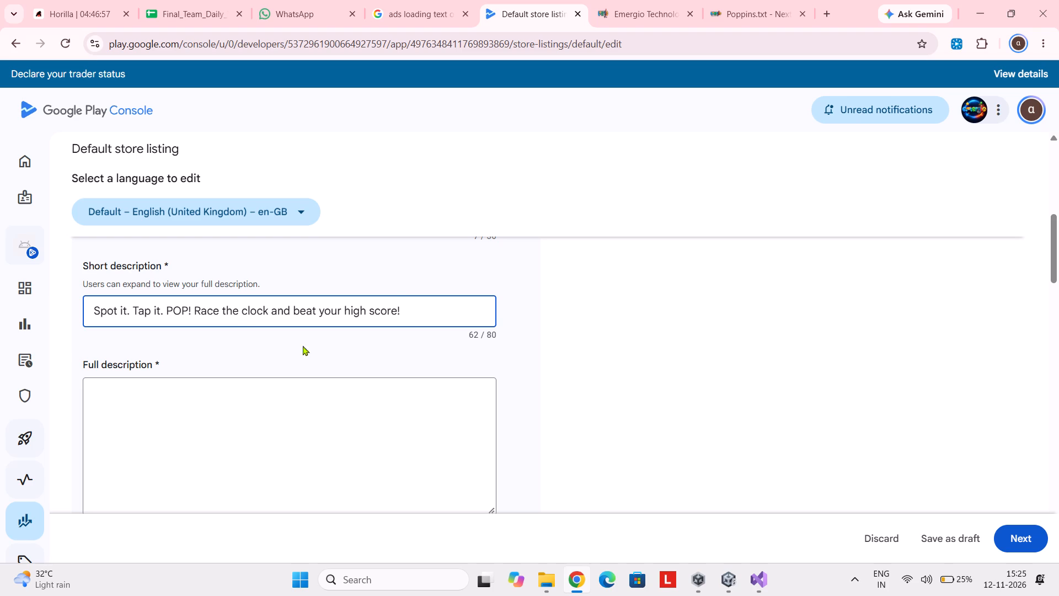
Copy the full description, from "THINK FAST. TAP FAST. POP!" through "Download Poppins and test your reaction speed today!", from Poppins.txt into the listing's Full description.
{"action": "scroll", "coordinate": [351, 376], "scroll_direction": "down", "scroll_amount": 1}
{"action": "right_click", "coordinate": [356, 353]}
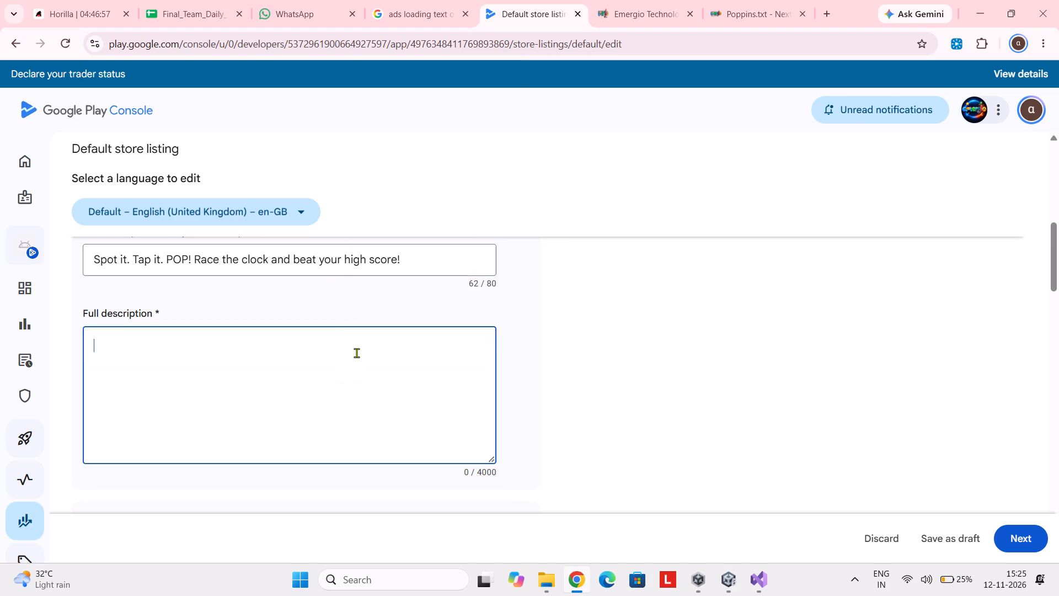
{"action": "left_click", "coordinate": [601, 280]}
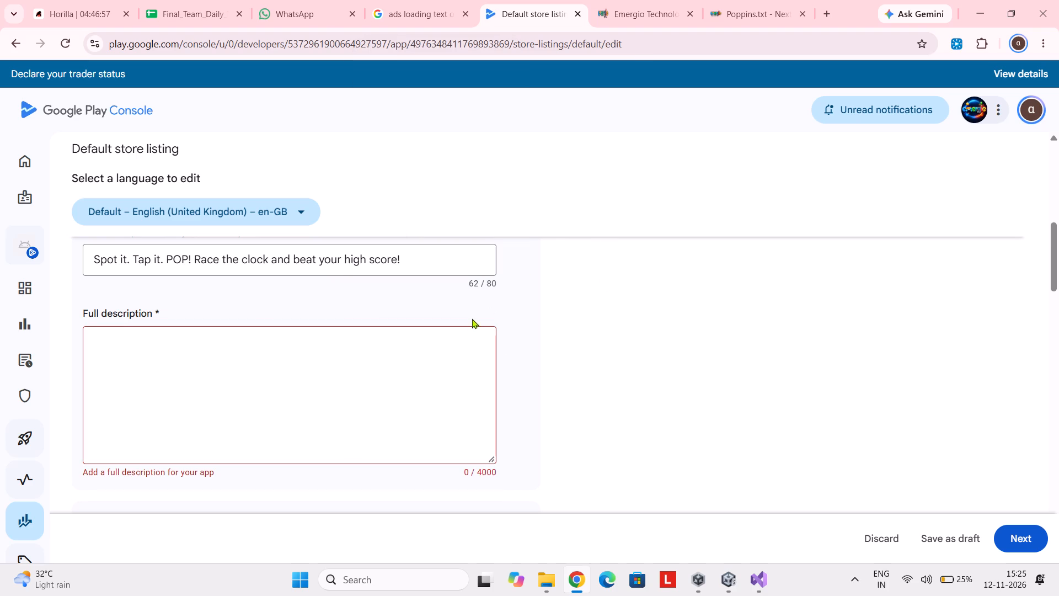
{"action": "left_click", "coordinate": [737, 9]}
{"action": "scroll", "coordinate": [456, 379], "scroll_direction": "down", "scroll_amount": 1}
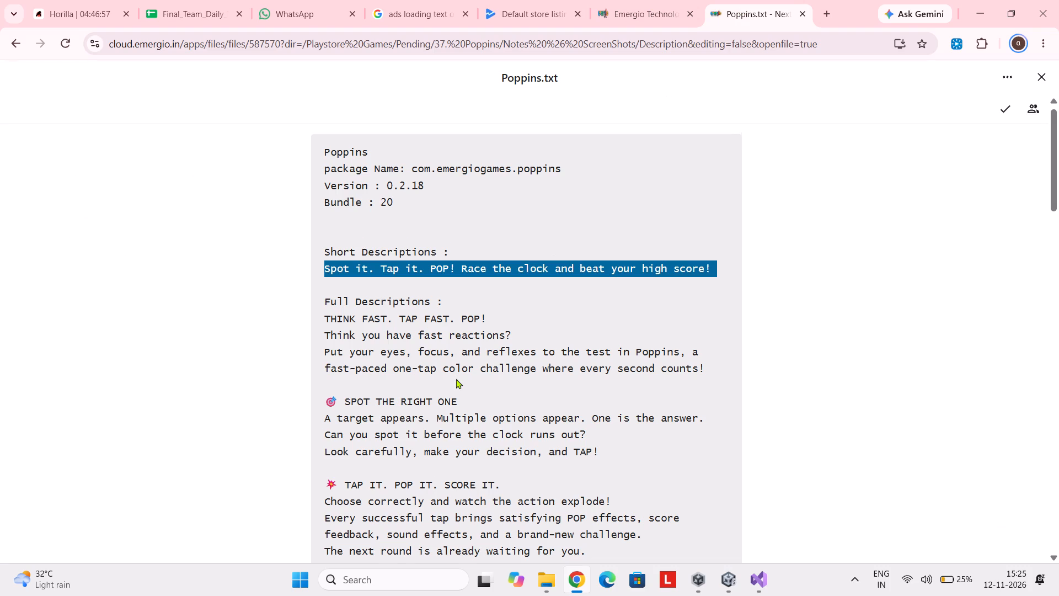
{"action": "scroll", "coordinate": [456, 379], "scroll_direction": "down", "scroll_amount": 1}
{"action": "left_click_drag", "start_coordinate": [327, 278], "coordinate": [335, 286]}
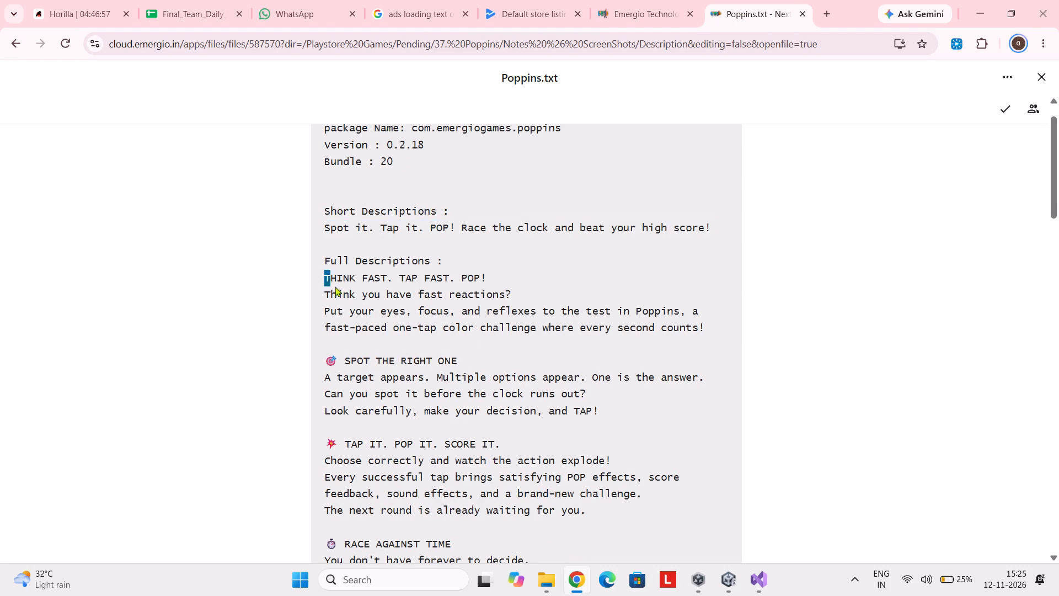
{"action": "left_click_drag", "start_coordinate": [335, 286], "coordinate": [548, 554]}
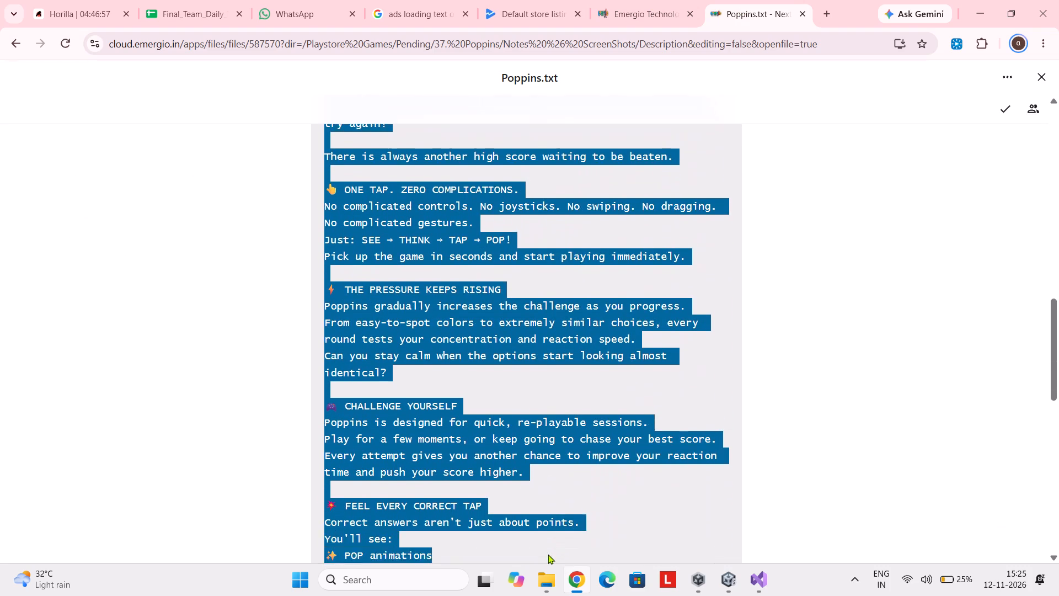
{"action": "left_click_drag", "start_coordinate": [548, 554], "coordinate": [637, 482]}
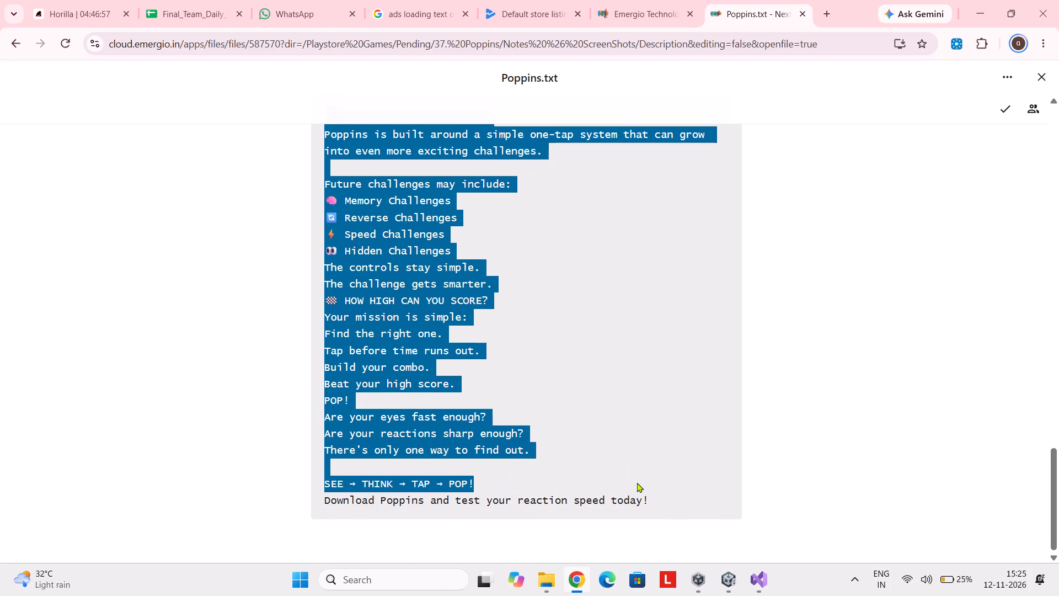
{"action": "left_click_drag", "start_coordinate": [637, 482], "coordinate": [681, 502]}
{"action": "key", "text": "ctrl+c"}
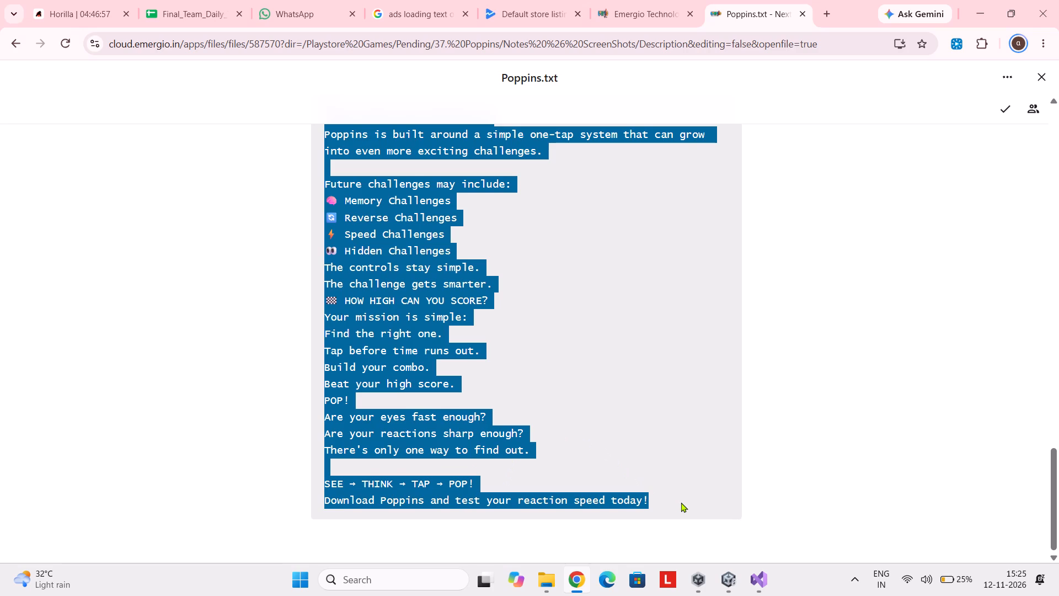
{"action": "left_click", "coordinate": [680, 492]}
{"action": "left_click", "coordinate": [512, 13]}
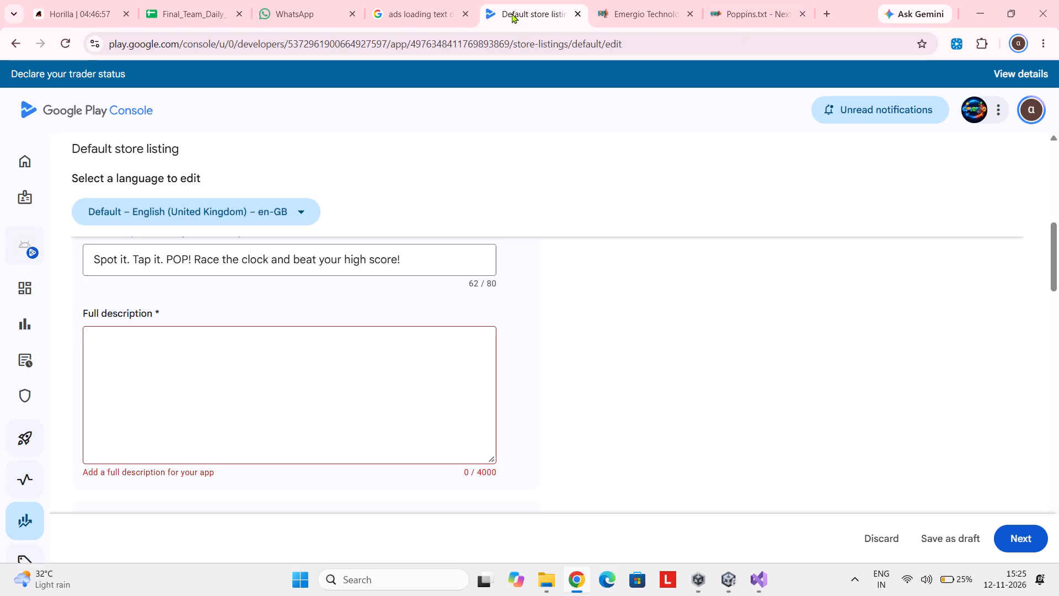
{"action": "left_click", "coordinate": [157, 372]}
{"action": "key", "text": "ctrl+v"}
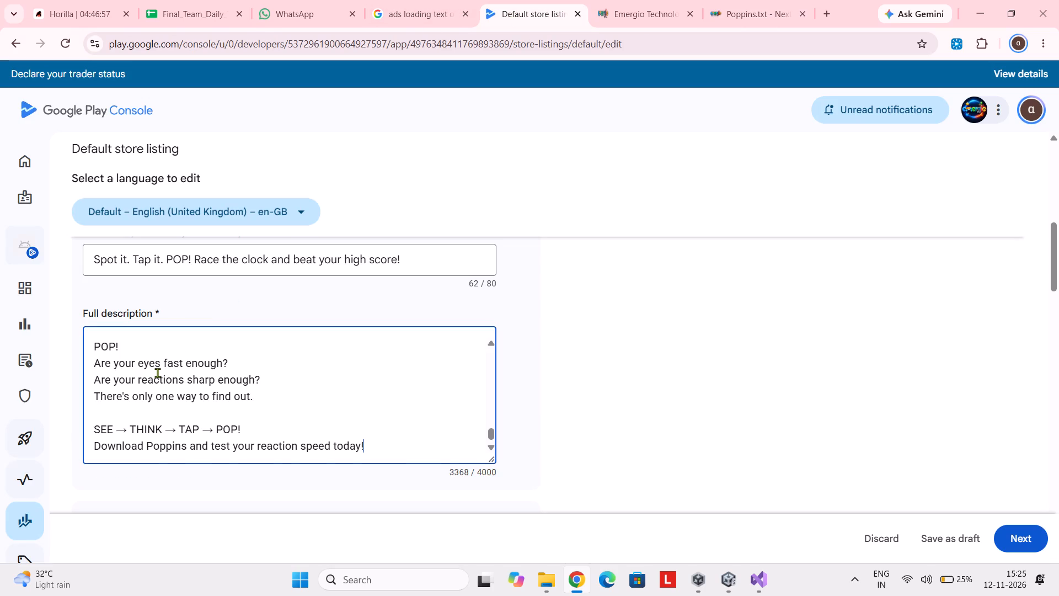
Examine the store listing's Common visual assets section, including the app icon and feature graphic requirements.
{"action": "scroll", "coordinate": [157, 372], "scroll_direction": "down", "scroll_amount": 6}
{"action": "scroll", "coordinate": [157, 372], "scroll_direction": "up", "scroll_amount": 5}
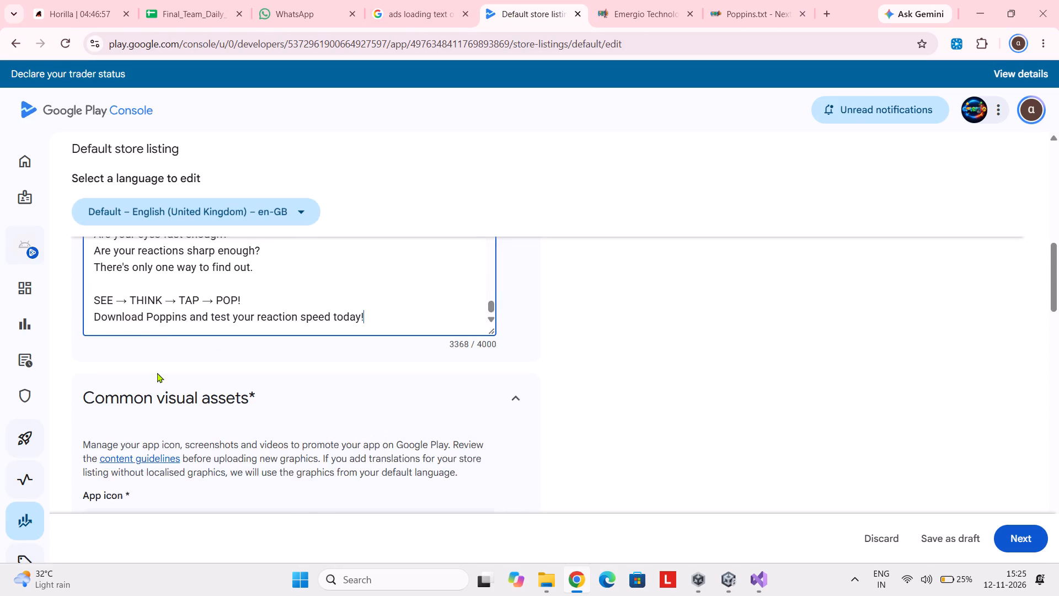
{"action": "scroll", "coordinate": [157, 372], "scroll_direction": "up", "scroll_amount": 1}
{"action": "scroll", "coordinate": [235, 339], "scroll_direction": "down", "scroll_amount": 2}
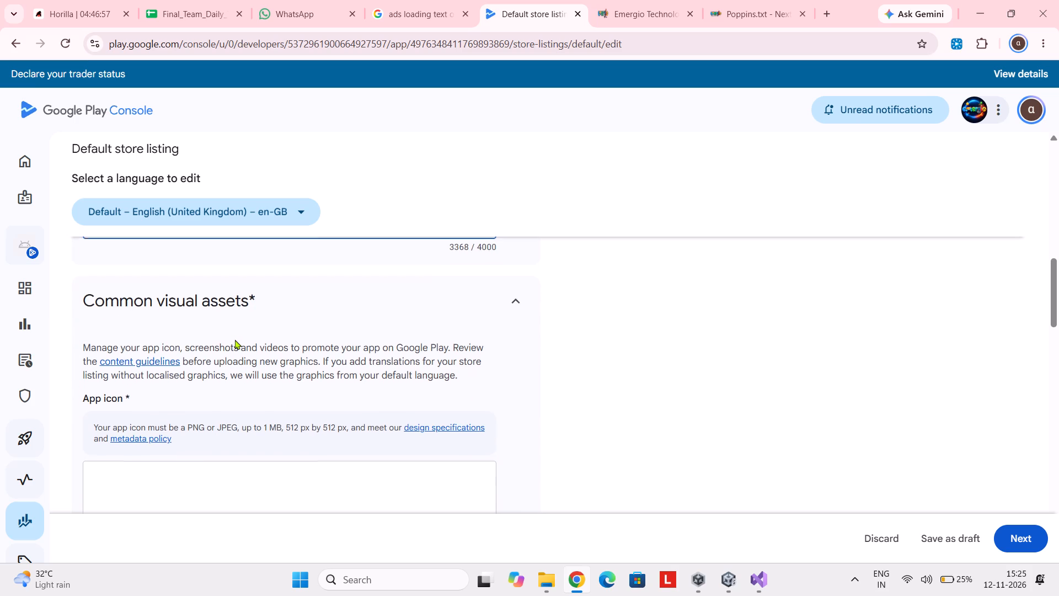
{"action": "scroll", "coordinate": [235, 339], "scroll_direction": "down", "scroll_amount": 2}
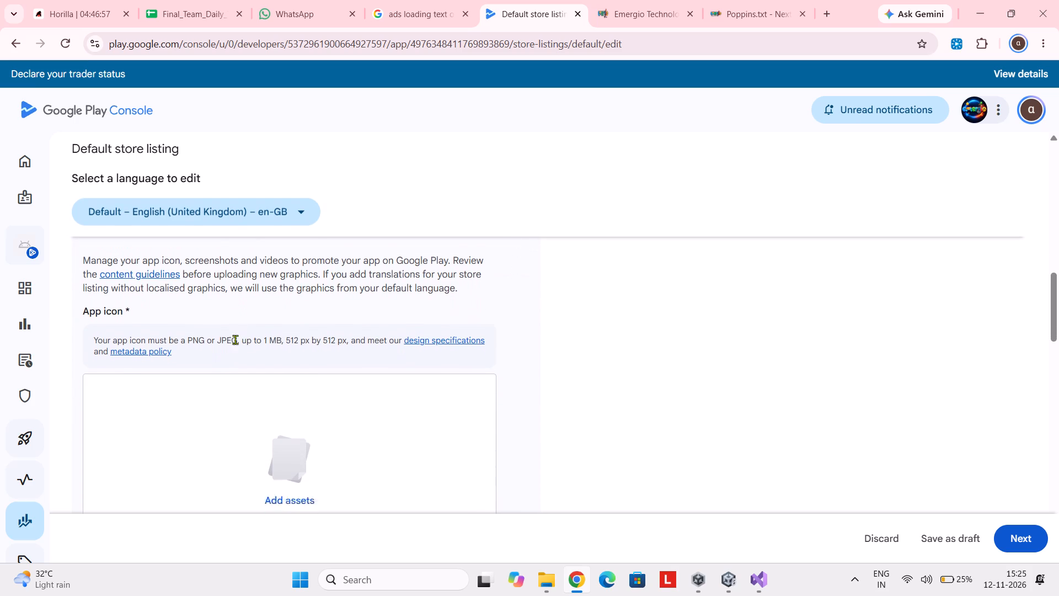
{"action": "scroll", "coordinate": [235, 339], "scroll_direction": "down", "scroll_amount": 1}
{"action": "scroll", "coordinate": [235, 339], "scroll_direction": "right", "scroll_amount": 1}
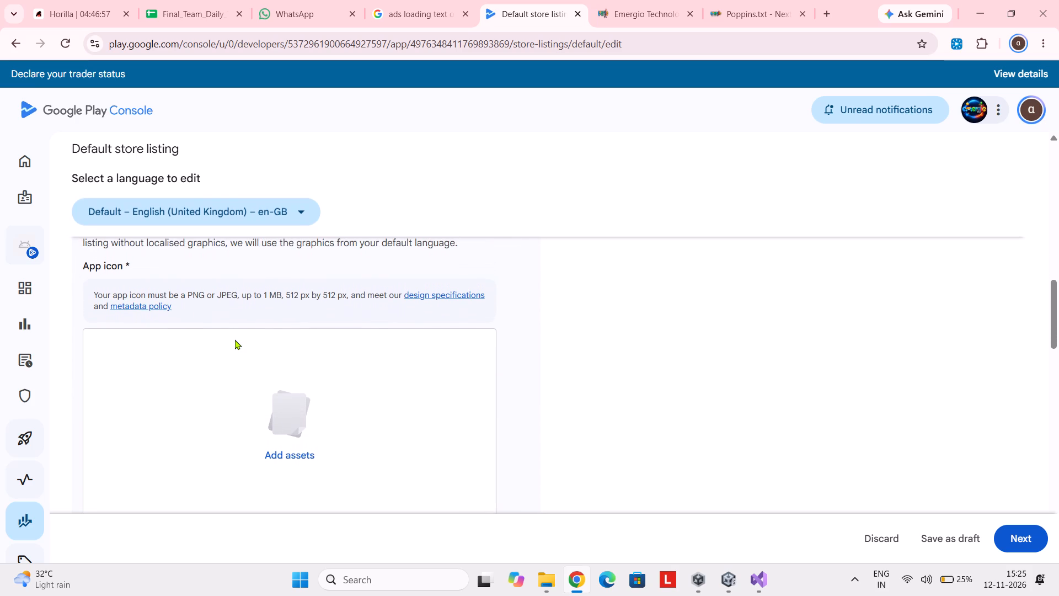
{"action": "scroll", "coordinate": [235, 339], "scroll_direction": "right", "scroll_amount": 2}
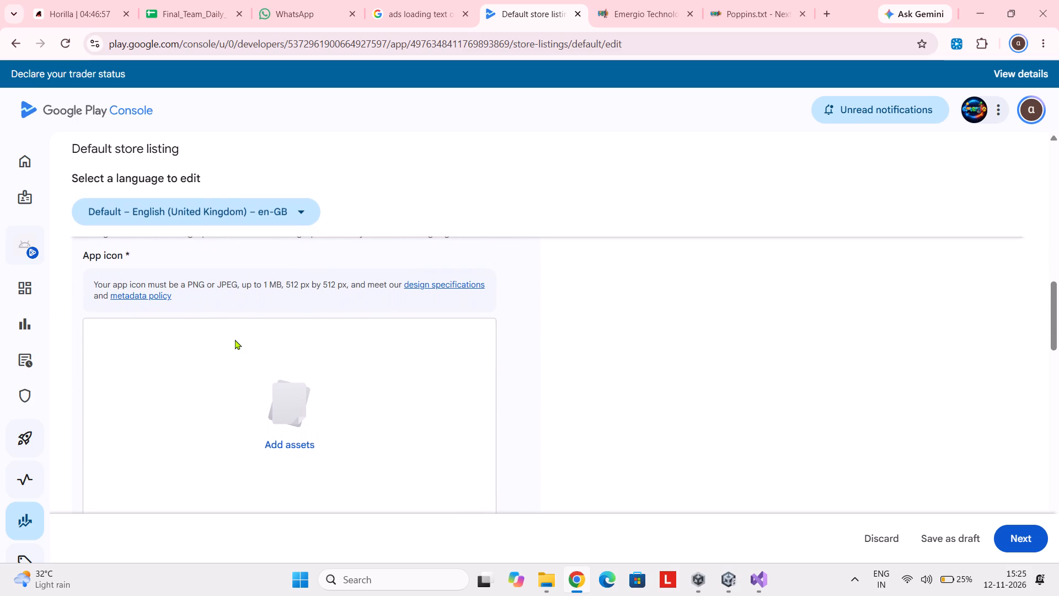
{"action": "scroll", "coordinate": [235, 339], "scroll_direction": "right", "scroll_amount": 2}
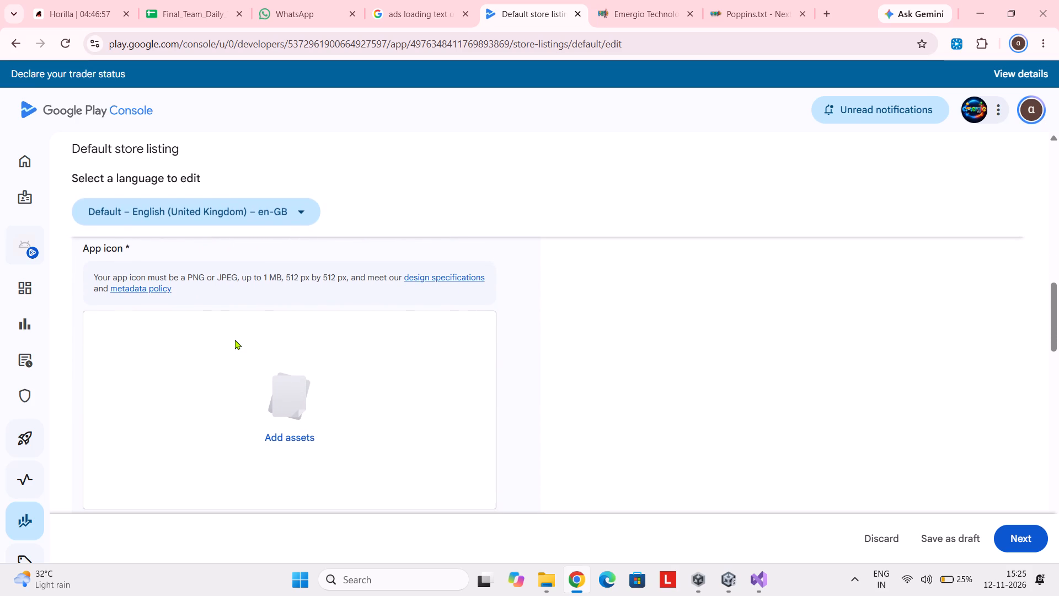
{"action": "scroll", "coordinate": [235, 339], "scroll_direction": "right", "scroll_amount": 1}
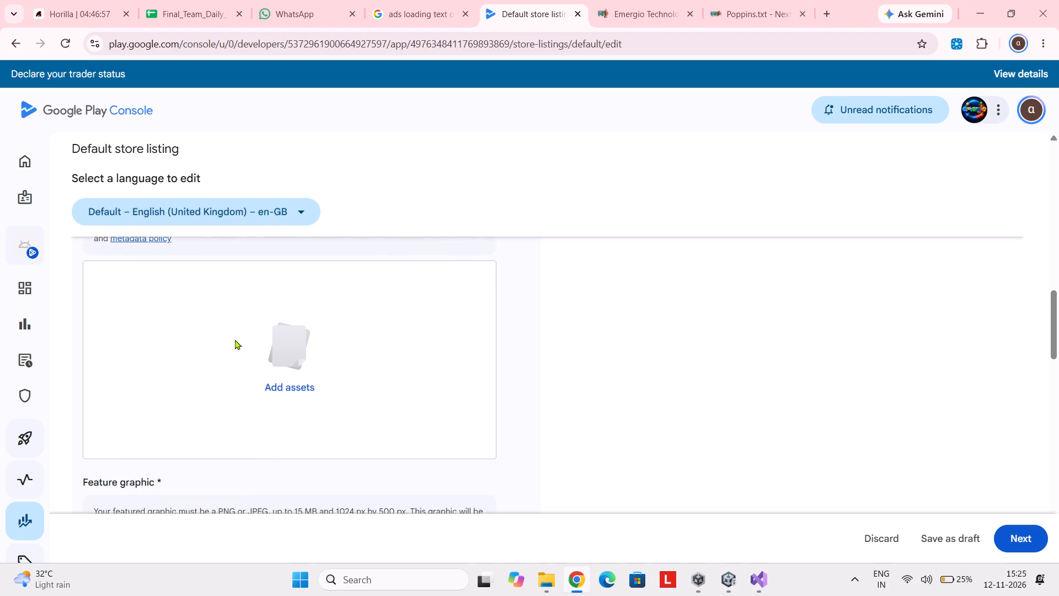
{"action": "scroll", "coordinate": [235, 339], "scroll_direction": "right", "scroll_amount": 1}
Return to Poppins.txt in Nextcloud, make sure its edits are saved, and close the file.
{"action": "left_click", "coordinate": [724, 1]}
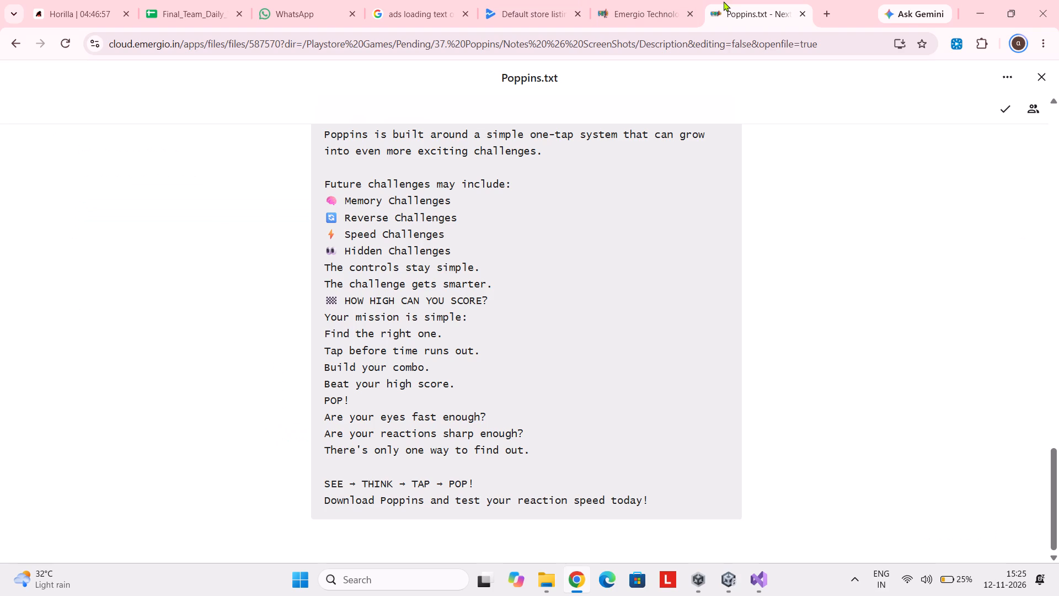
{"action": "left_click", "coordinate": [996, 109]}
{"action": "scroll", "coordinate": [561, 279], "scroll_direction": "up", "scroll_amount": 8}
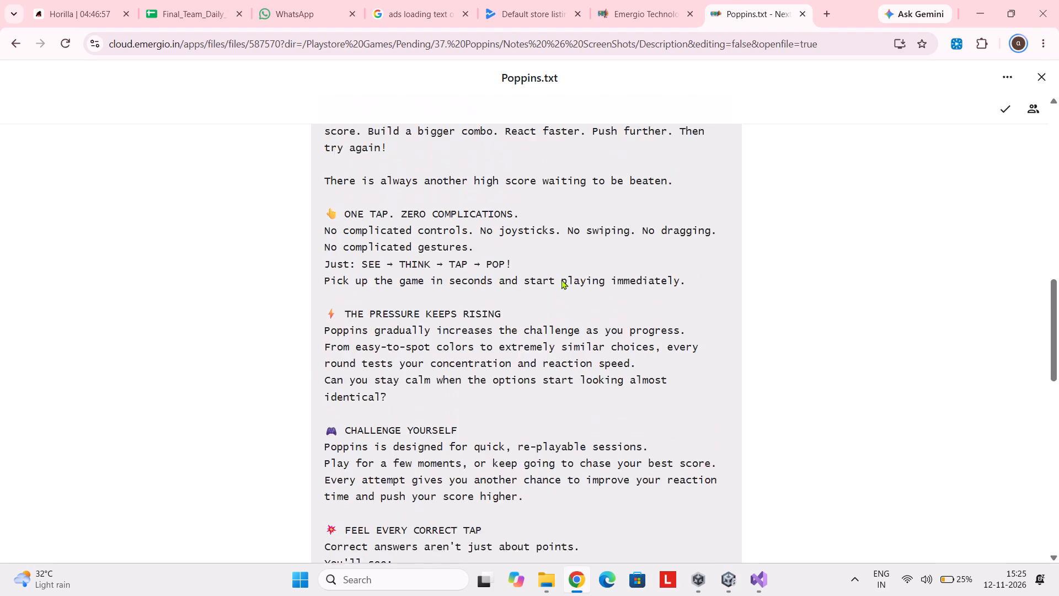
{"action": "scroll", "coordinate": [561, 279], "scroll_direction": "up", "scroll_amount": 9}
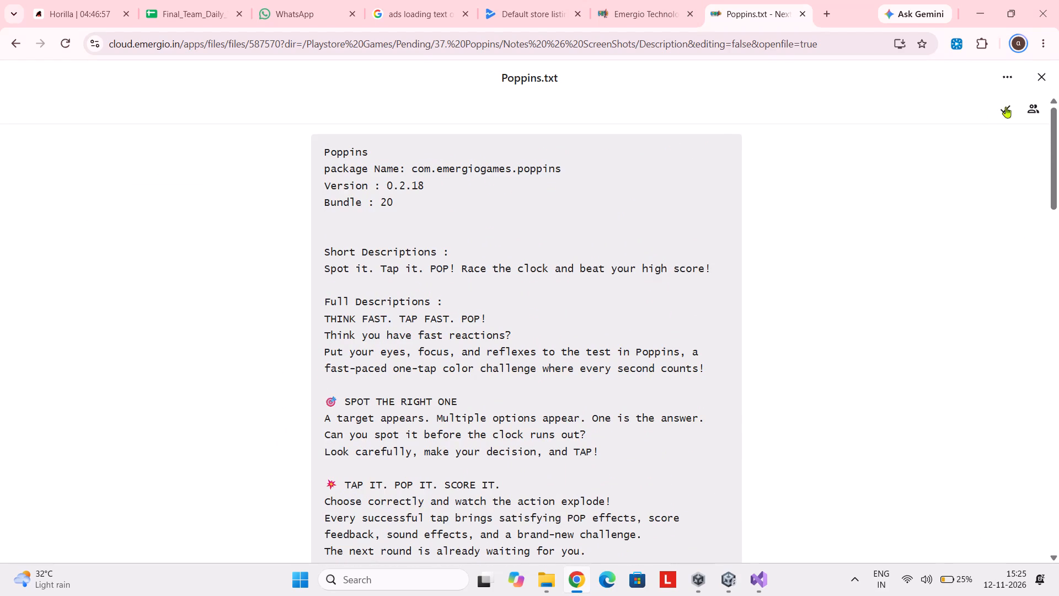
{"action": "left_click", "coordinate": [1049, 79]}
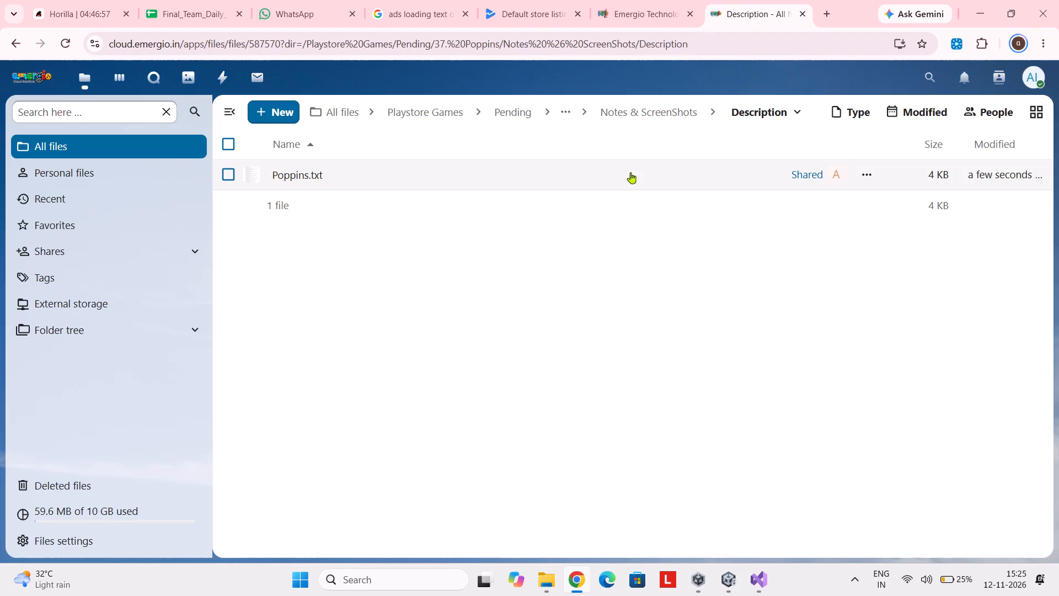
Look through the Screenshots folder under Notes & ScreenShots for Poppins, and return to the Notes & ScreenShots folder.
{"action": "left_click", "coordinate": [663, 114]}
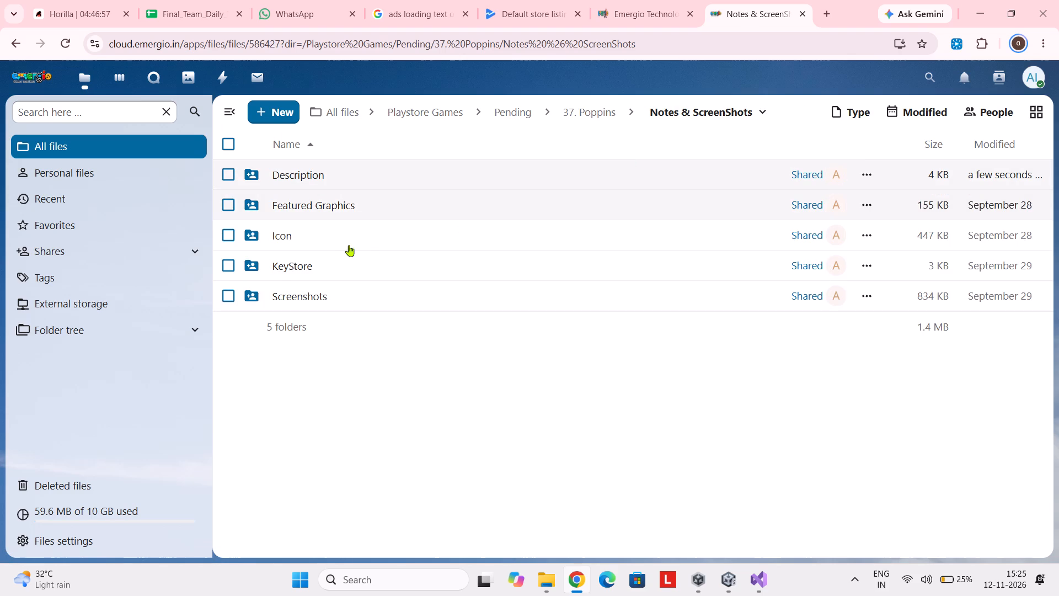
{"action": "left_click", "coordinate": [370, 299]}
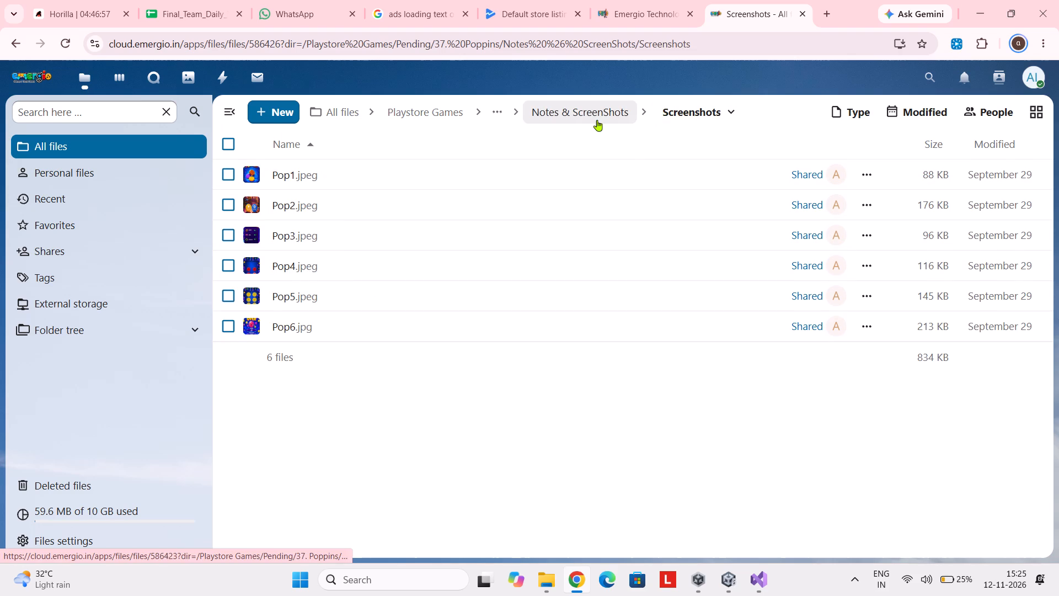
{"action": "left_click", "coordinate": [586, 98]}
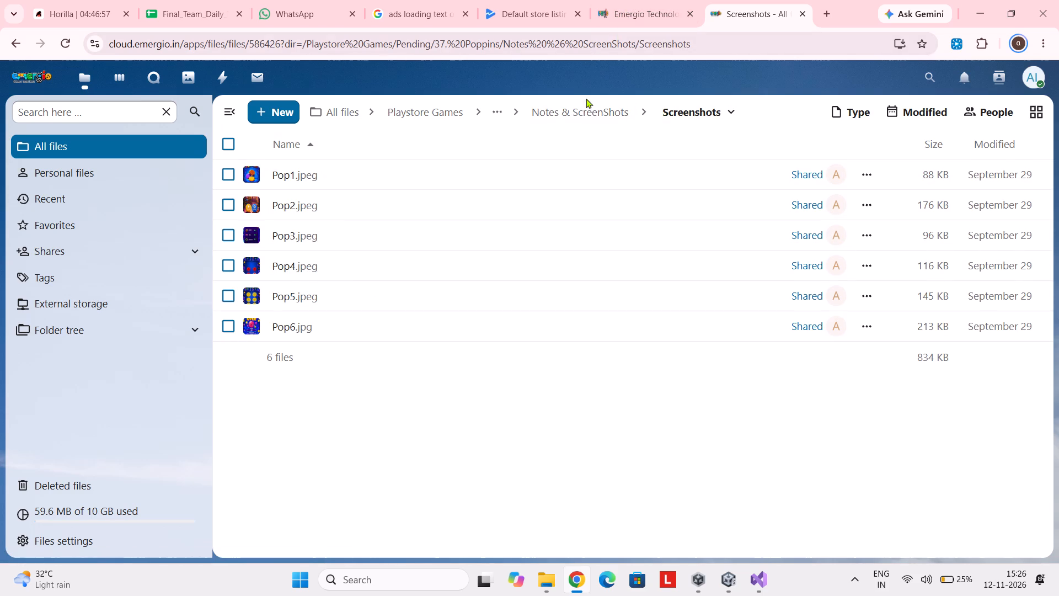
{"action": "left_click", "coordinate": [573, 103]}
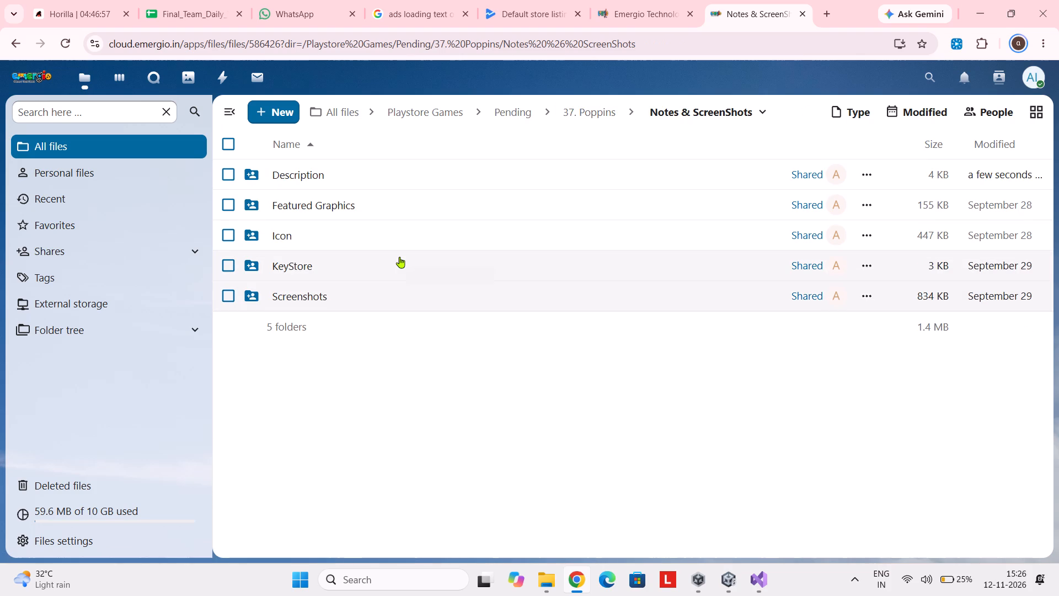
Open the Icon folder under Notes & ScreenShots, preview Icon_poppins.png, and close the preview.
{"action": "left_click", "coordinate": [422, 242]}
{"action": "left_click", "coordinate": [452, 180]}
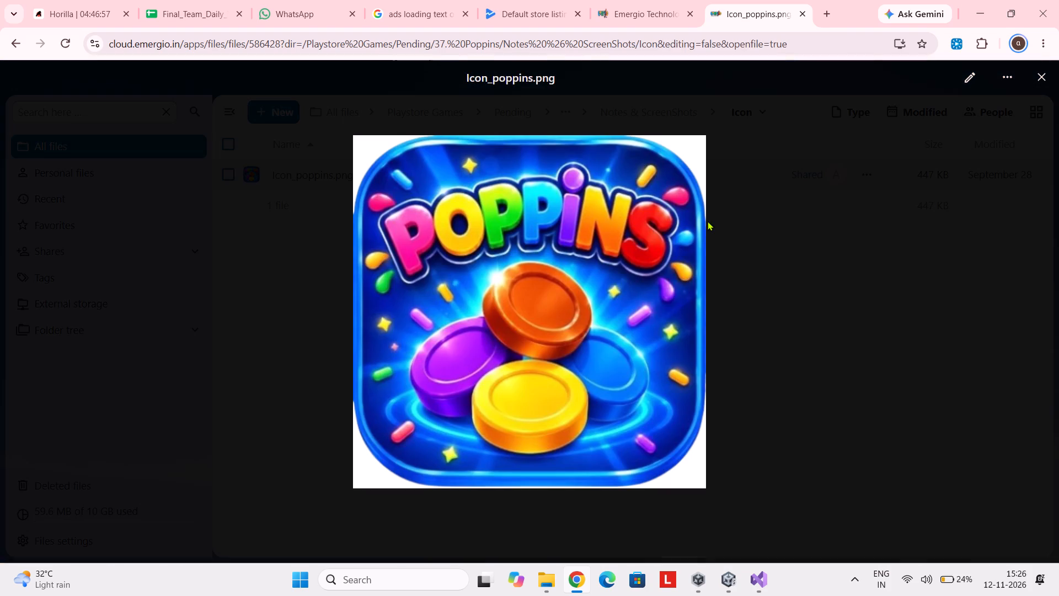
{"action": "left_click", "coordinate": [1008, 73]}
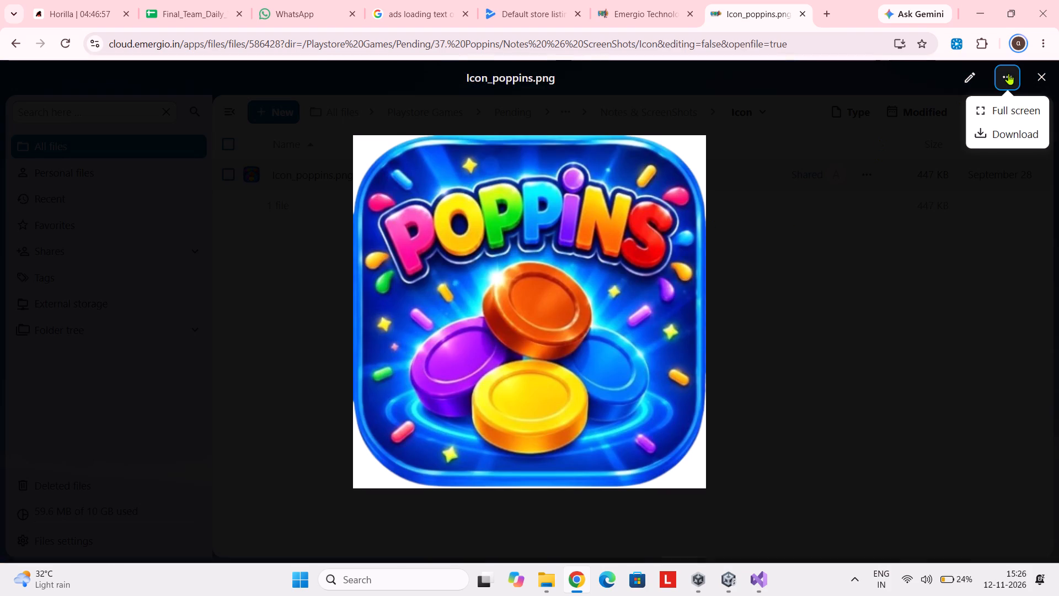
{"action": "left_click", "coordinate": [923, 187]}
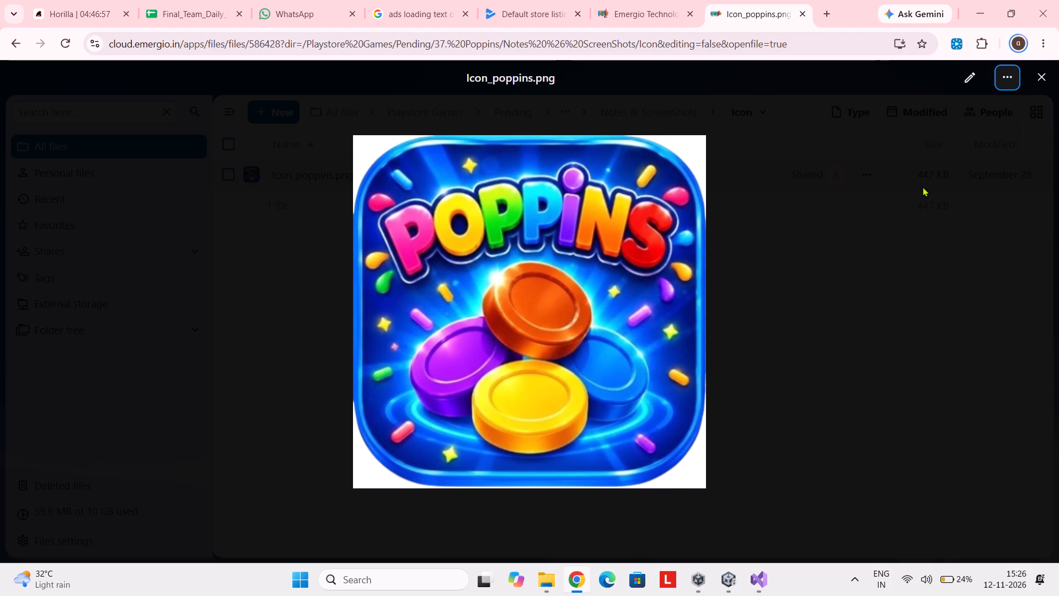
{"action": "left_click", "coordinate": [1040, 77]}
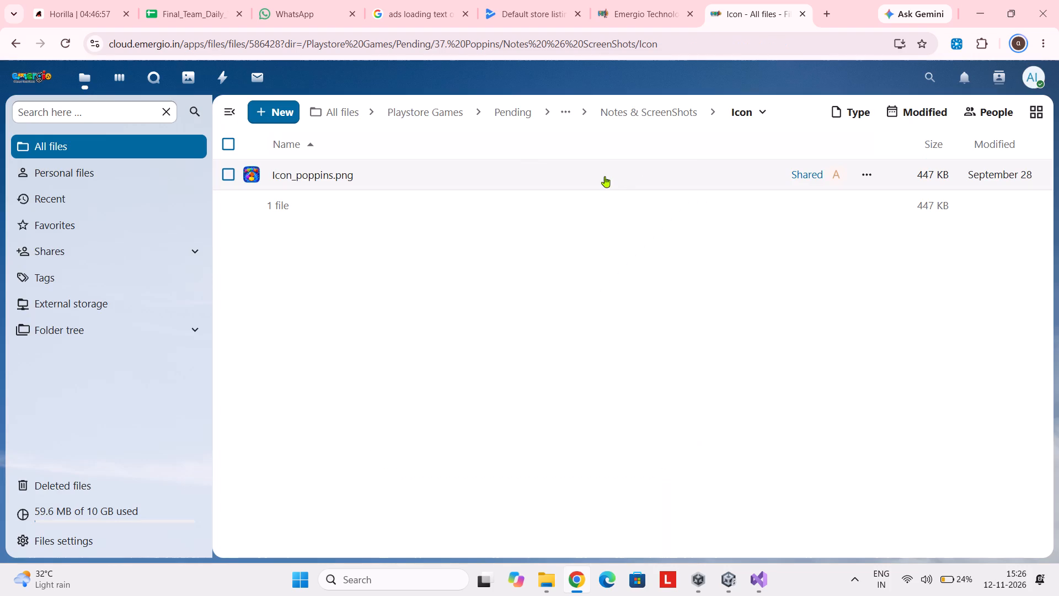
Open the available file actions for Icon_poppins.png in the Icon folder.
{"action": "left_click", "coordinate": [875, 169]}
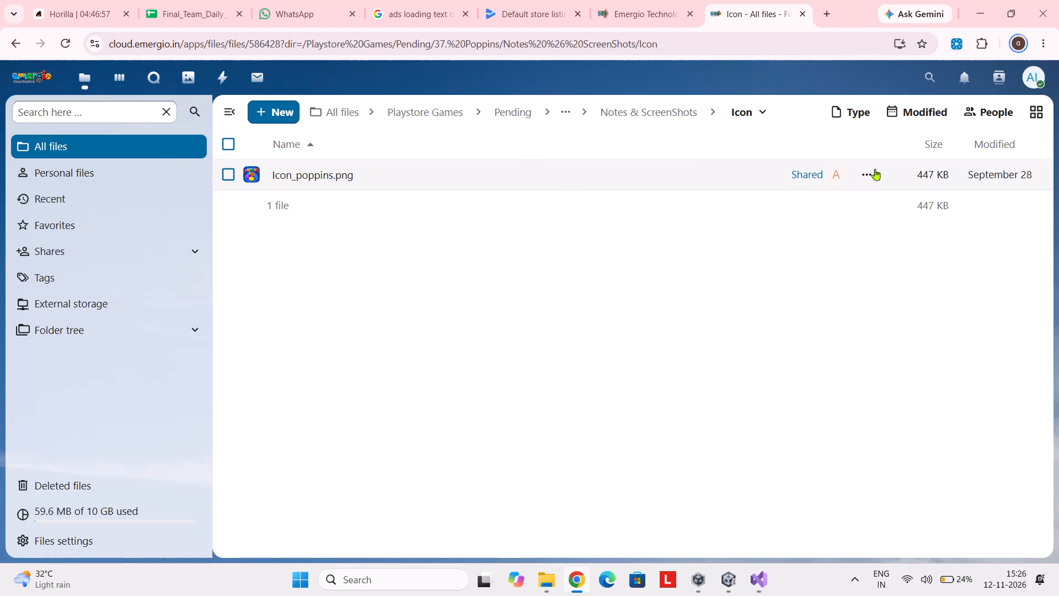
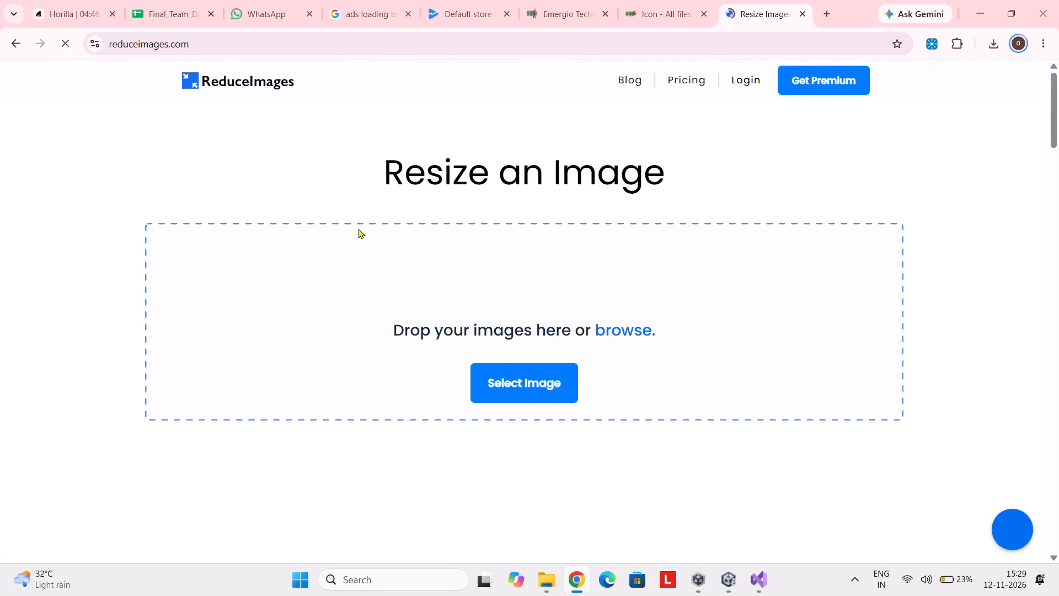
Load the Poppins icon JPEG, WhatsApp Image 2026-11-12 at 3.28.30, from the Downloads folder into the ReduceImages resizer.
{"action": "left_click", "coordinate": [506, 401]}
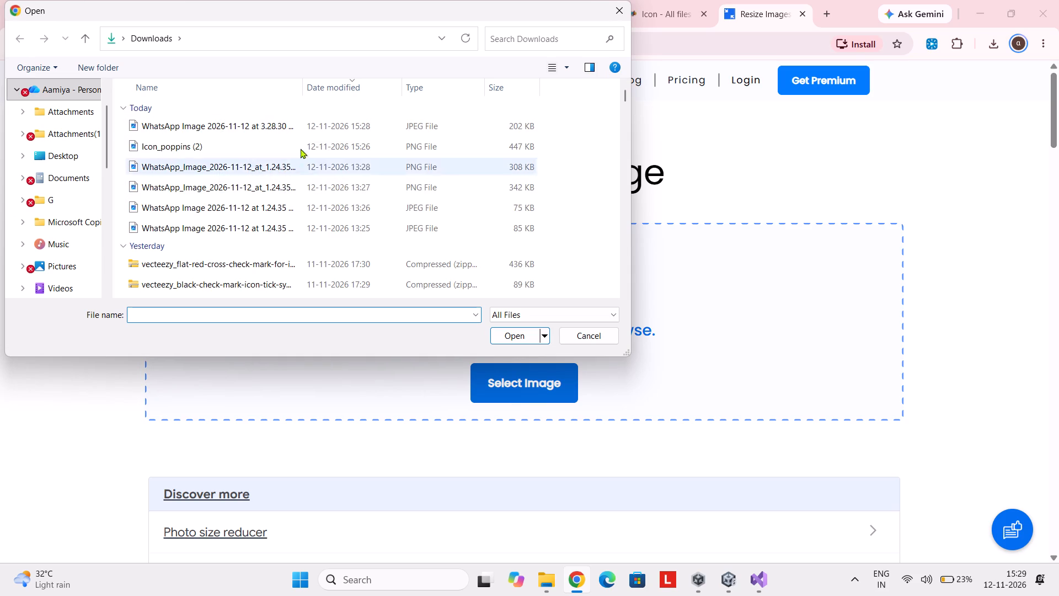
{"action": "double_click", "coordinate": [280, 125]}
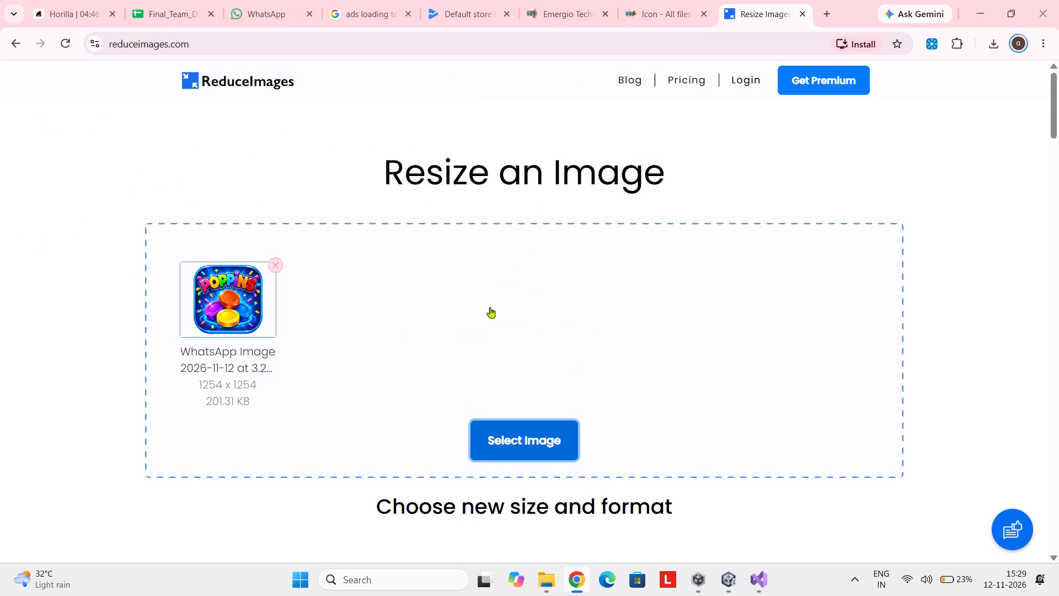
Set the Poppins icon's new size in pixels, with width 512 and height 512.
{"action": "scroll", "coordinate": [490, 307], "scroll_direction": "down", "scroll_amount": 2}
{"action": "left_click", "coordinate": [525, 441]}
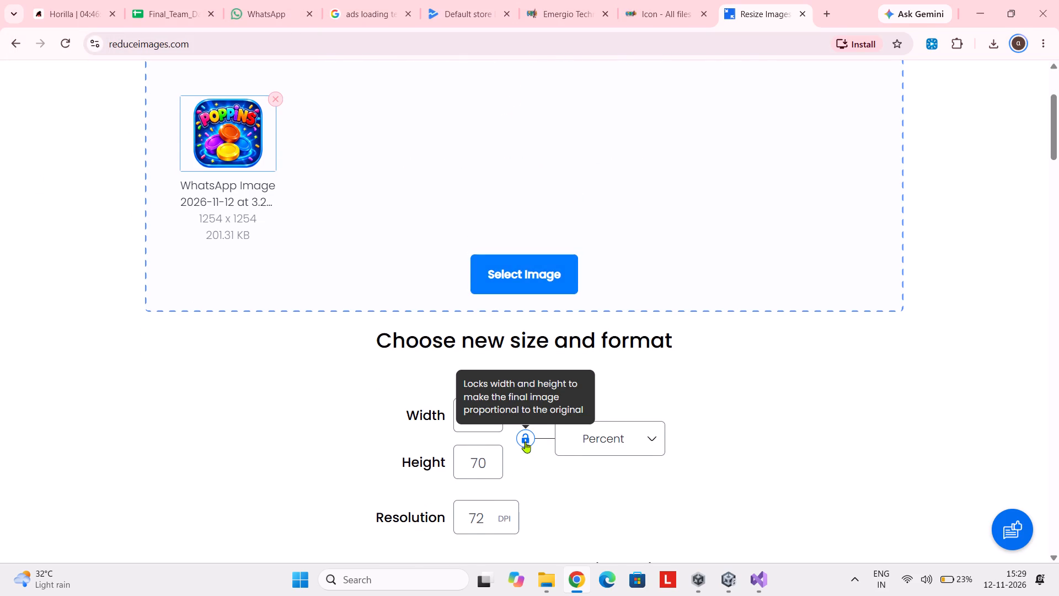
{"action": "left_click", "coordinate": [632, 434]}
{"action": "left_click", "coordinate": [611, 487]}
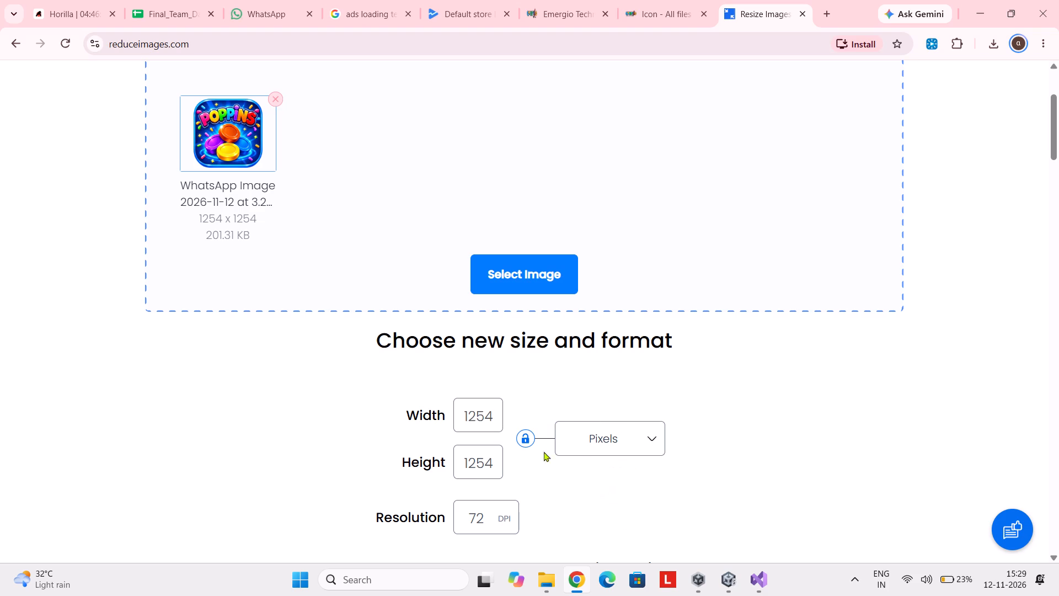
{"action": "left_click", "coordinate": [489, 423]}
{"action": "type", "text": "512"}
{"action": "left_click", "coordinate": [485, 464]}
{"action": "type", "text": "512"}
{"action": "scroll", "coordinate": [531, 491], "scroll_direction": "down", "scroll_amount": 2}
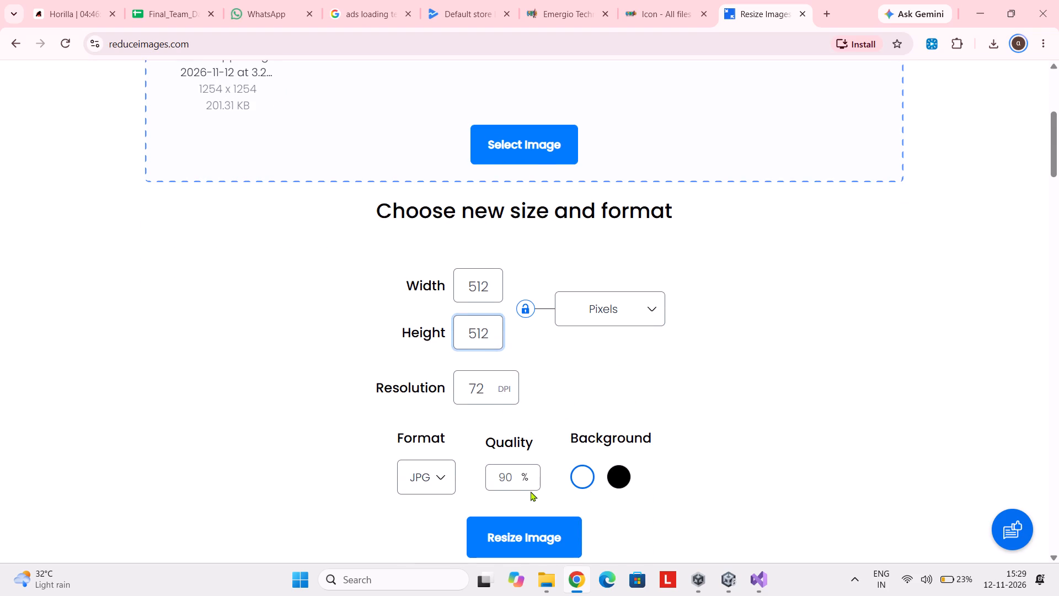
Resize the Poppins icon image to 512 x 512 pixels as a JPG and download the result.
{"action": "left_click", "coordinate": [514, 529]}
{"action": "left_click", "coordinate": [518, 417]}
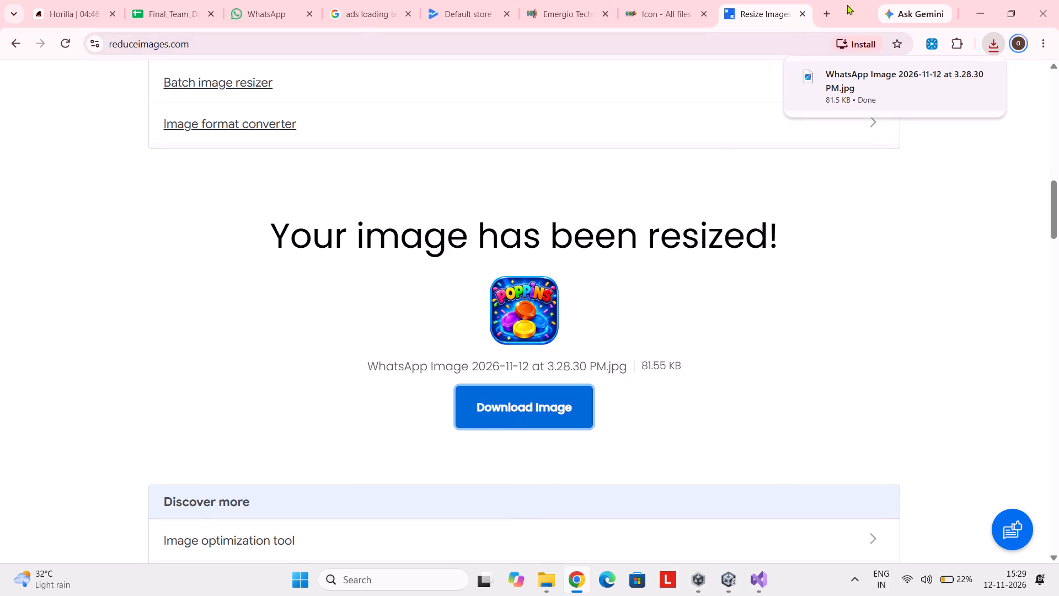
Find the remove.bg background remover, strip the background from the resized Poppins icon JPG, and download the free 500 x 500 preview.
{"action": "left_click", "coordinate": [827, 8]}
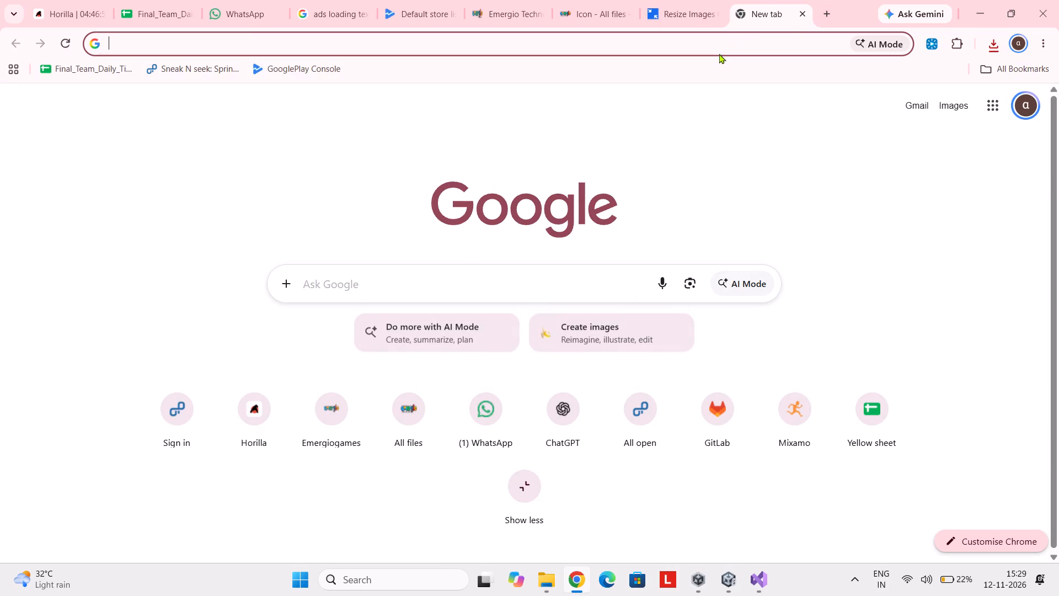
{"action": "type", "text": "bac"}
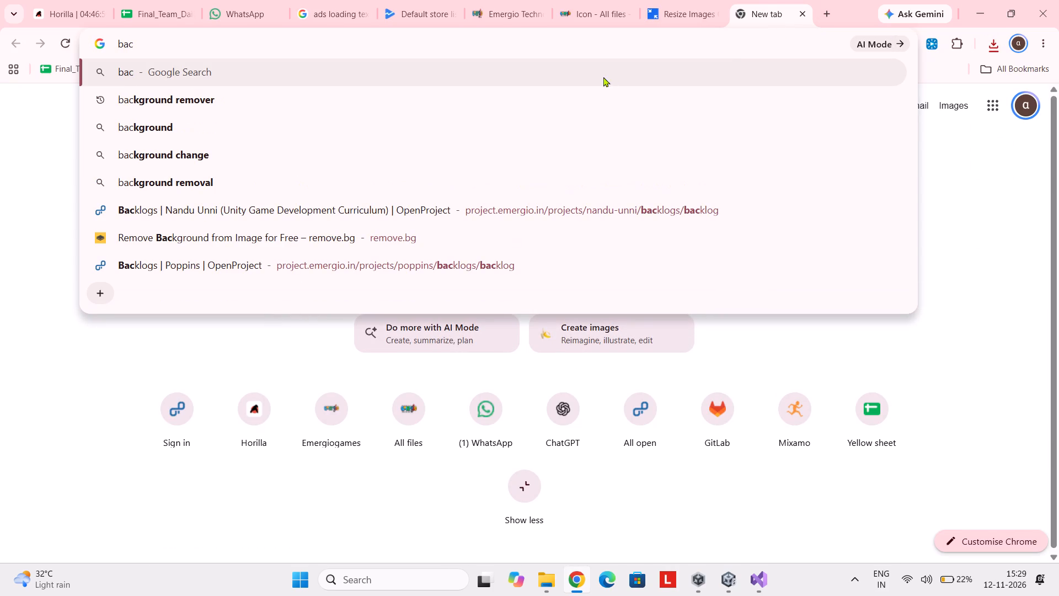
{"action": "left_click", "coordinate": [531, 100]}
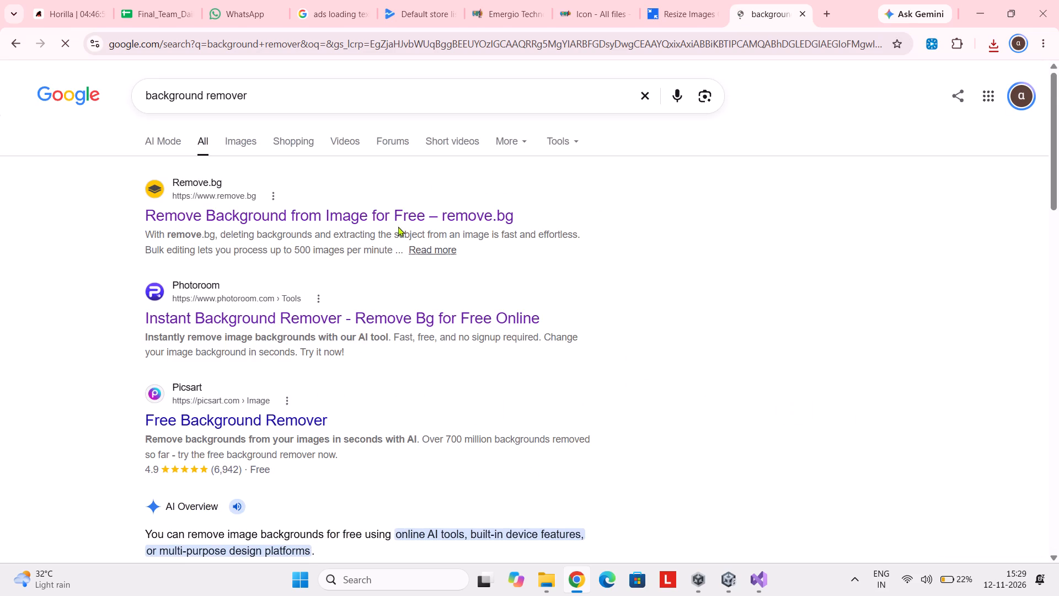
{"action": "left_click", "coordinate": [399, 215]}
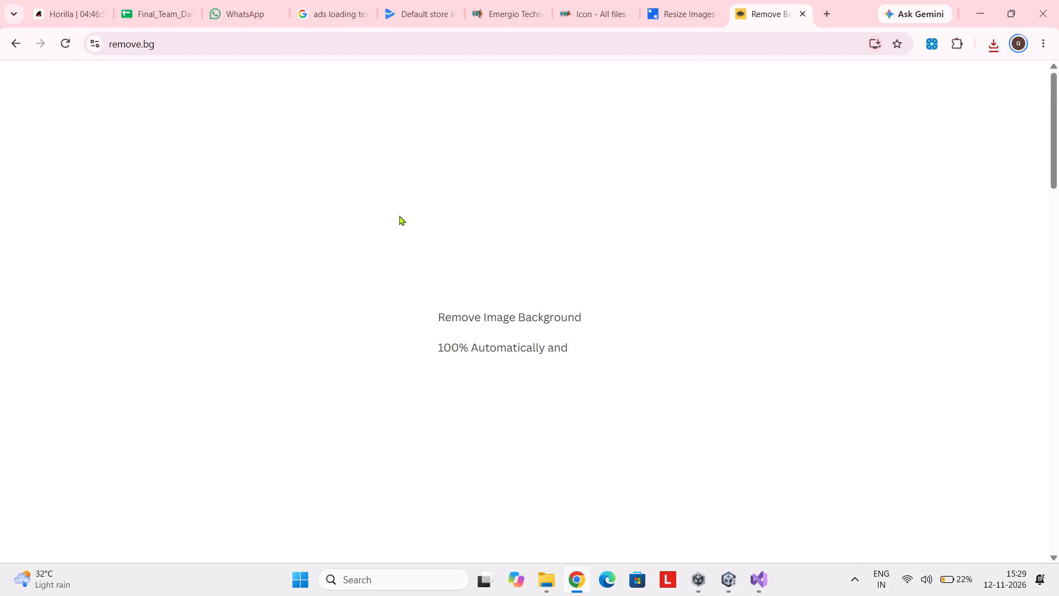
{"action": "left_click", "coordinate": [672, 385]}
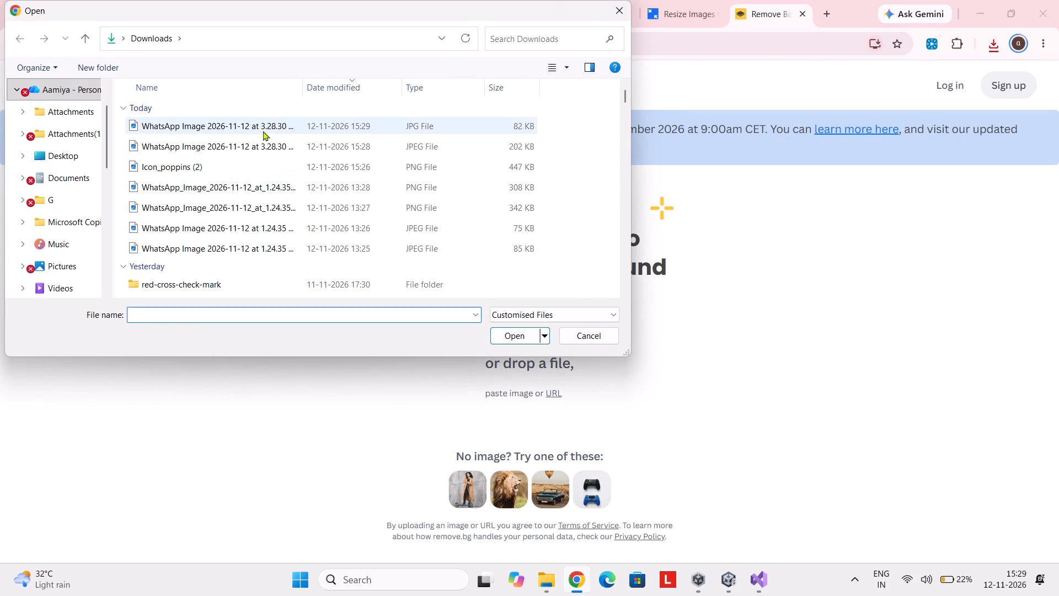
{"action": "double_click", "coordinate": [263, 130]}
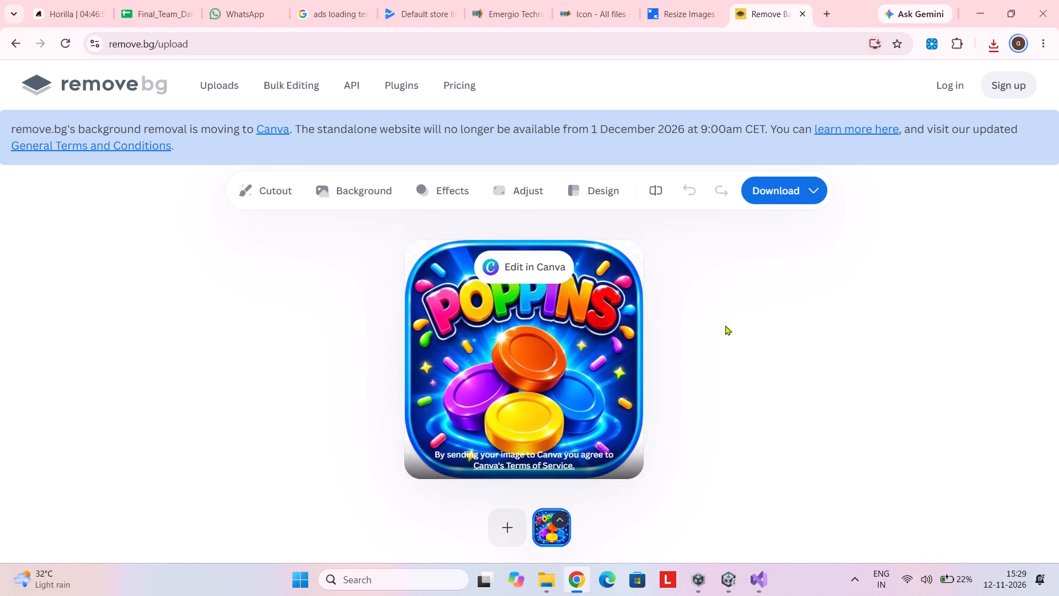
{"action": "left_click", "coordinate": [794, 199]}
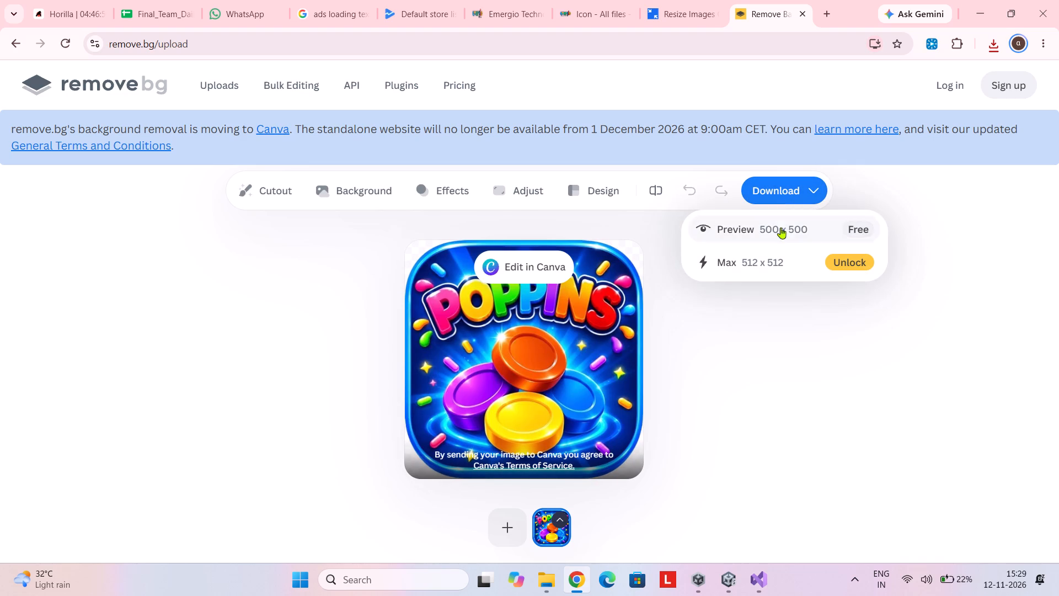
{"action": "left_click", "coordinate": [775, 236]}
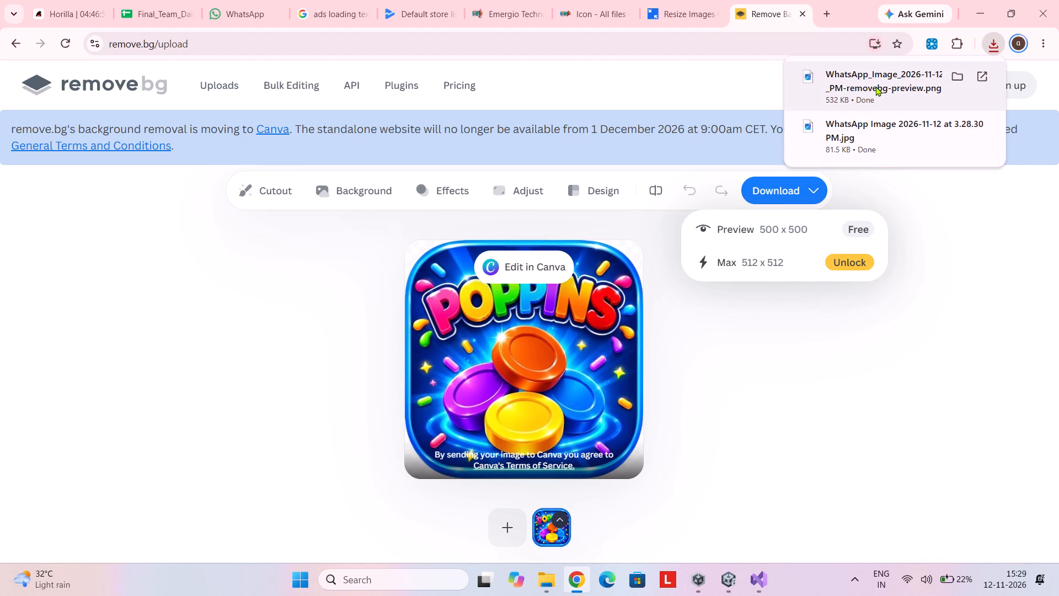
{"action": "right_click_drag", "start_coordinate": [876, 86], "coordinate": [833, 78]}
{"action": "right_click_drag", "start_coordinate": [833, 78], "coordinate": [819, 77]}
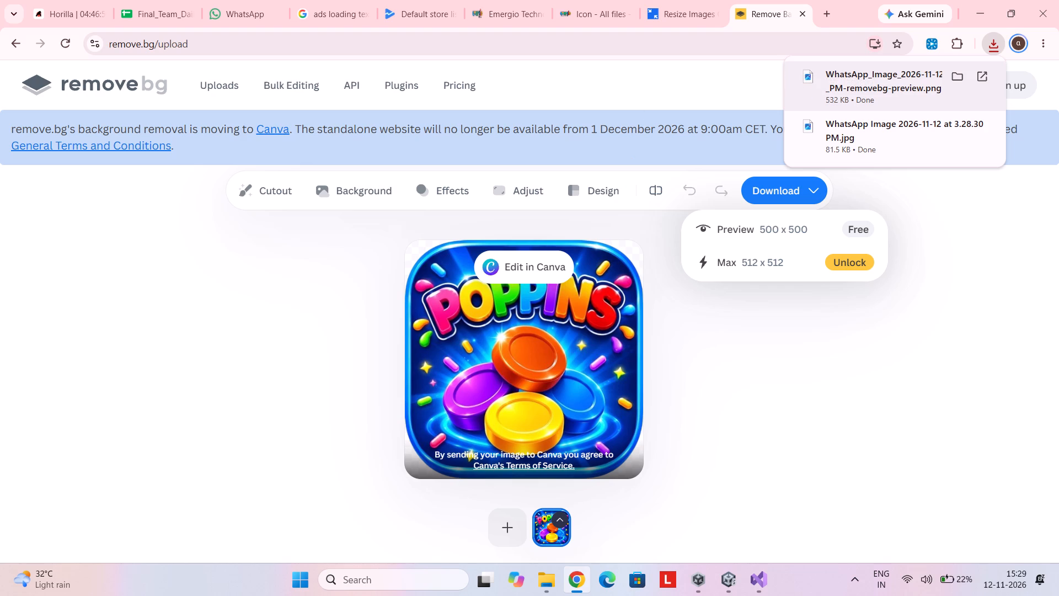
In File Explorer's Downloads folder, rename the newest removebg-preview PNG of the Poppins icon as Icon image.
{"action": "left_click", "coordinate": [554, 591]}
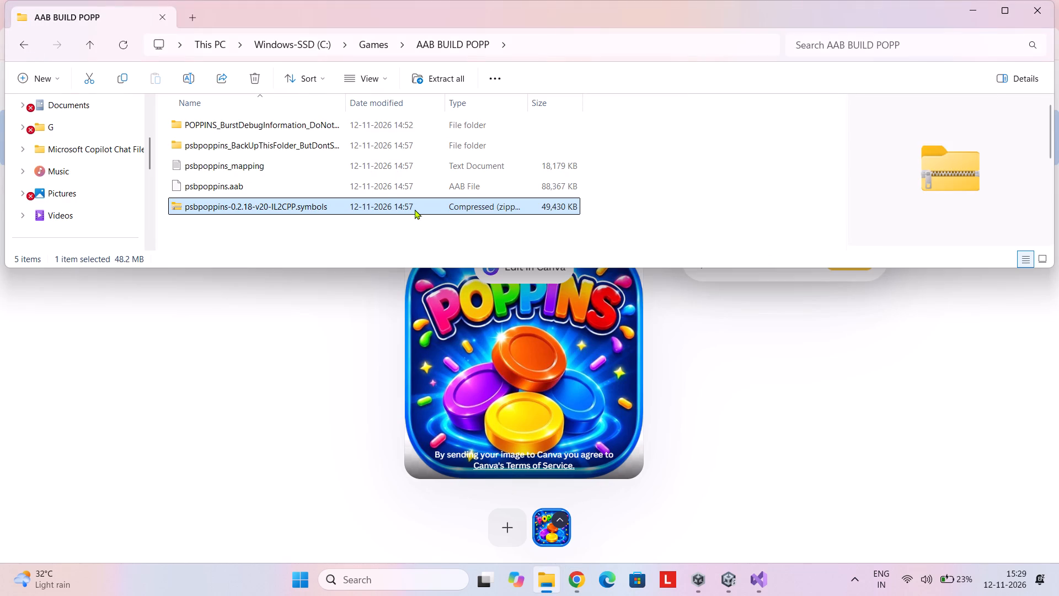
{"action": "scroll", "coordinate": [115, 187], "scroll_direction": "down", "scroll_amount": 1}
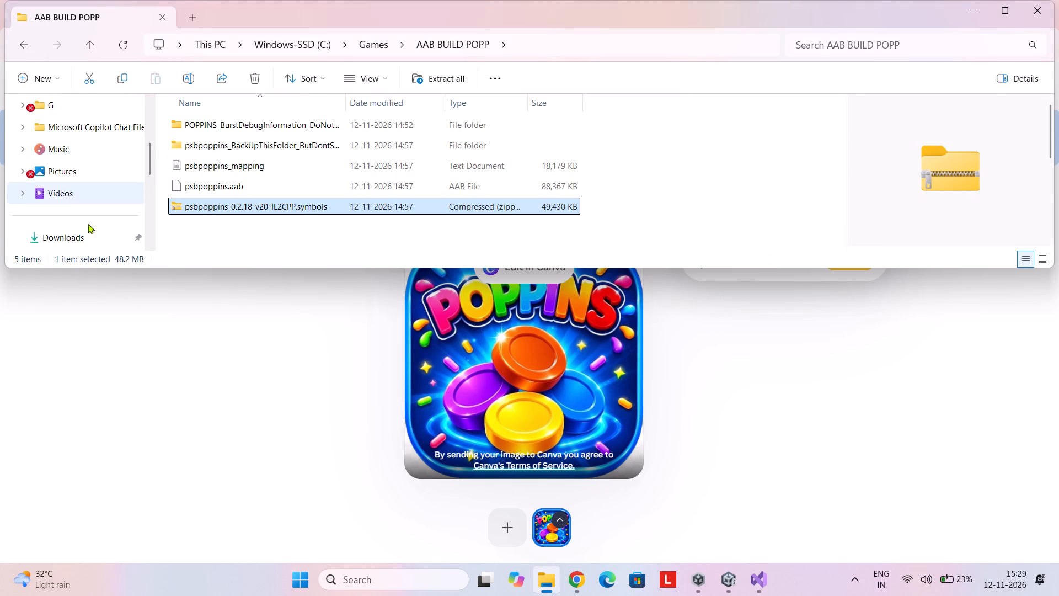
{"action": "left_click", "coordinate": [78, 241]}
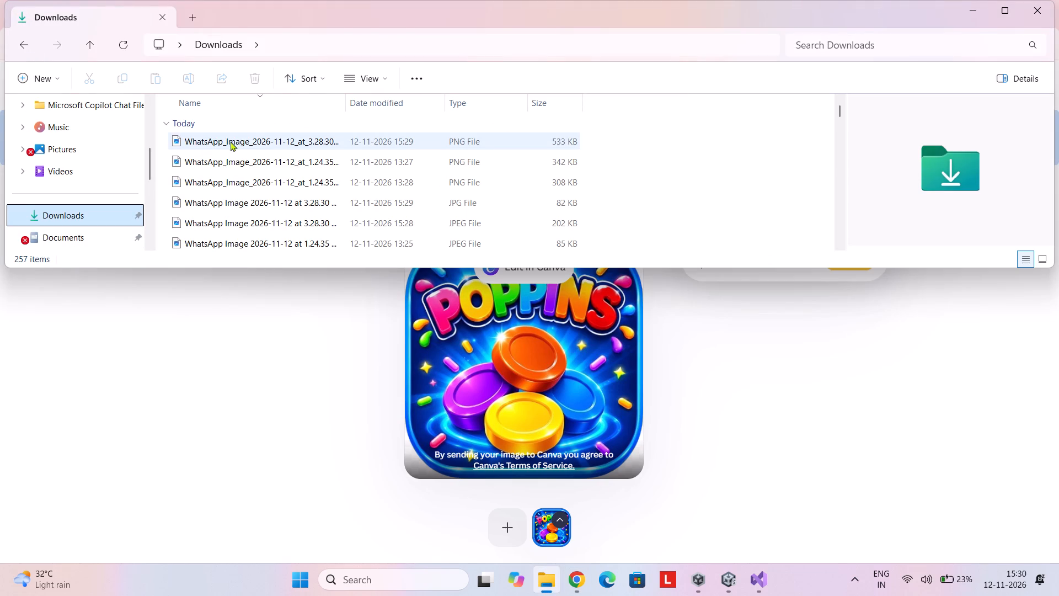
{"action": "left_click", "coordinate": [1007, 6]}
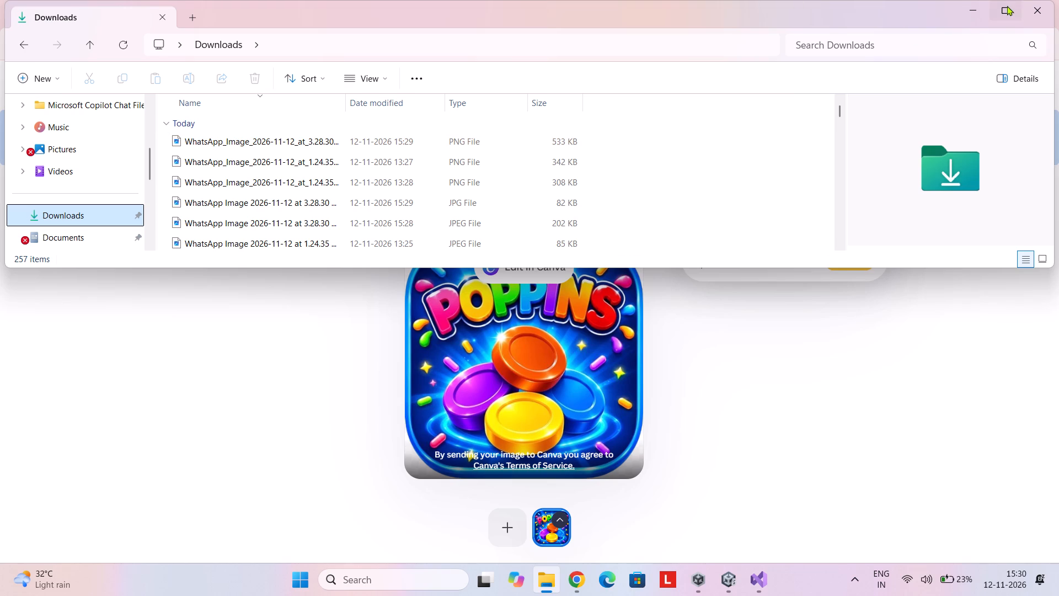
{"action": "scroll", "coordinate": [489, 281], "scroll_direction": "up", "scroll_amount": 3}
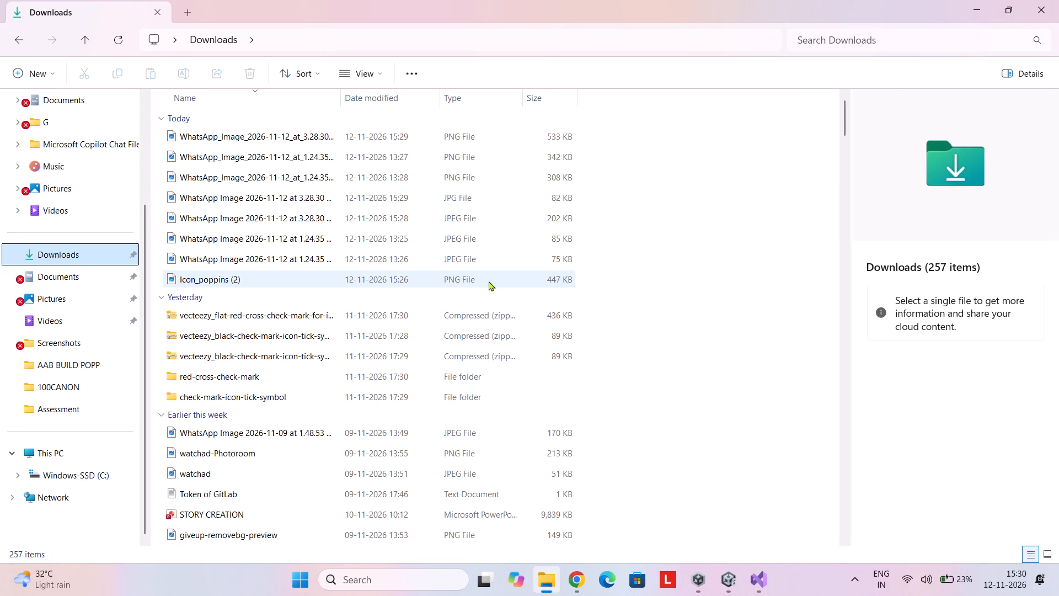
{"action": "scroll", "coordinate": [127, 315], "scroll_direction": "up", "scroll_amount": 2}
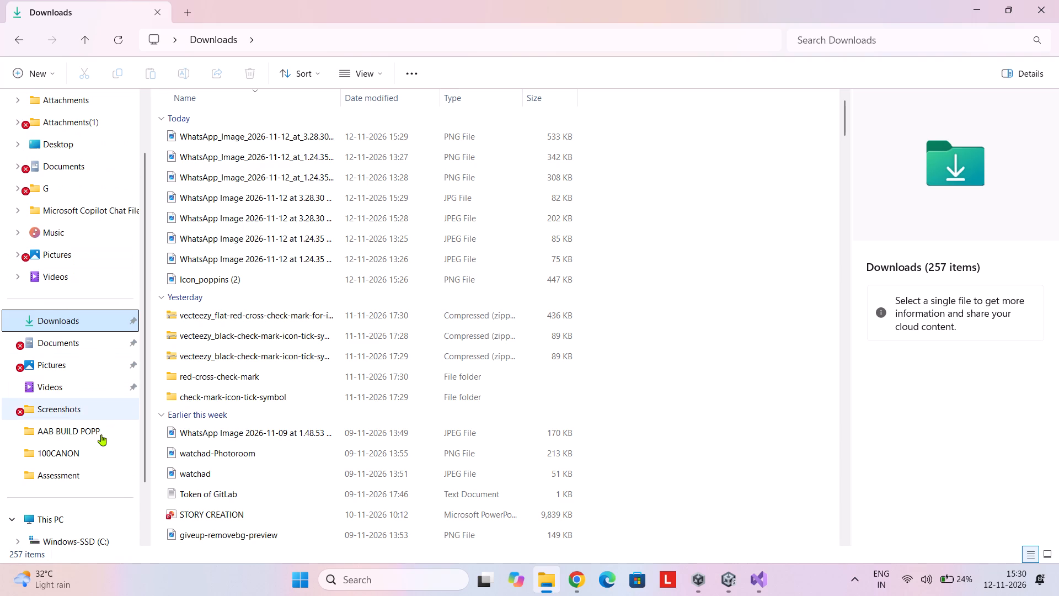
{"action": "scroll", "coordinate": [274, 418], "scroll_direction": "up", "scroll_amount": 1}
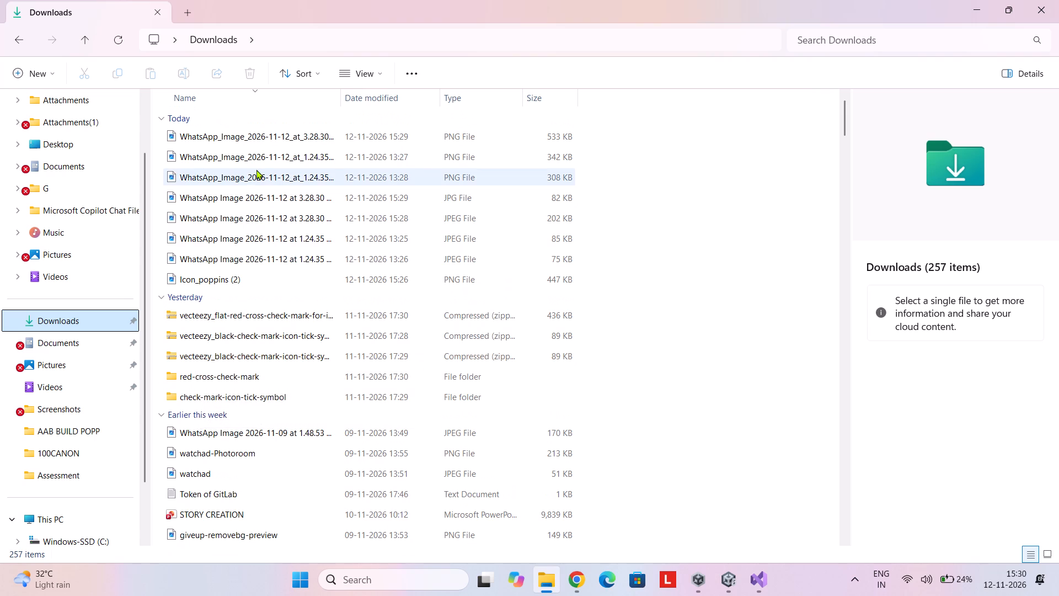
{"action": "left_click", "coordinate": [285, 132]}
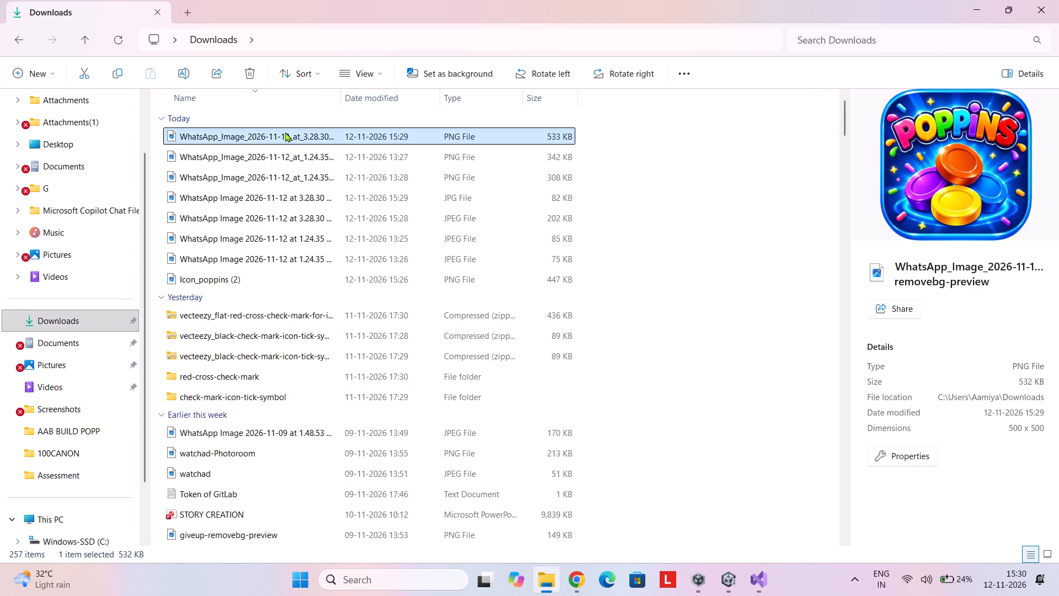
{"action": "left_click", "coordinate": [184, 68]}
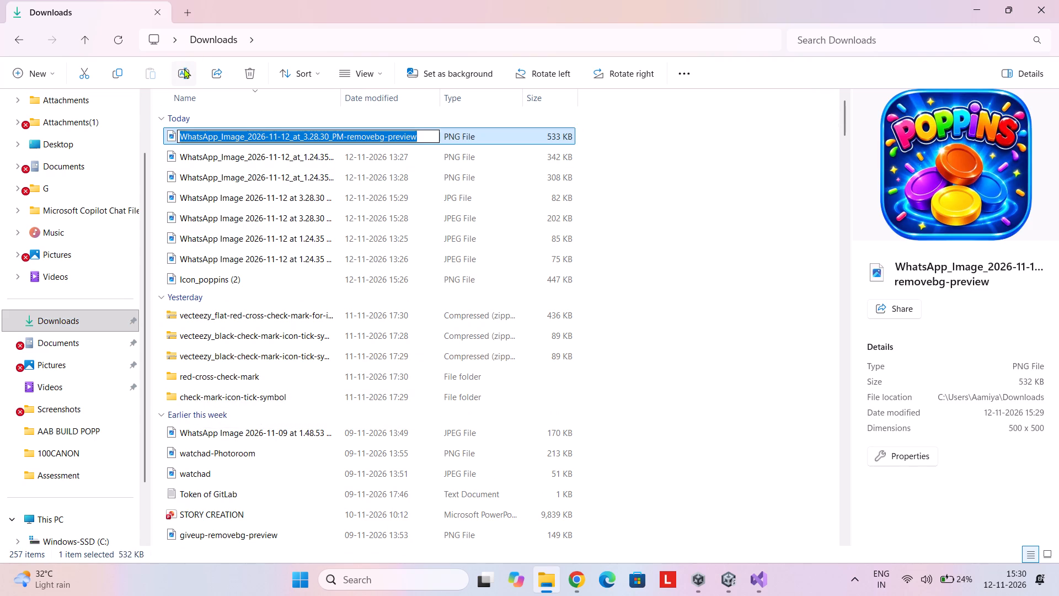
{"action": "key", "text": "BackSpace"}
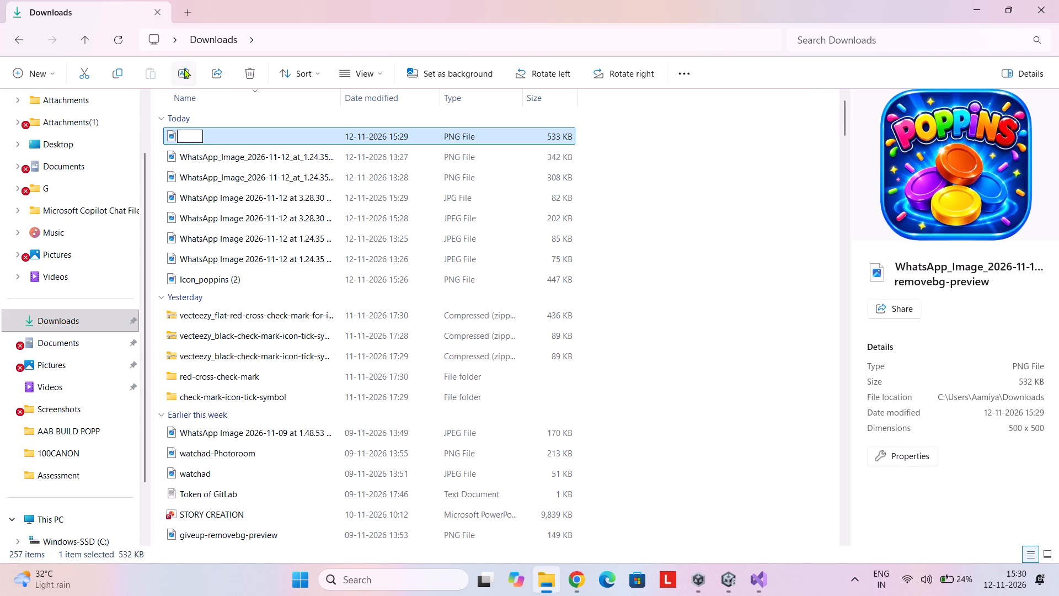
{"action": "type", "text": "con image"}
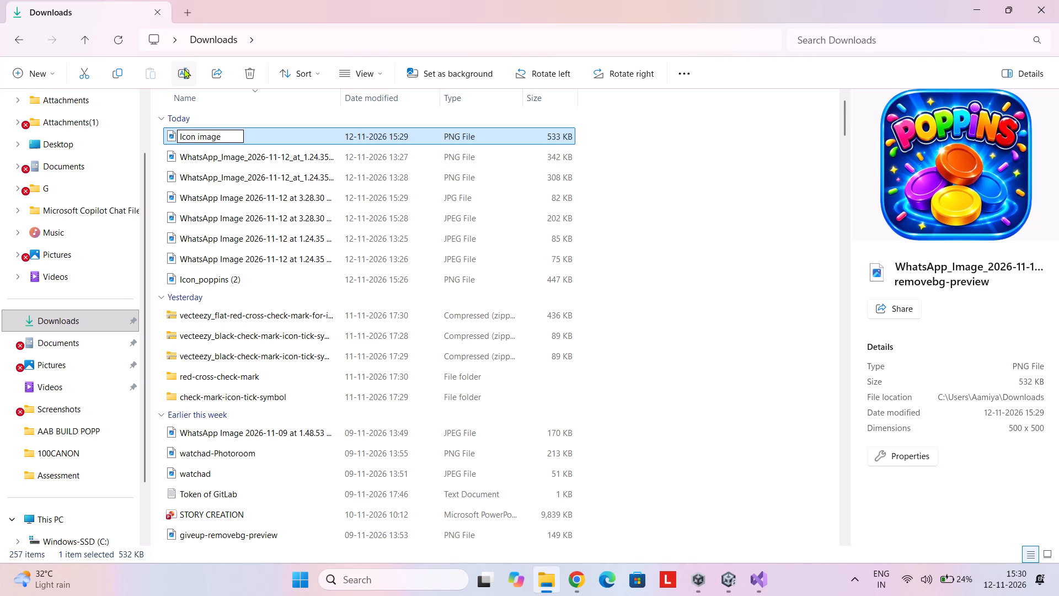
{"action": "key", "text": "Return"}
{"action": "left_click", "coordinate": [728, 204]}
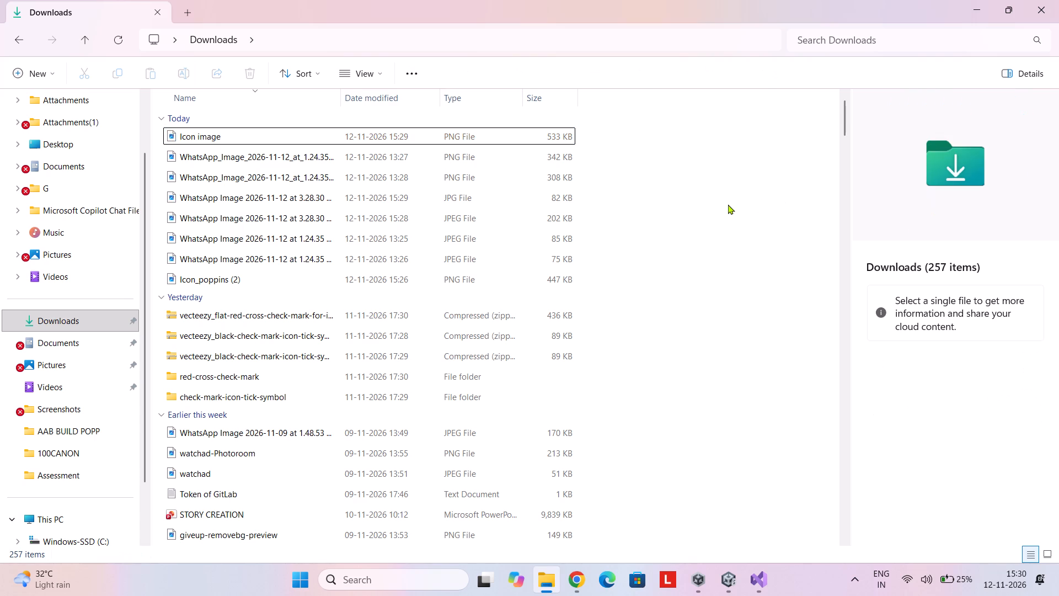
Open the Icon image PNG in Photos, check it up close, and open it for editing.
{"action": "double_click", "coordinate": [315, 132]}
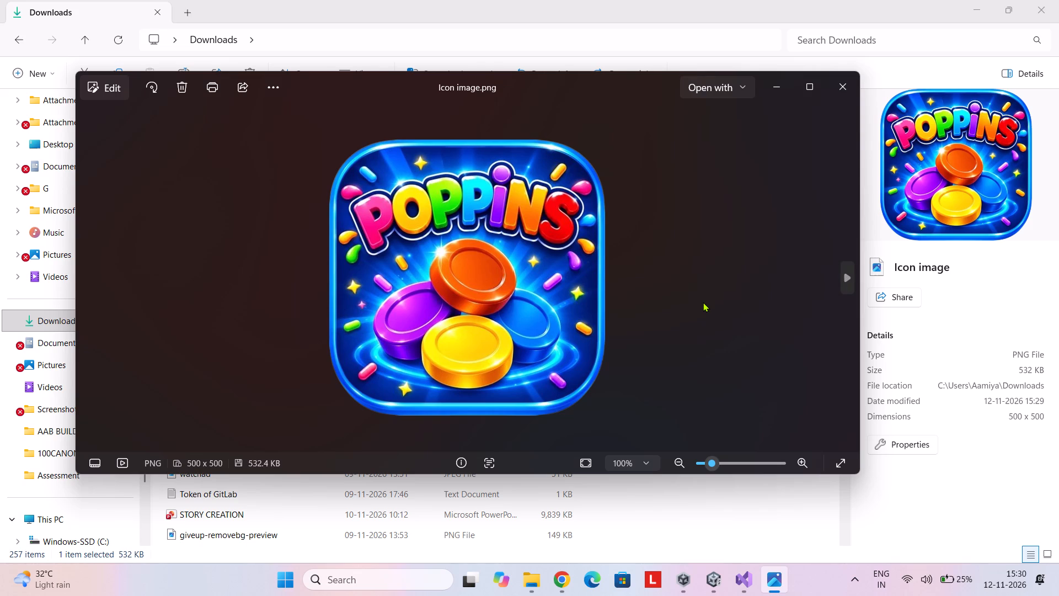
{"action": "scroll", "coordinate": [308, 364], "scroll_direction": "up", "scroll_amount": 5, "text": "ctrl"}
{"action": "scroll", "coordinate": [308, 364], "scroll_direction": "down", "scroll_amount": 5, "text": "ctrl"}
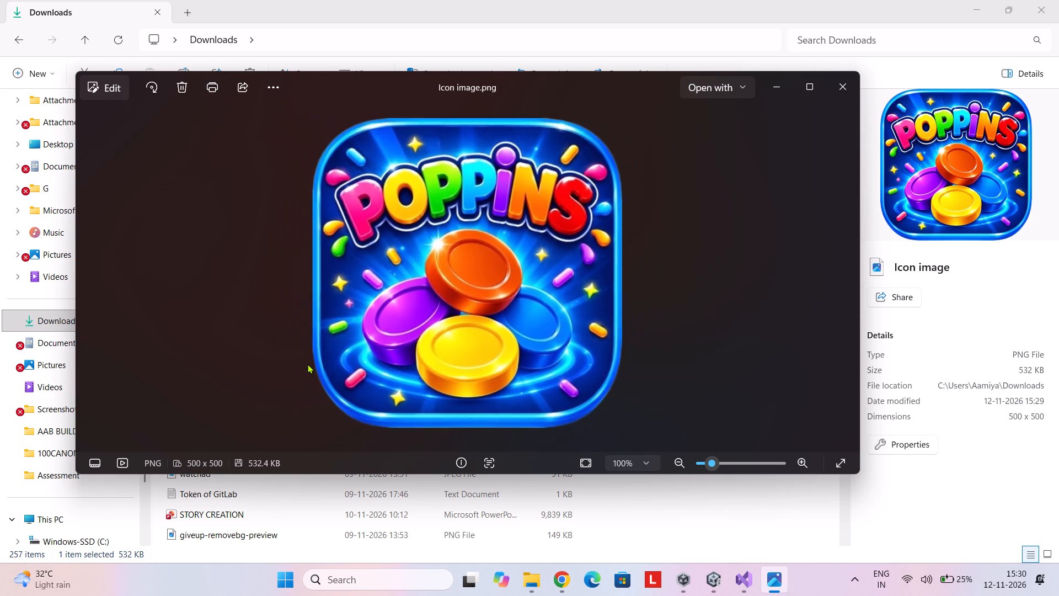
{"action": "scroll", "coordinate": [308, 364], "scroll_direction": "down", "scroll_amount": 1, "text": "ctrl"}
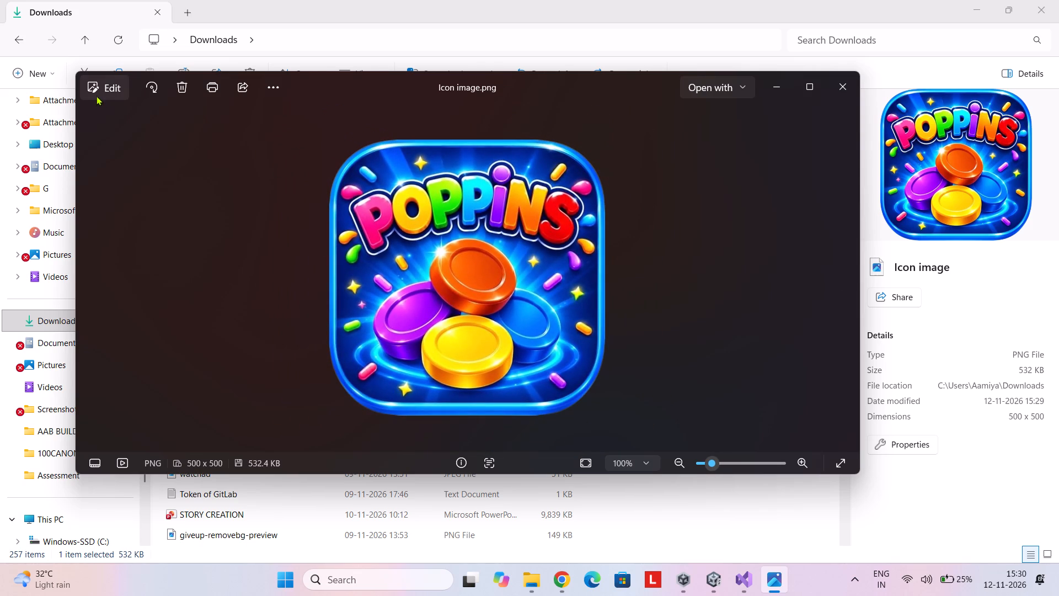
{"action": "left_click", "coordinate": [97, 93]}
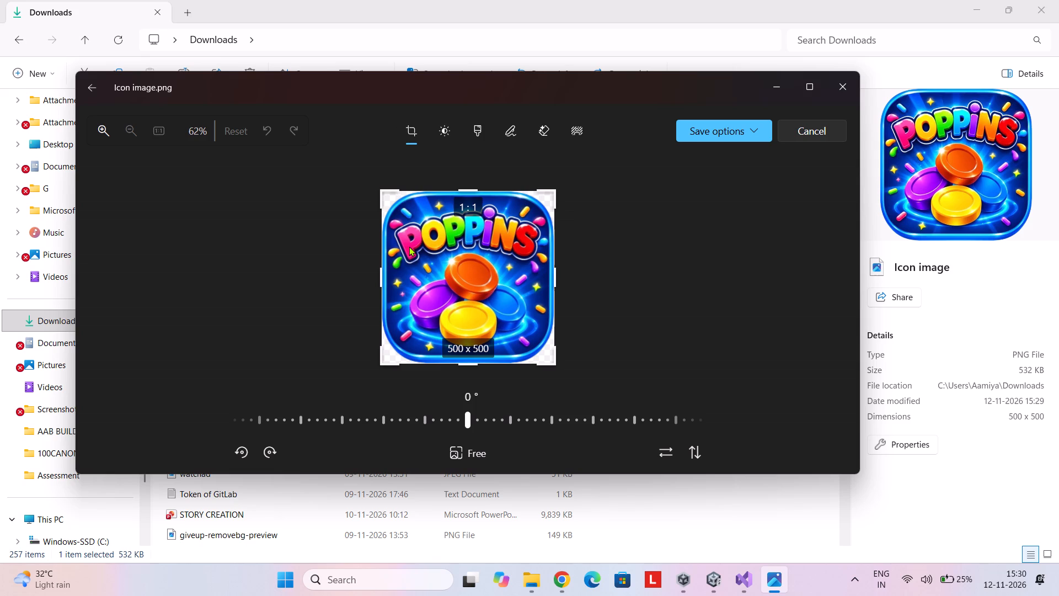
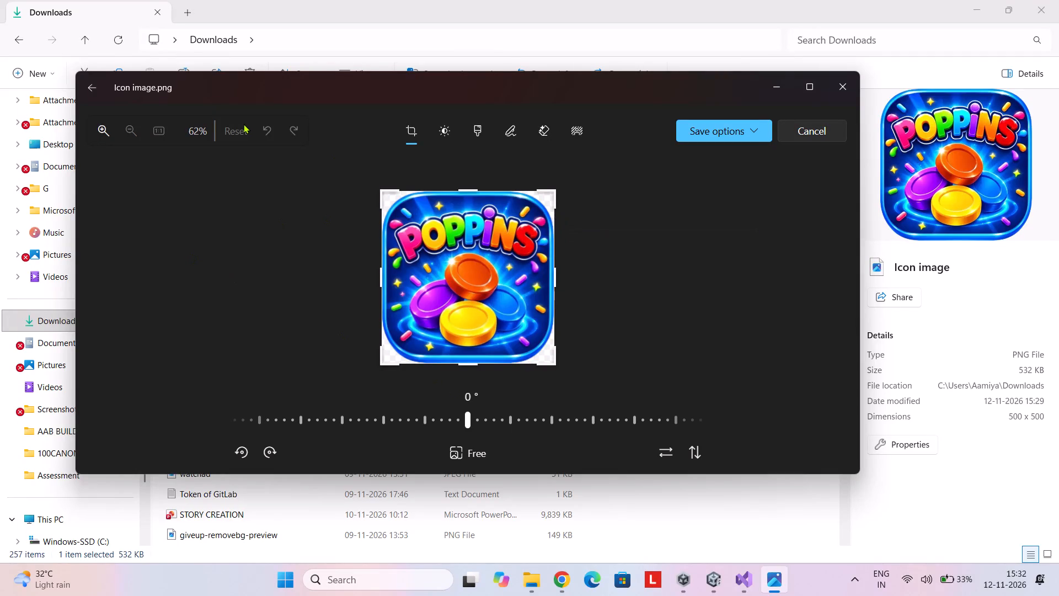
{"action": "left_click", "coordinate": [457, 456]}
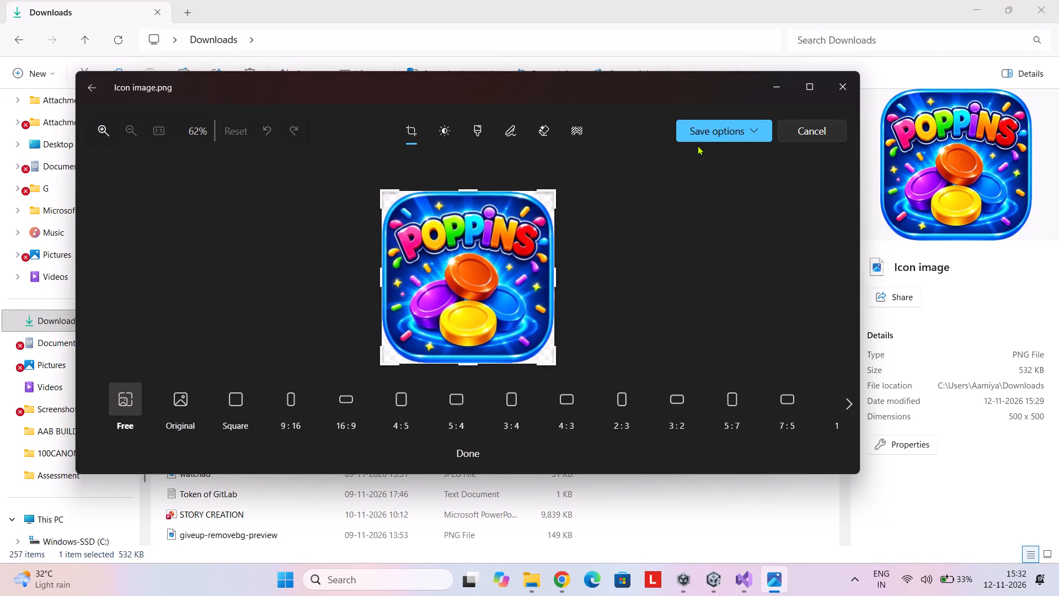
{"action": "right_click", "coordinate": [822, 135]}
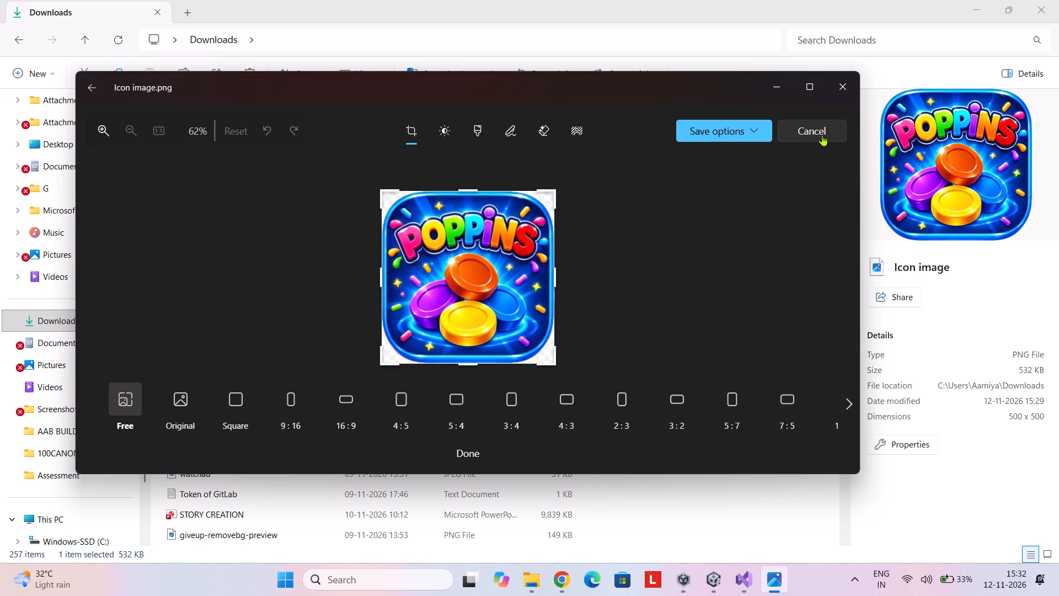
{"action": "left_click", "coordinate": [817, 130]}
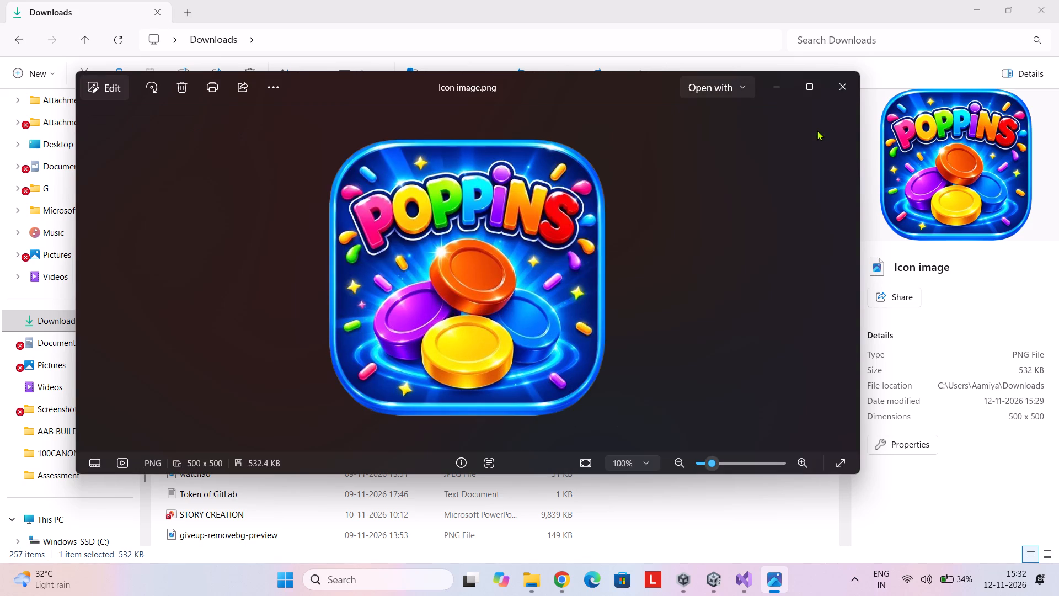
Set the resize dimensions of Icon image.png to 512 x 512 pixels.
{"action": "left_click", "coordinate": [272, 97]}
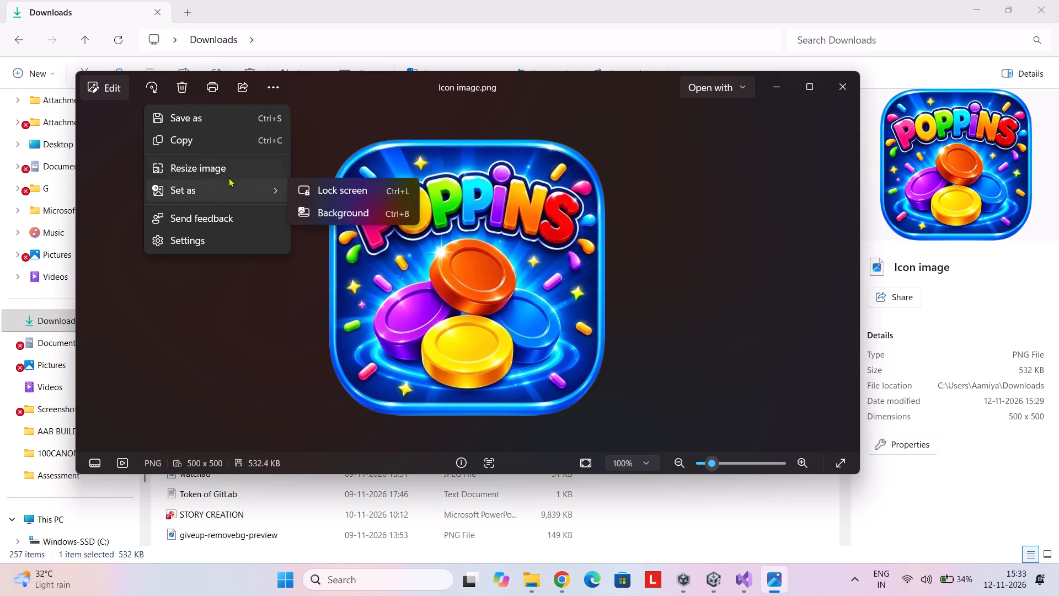
{"action": "left_click", "coordinate": [232, 173]}
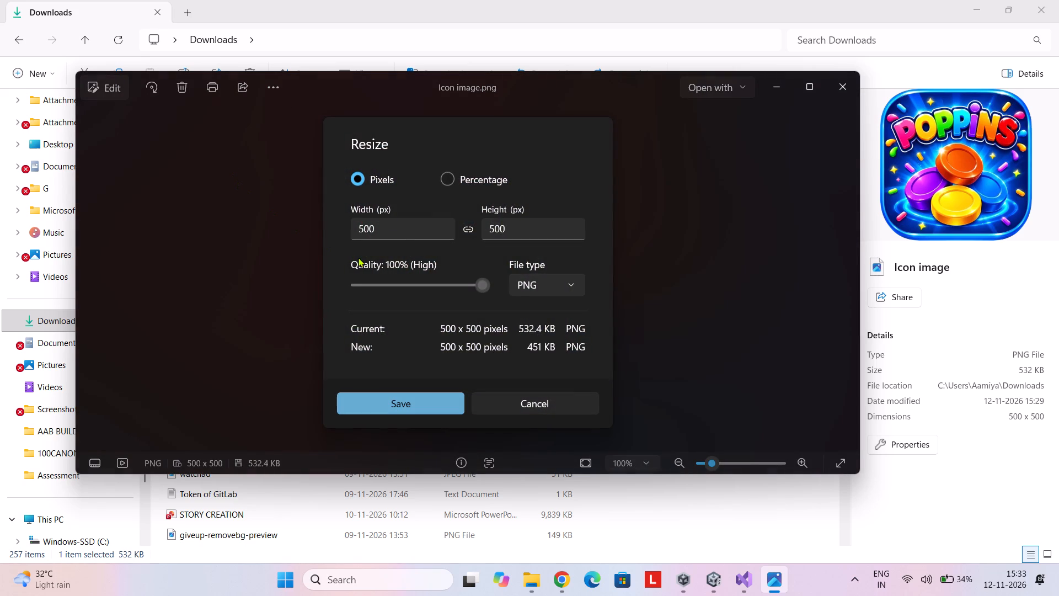
{"action": "left_click", "coordinate": [403, 226]}
{"action": "left_click", "coordinate": [403, 226]}
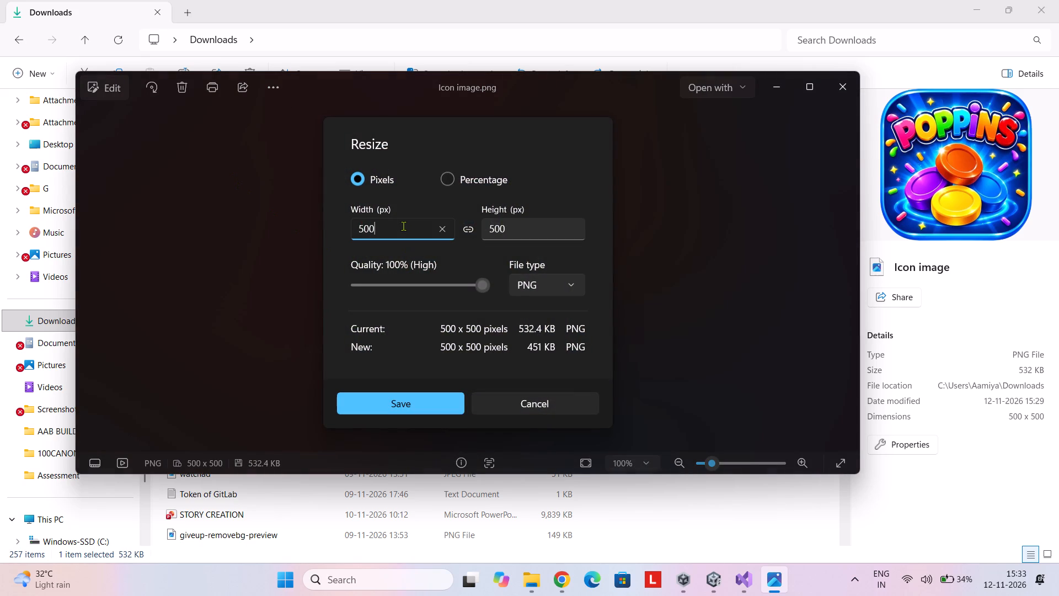
{"action": "key", "text": "BackSpace"}
{"action": "key", "text": "BackSpace"}
{"action": "type", "text": "12"}
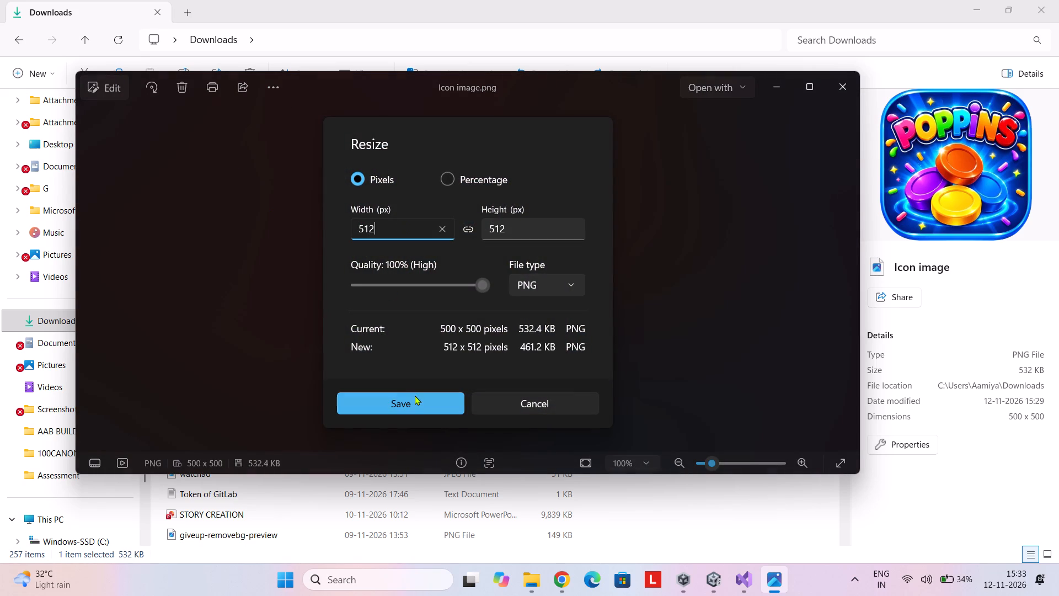
Save the resized PNG in Downloads under the name Poppins Icon image and put the image viewer away.
{"action": "left_click", "coordinate": [425, 401]}
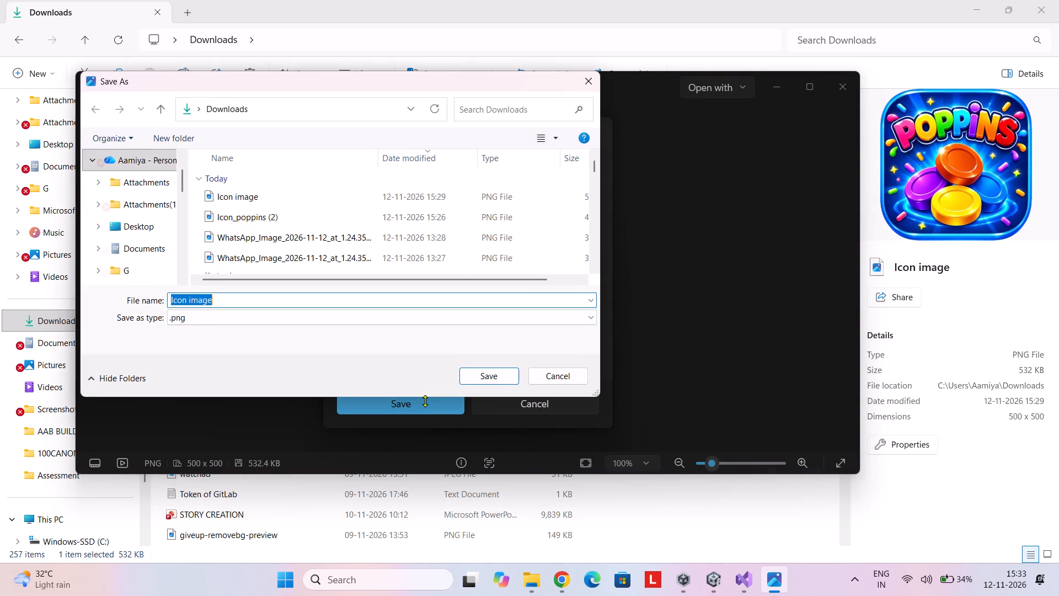
{"action": "left_click", "coordinate": [301, 299]}
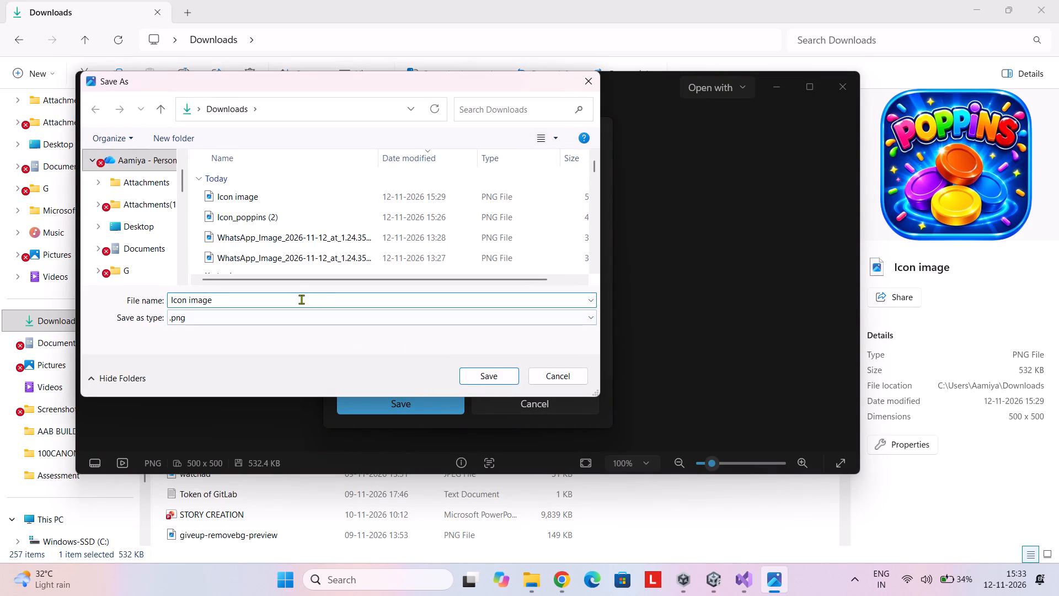
{"action": "key", "text": "Left"}
{"action": "key", "text": "Left"}
{"action": "key", "text": "Left"}
{"action": "key", "text": "Left"}
{"action": "key", "text": "Left"}
{"action": "key", "text": "Left"}
{"action": "key", "text": "Left"}
{"action": "key", "text": "Left"}
{"action": "key", "text": "Left"}
{"action": "key", "text": "Left"}
{"action": "key", "text": "Left"}
{"action": "key", "text": "Left"}
{"action": "key", "text": "Left"}
{"action": "key", "text": "Left"}
{"action": "key", "text": "Left"}
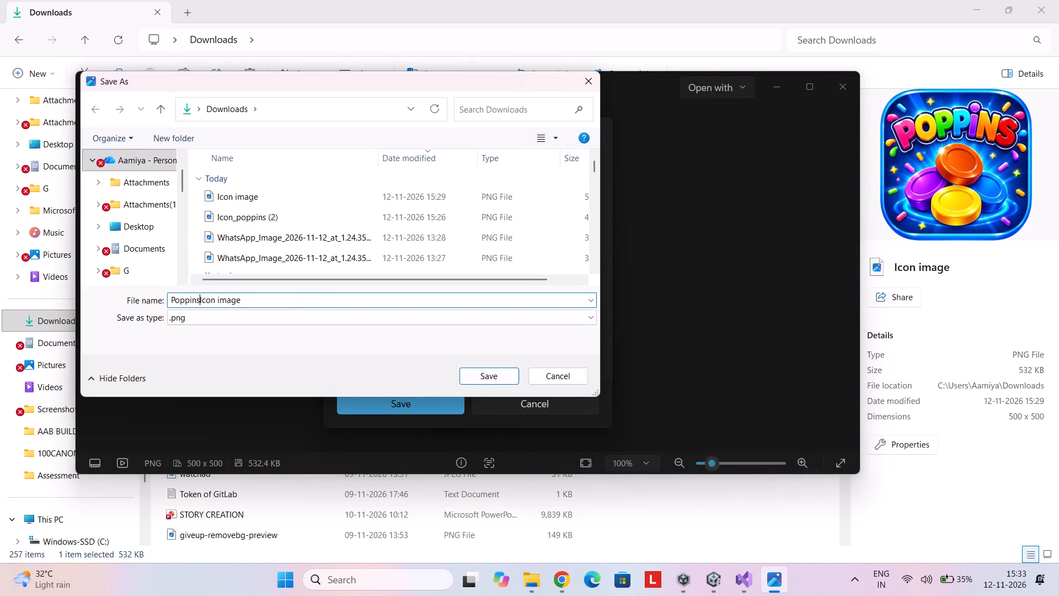
{"action": "left_click", "coordinate": [473, 380]}
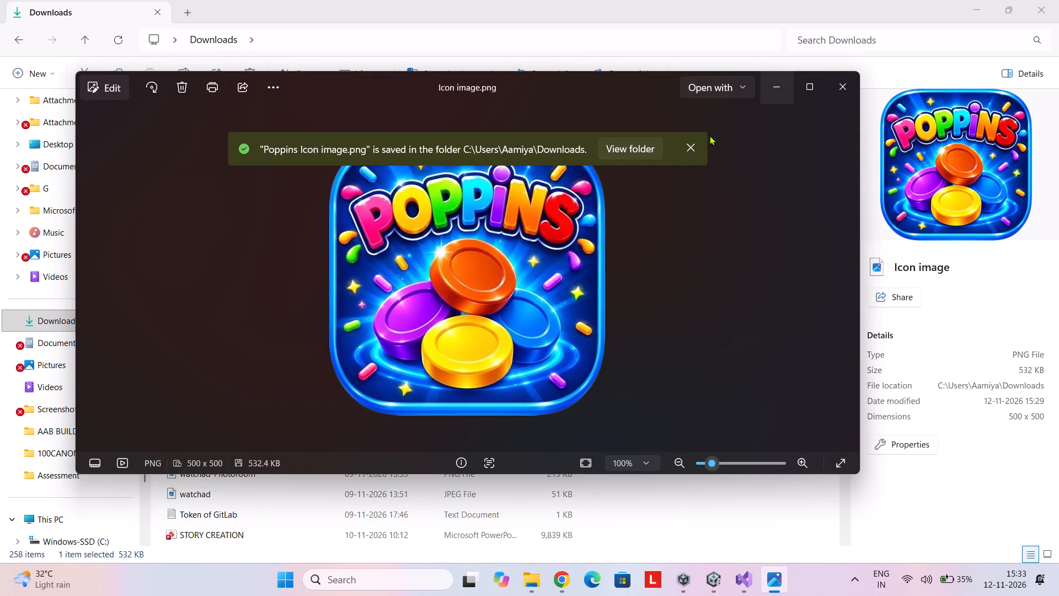
{"action": "left_click", "coordinate": [685, 150]}
{"action": "left_click", "coordinate": [782, 98]}
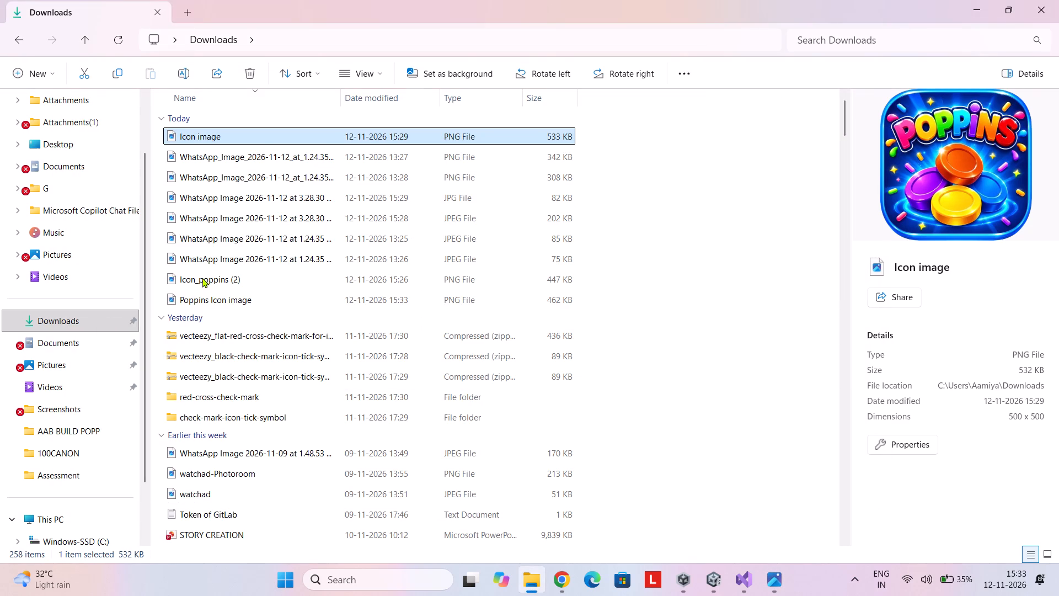
Refresh the Downloads folder and compare Icon_poppins (2), Icon image and Poppins Icon image by viewing each one.
{"action": "left_click", "coordinate": [120, 34]}
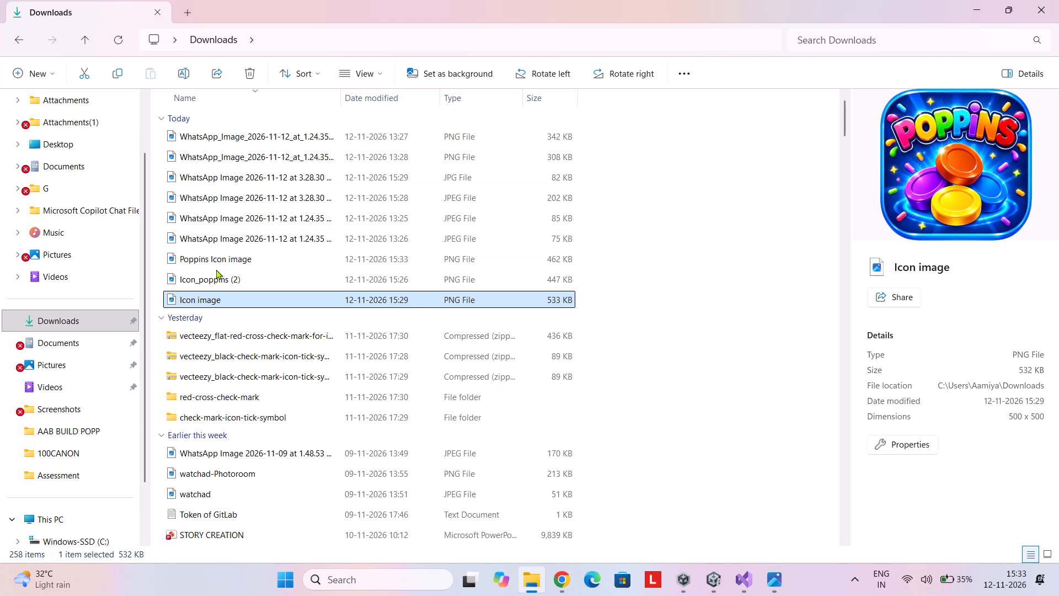
{"action": "double_click", "coordinate": [279, 281]}
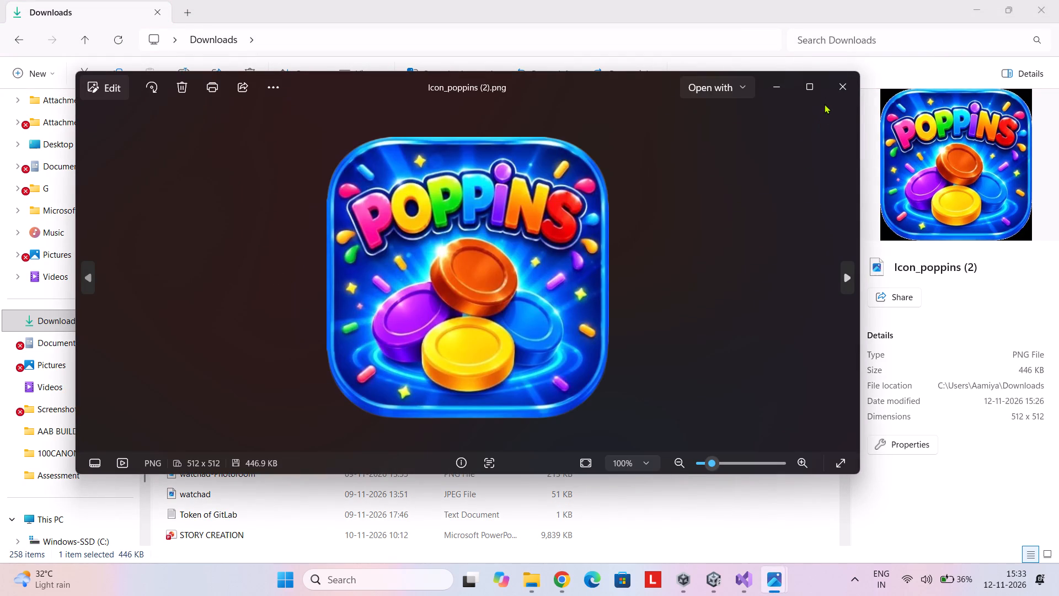
{"action": "left_click", "coordinate": [840, 86]}
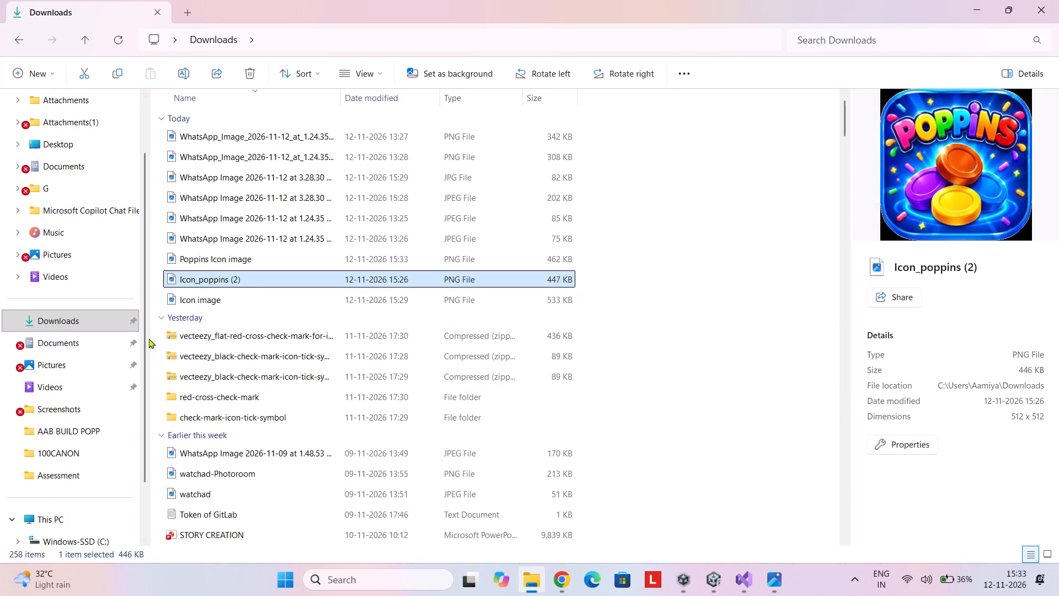
{"action": "double_click", "coordinate": [227, 294]}
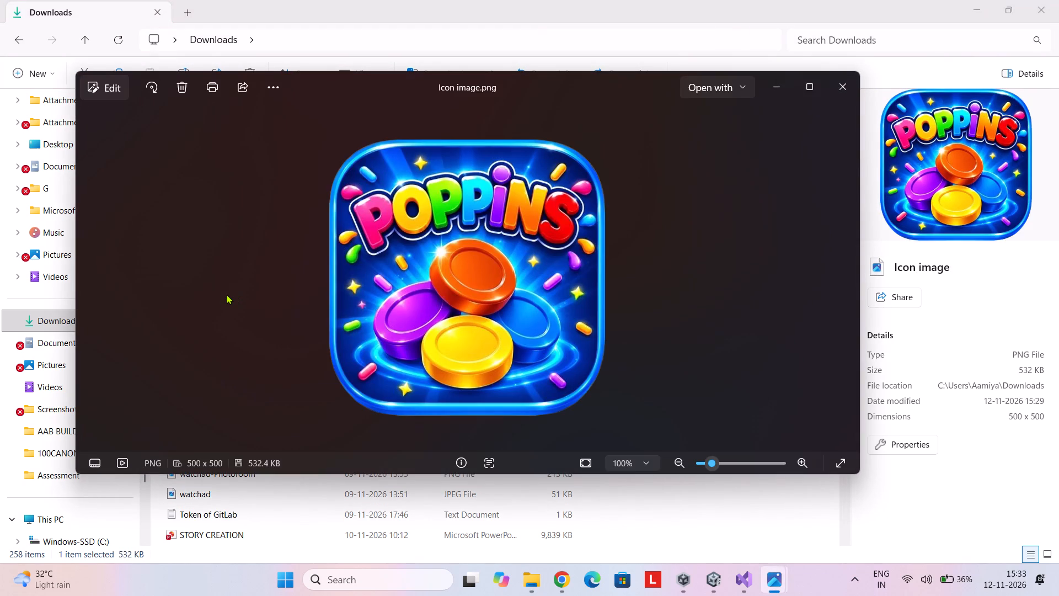
{"action": "left_click", "coordinate": [849, 86]}
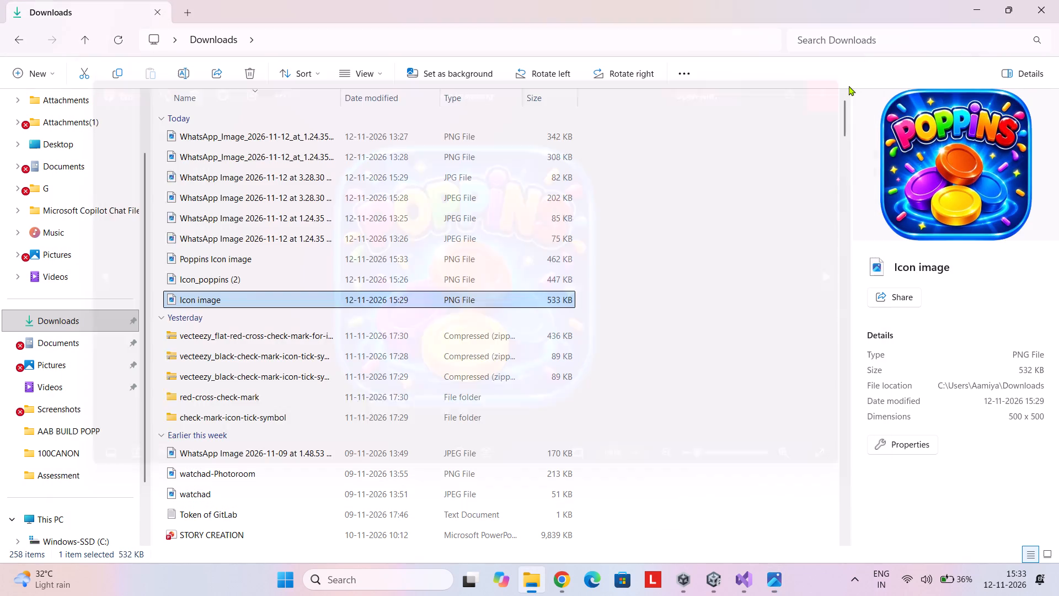
{"action": "double_click", "coordinate": [254, 258]}
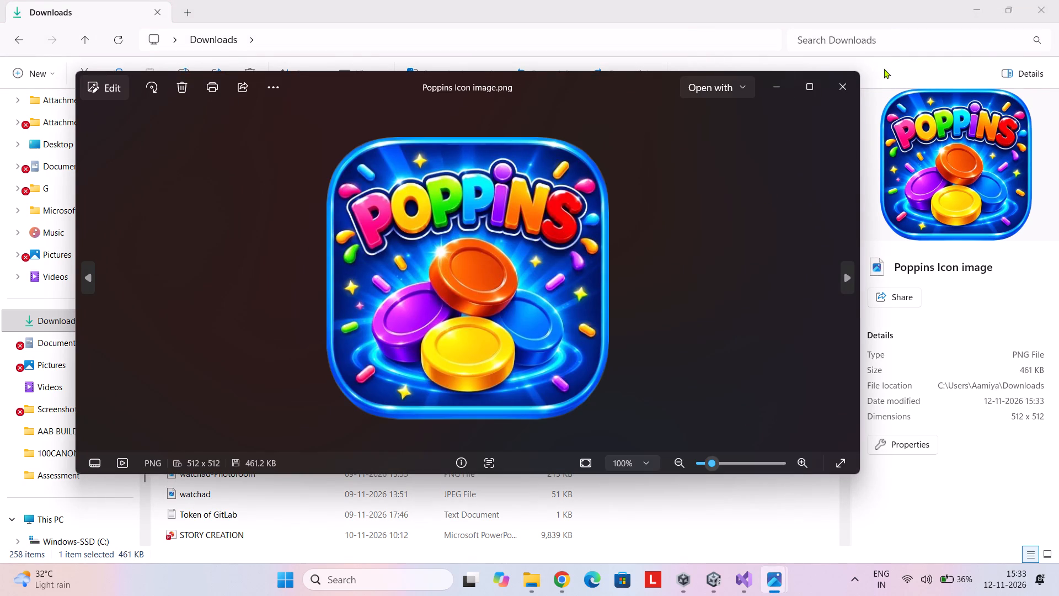
{"action": "left_click", "coordinate": [846, 83]}
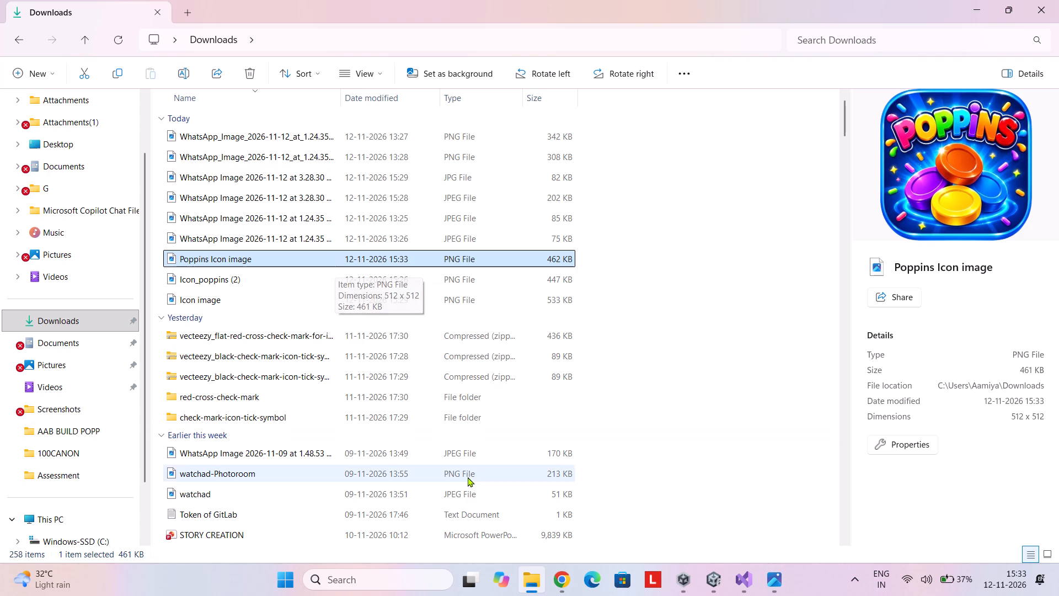
Switch to the Play Console default store listing in Chrome and start uploading an app icon asset from the device.
{"action": "left_click", "coordinate": [563, 588]}
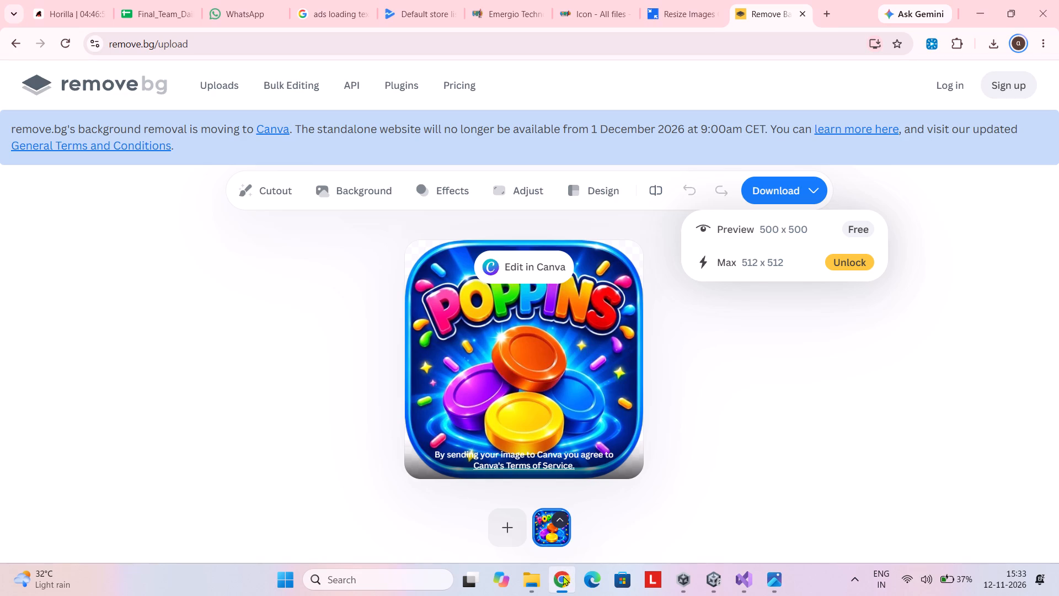
{"action": "left_click", "coordinate": [574, 7]}
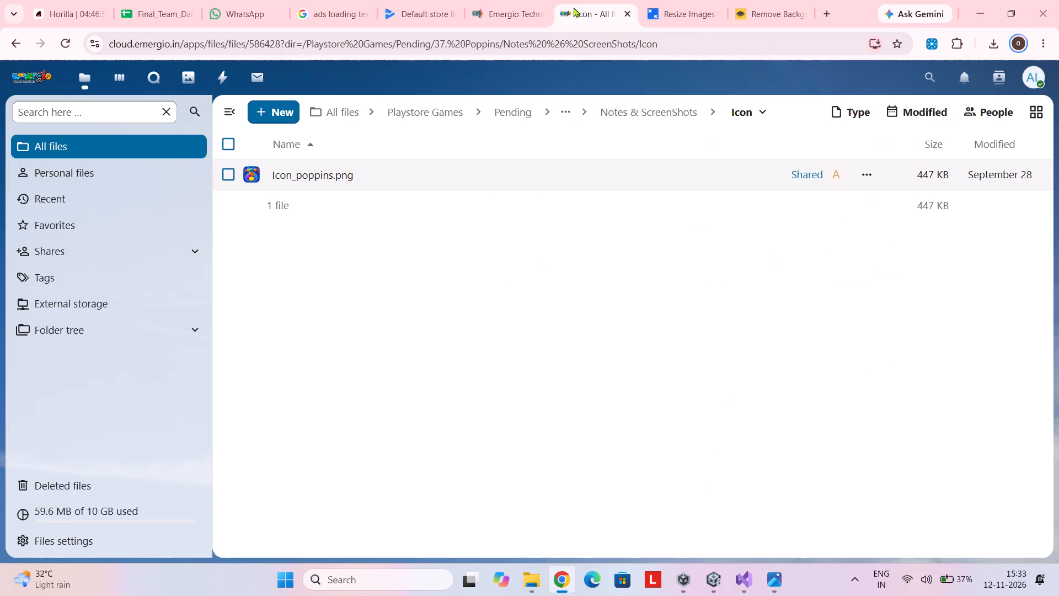
{"action": "left_click", "coordinate": [417, 8]}
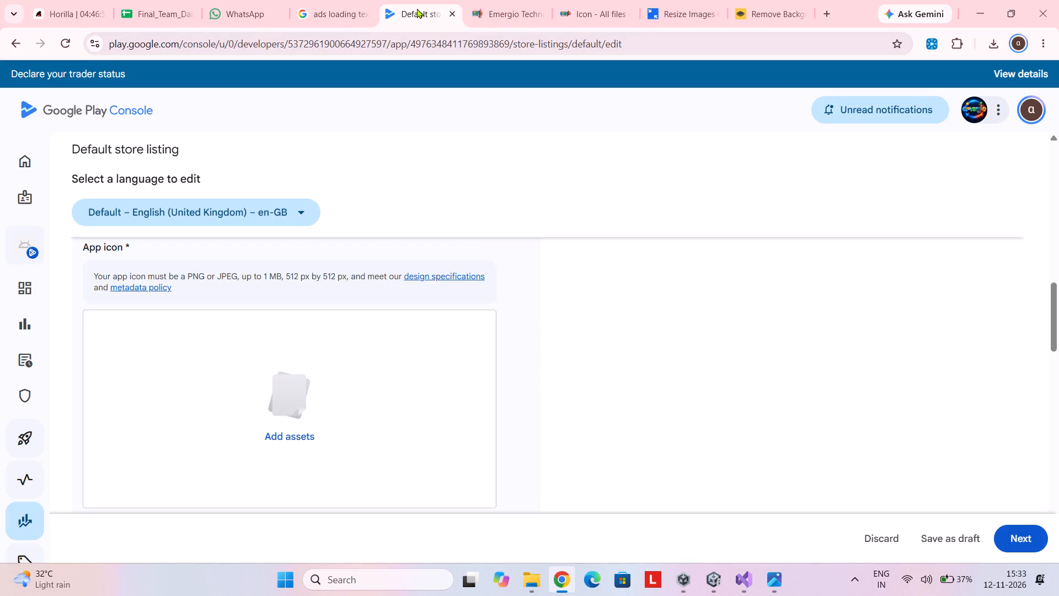
{"action": "scroll", "coordinate": [227, 325], "scroll_direction": "down", "scroll_amount": 1}
{"action": "scroll", "coordinate": [227, 325], "scroll_direction": "up", "scroll_amount": 1}
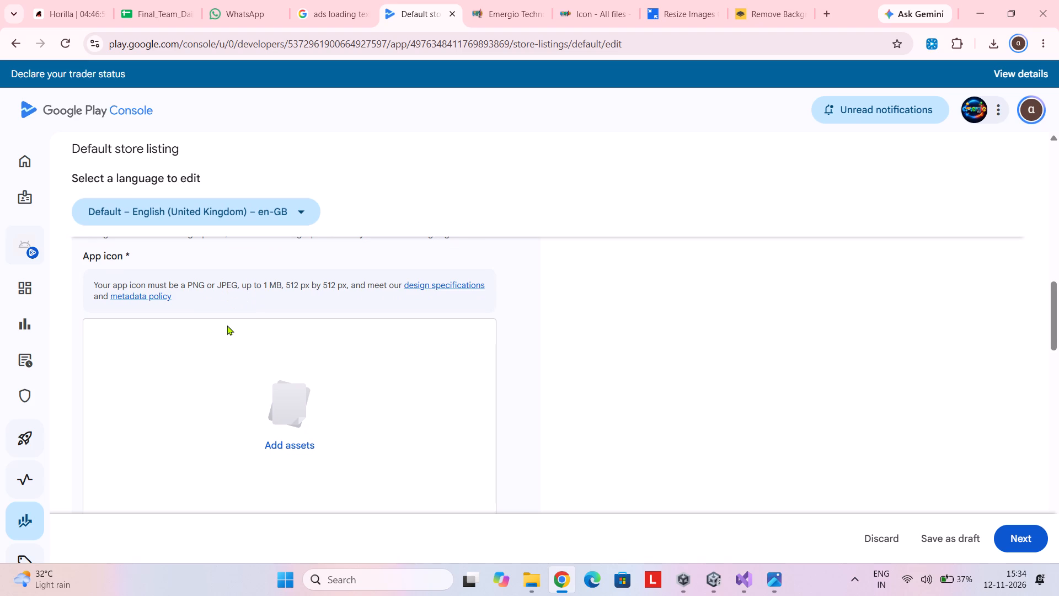
{"action": "scroll", "coordinate": [250, 340], "scroll_direction": "down", "scroll_amount": 1}
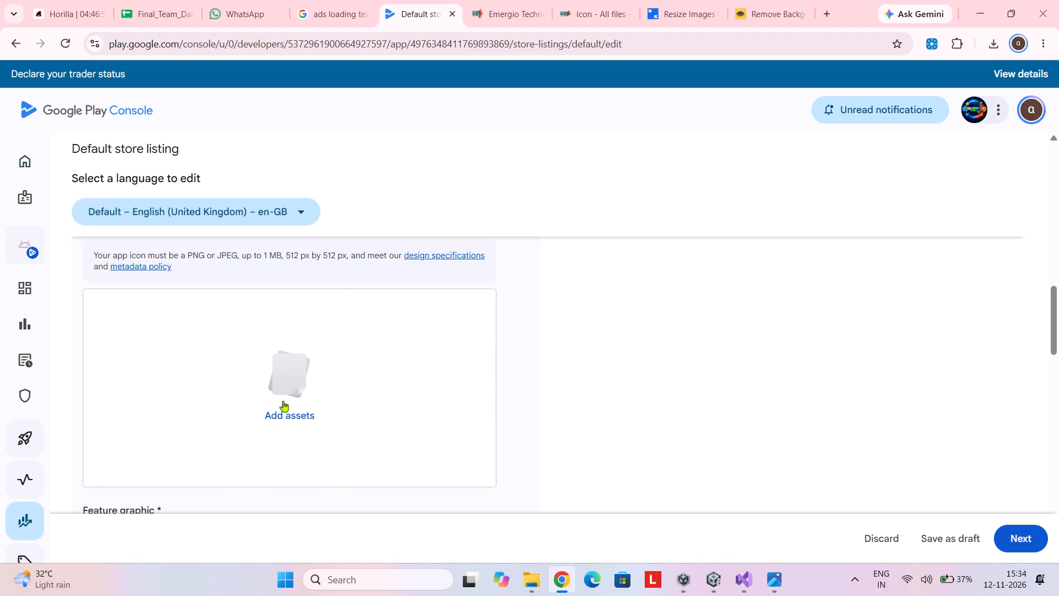
{"action": "left_click", "coordinate": [286, 405]}
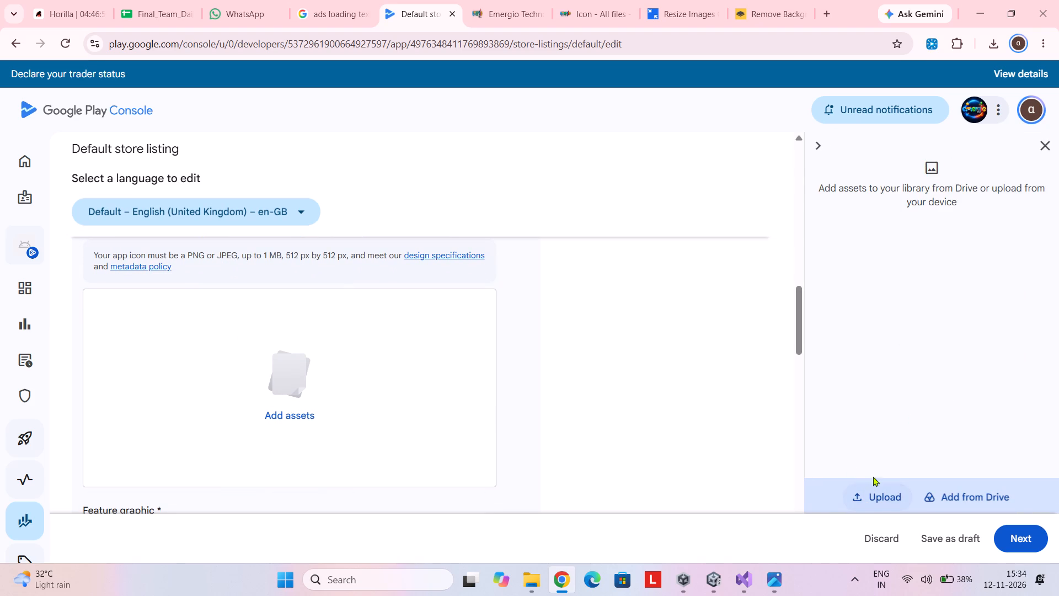
{"action": "left_click", "coordinate": [864, 502]}
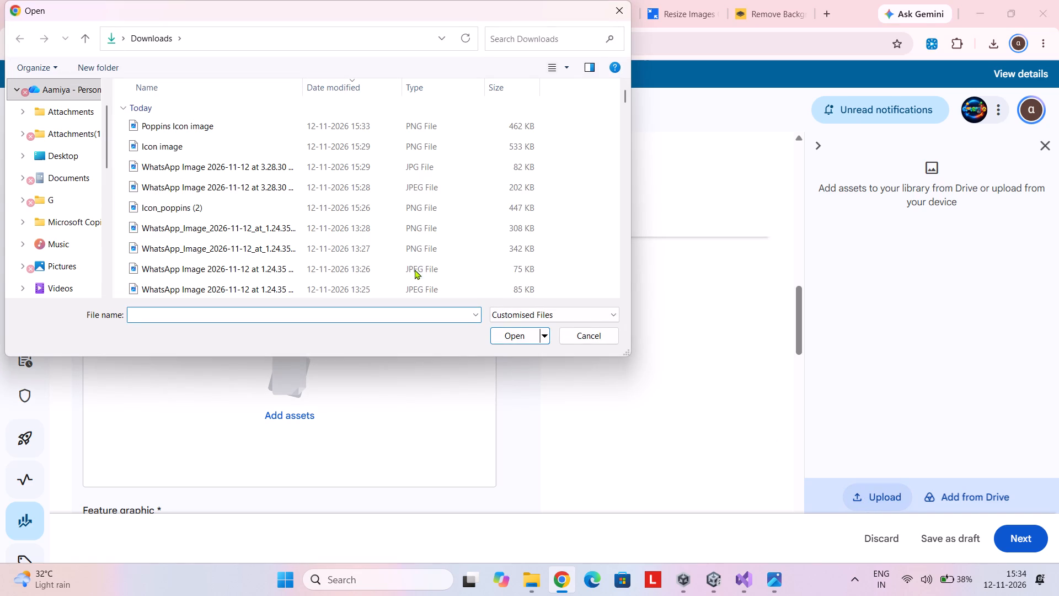
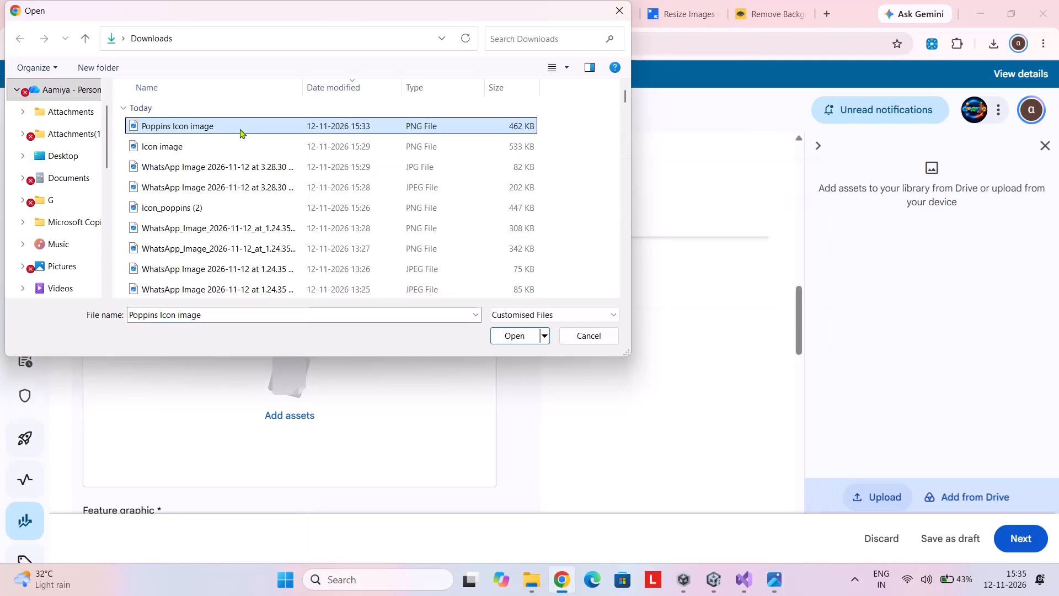
Upload Poppins Icon image from Downloads as the app icon of the default store listing.
{"action": "left_click", "coordinate": [517, 338]}
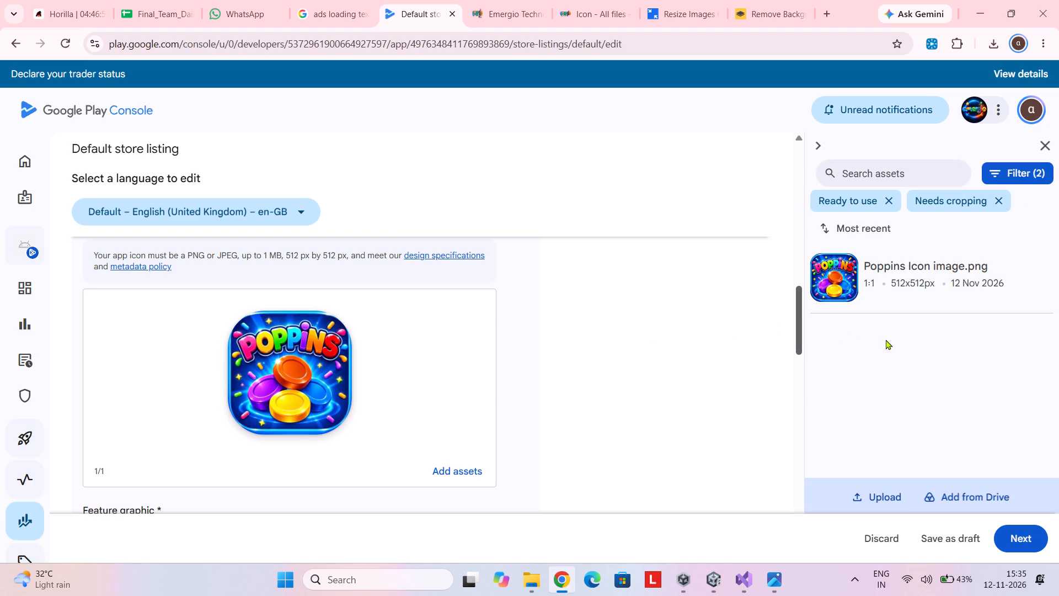
{"action": "scroll", "coordinate": [886, 339], "scroll_direction": "down", "scroll_amount": 1}
{"action": "scroll", "coordinate": [946, 464], "scroll_direction": "down", "scroll_amount": 1}
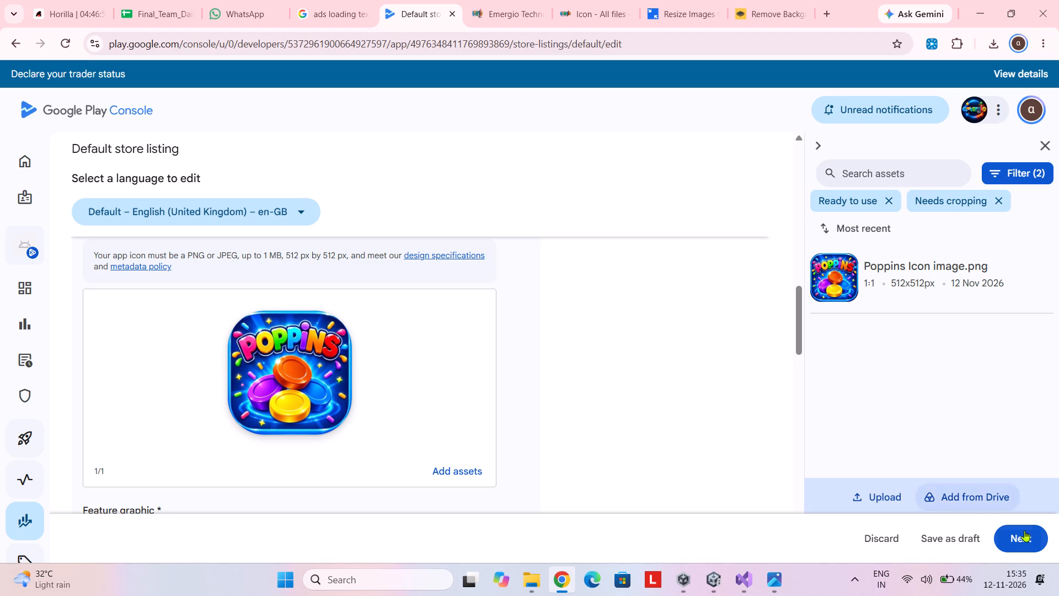
Try to proceed from the store listing, and examine the language options and the feature graphic section for the cause of any errors.
{"action": "left_click", "coordinate": [1036, 541]}
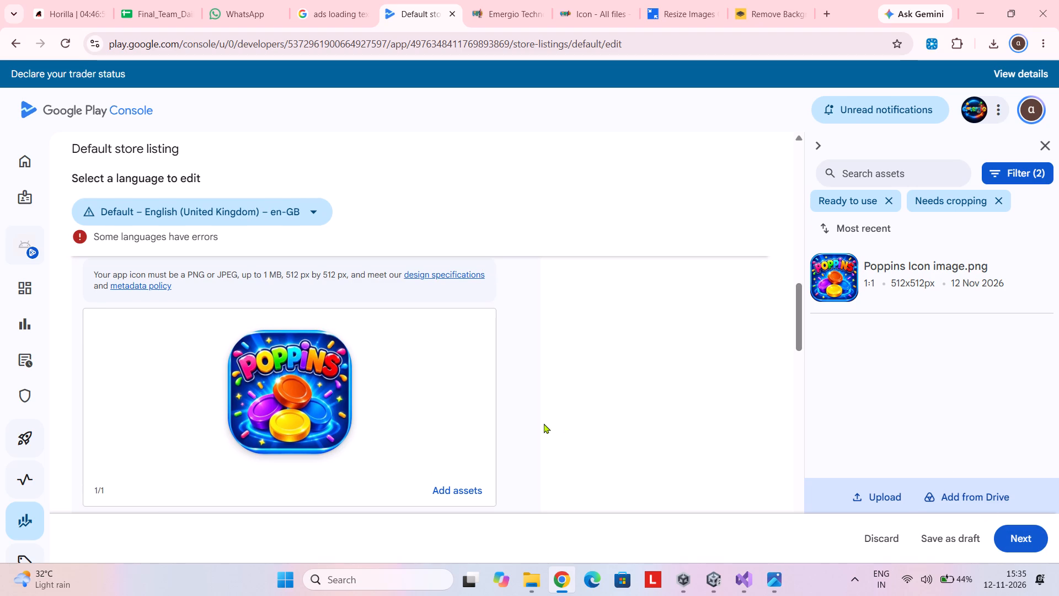
{"action": "scroll", "coordinate": [544, 423], "scroll_direction": "up", "scroll_amount": 1}
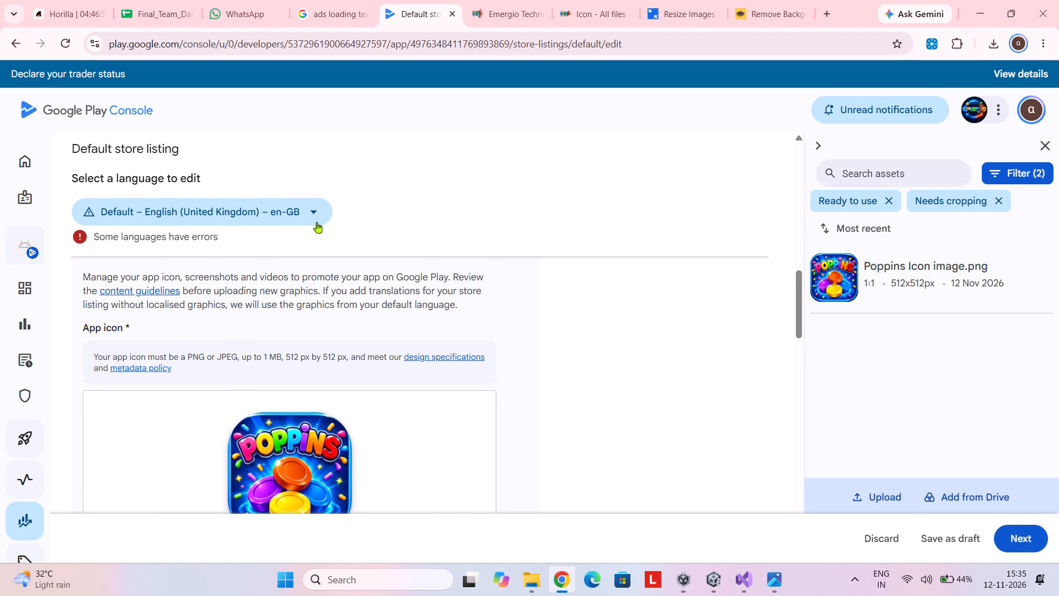
{"action": "left_click", "coordinate": [314, 214]}
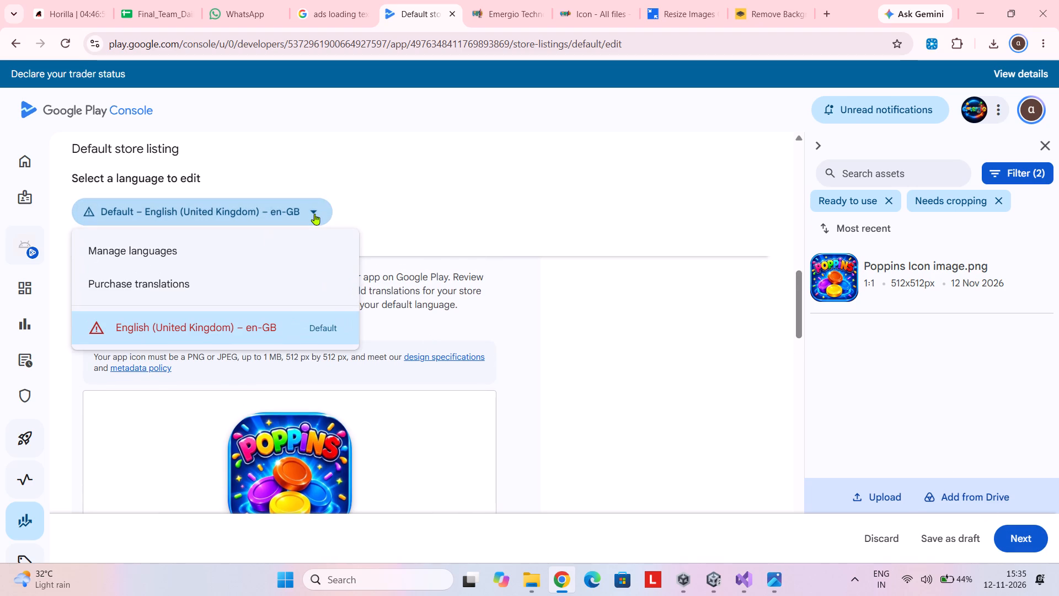
{"action": "left_click", "coordinate": [330, 329]}
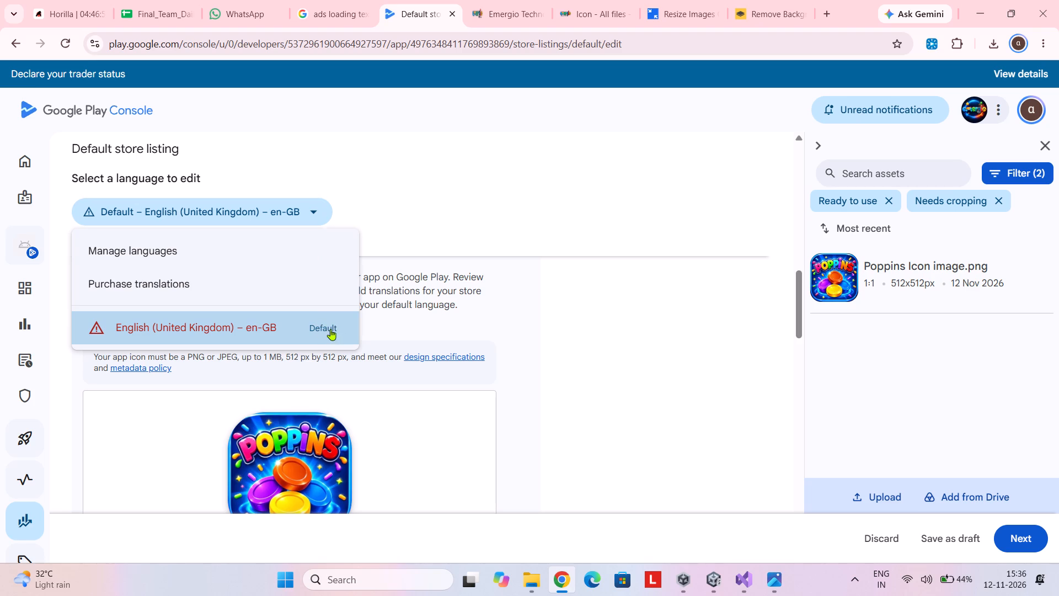
{"action": "left_click", "coordinate": [239, 212]}
{"action": "left_click", "coordinate": [247, 257]}
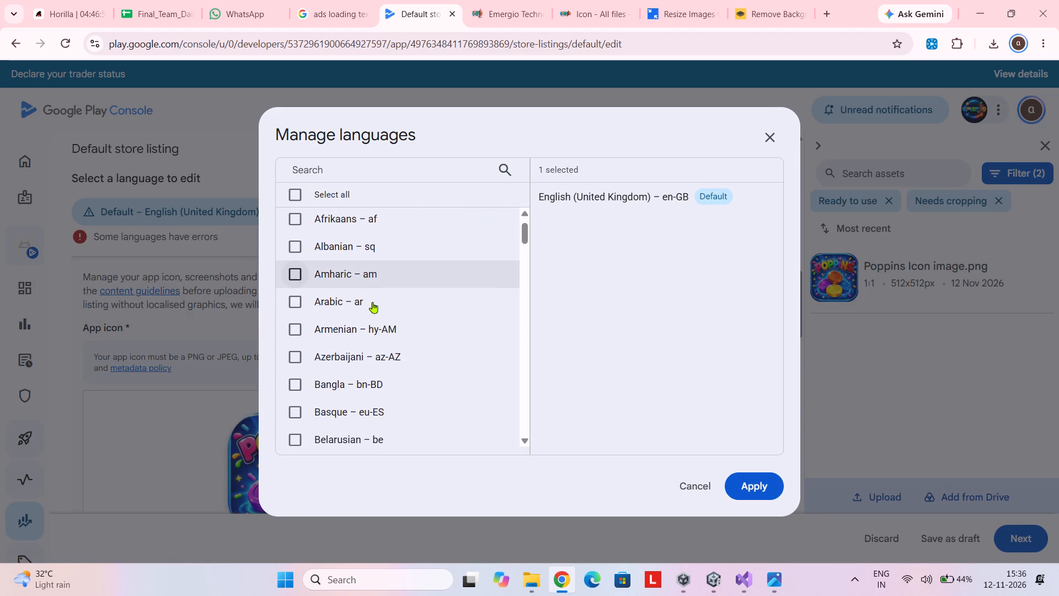
{"action": "left_click", "coordinate": [760, 485]}
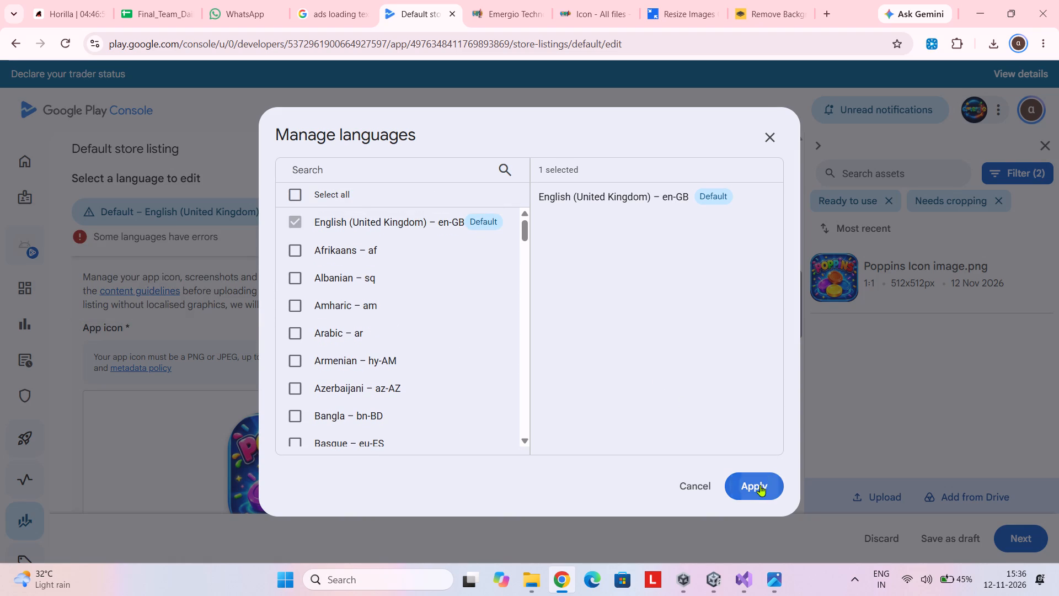
{"action": "scroll", "coordinate": [485, 381], "scroll_direction": "down", "scroll_amount": 5}
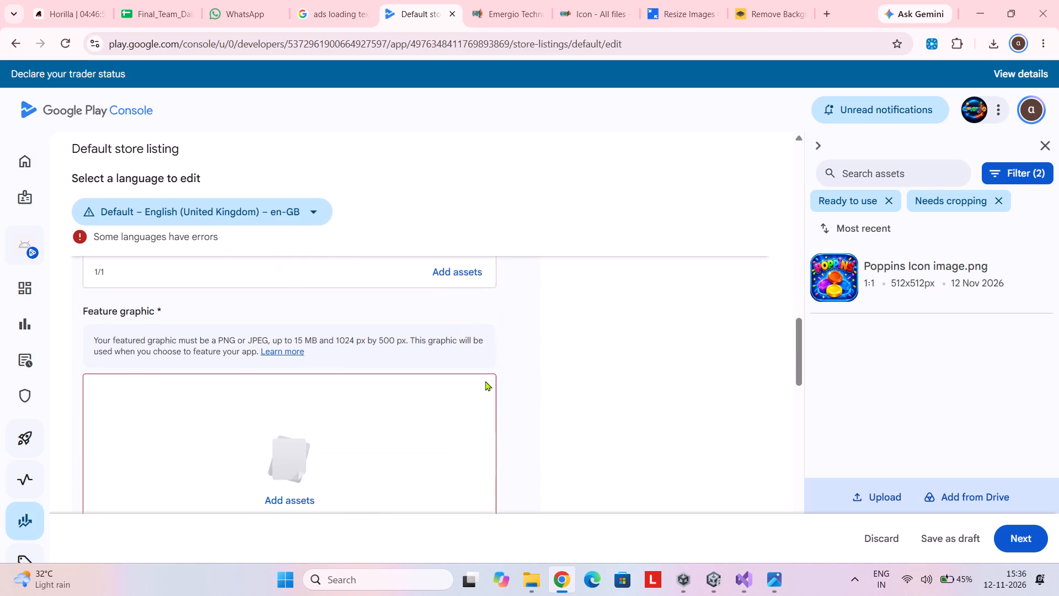
{"action": "scroll", "coordinate": [485, 381], "scroll_direction": "down", "scroll_amount": 1}
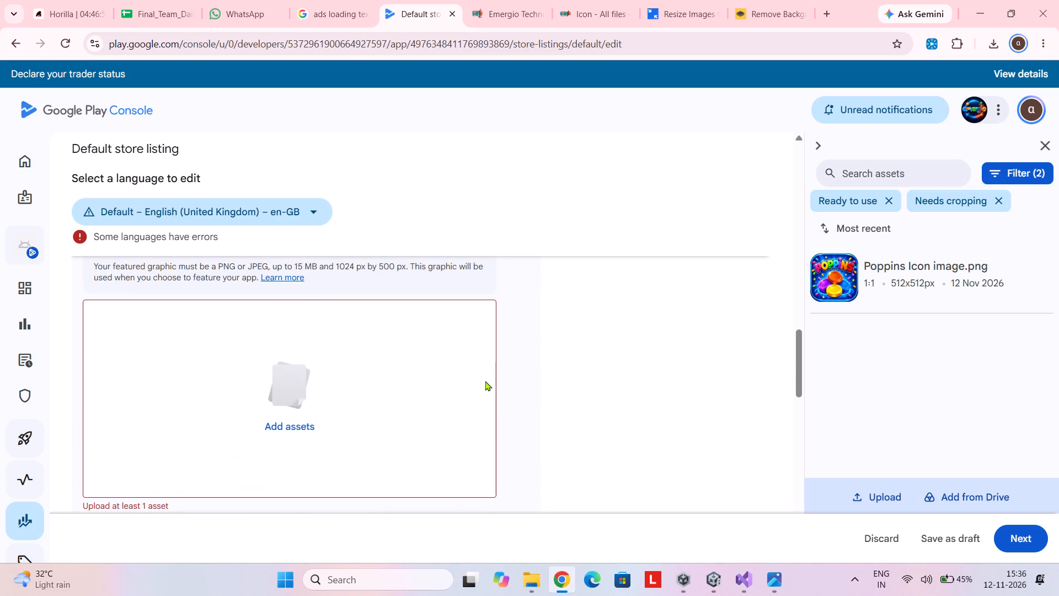
{"action": "scroll", "coordinate": [485, 381], "scroll_direction": "down", "scroll_amount": 1}
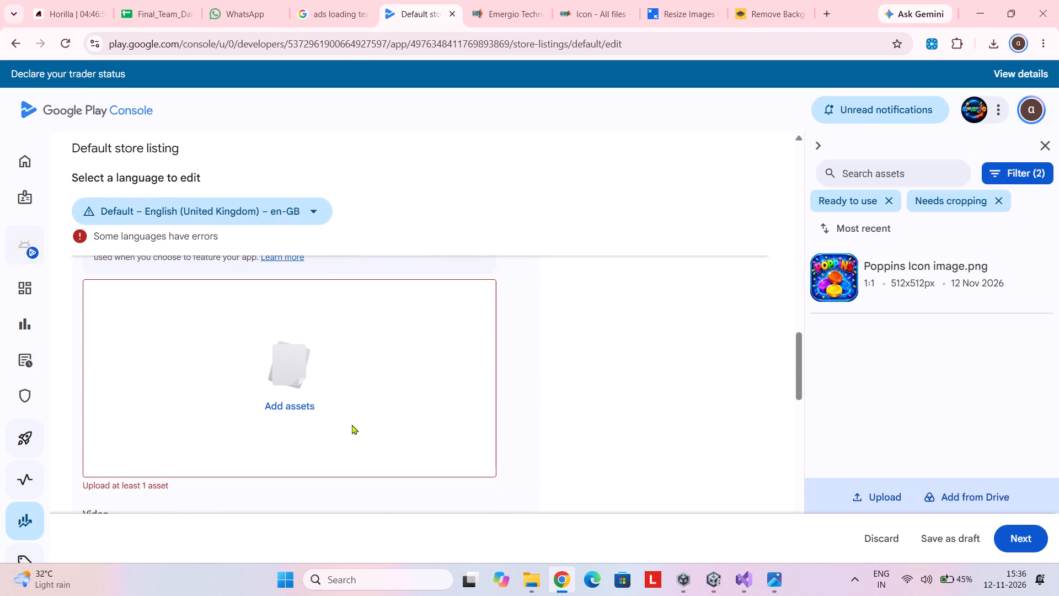
Switch to the Unity editor and check the default icon and its texture choices in the Android player settings.
{"action": "left_click", "coordinate": [721, 587]}
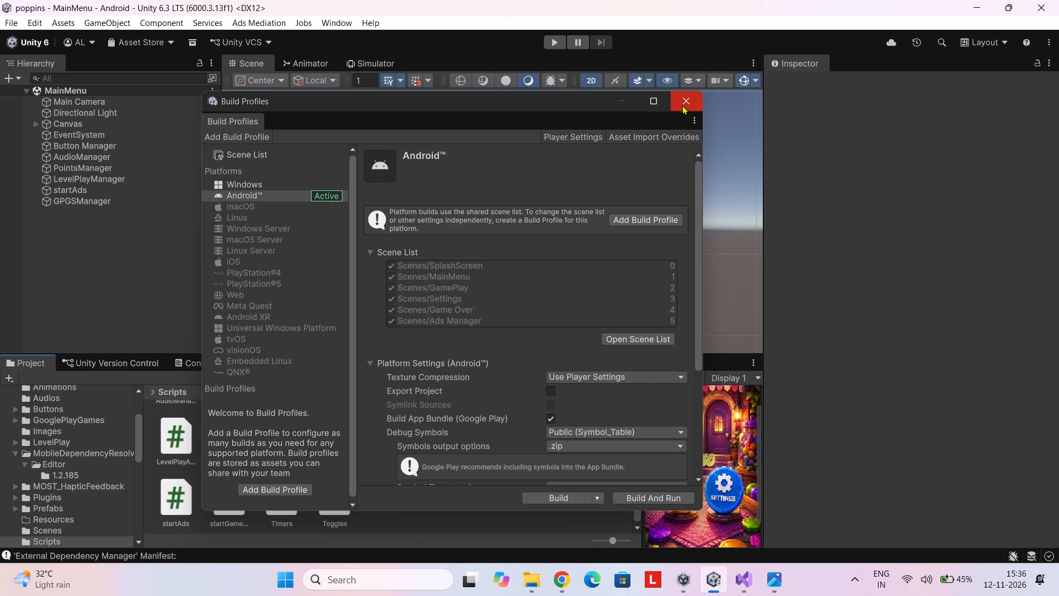
{"action": "left_click", "coordinate": [572, 139]}
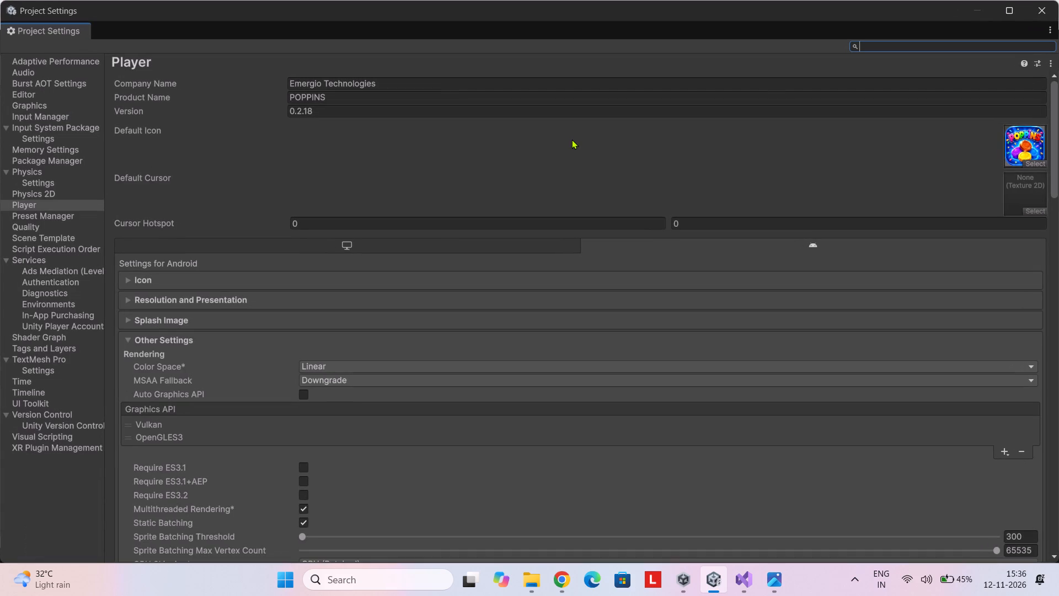
{"action": "left_click", "coordinate": [1028, 163]}
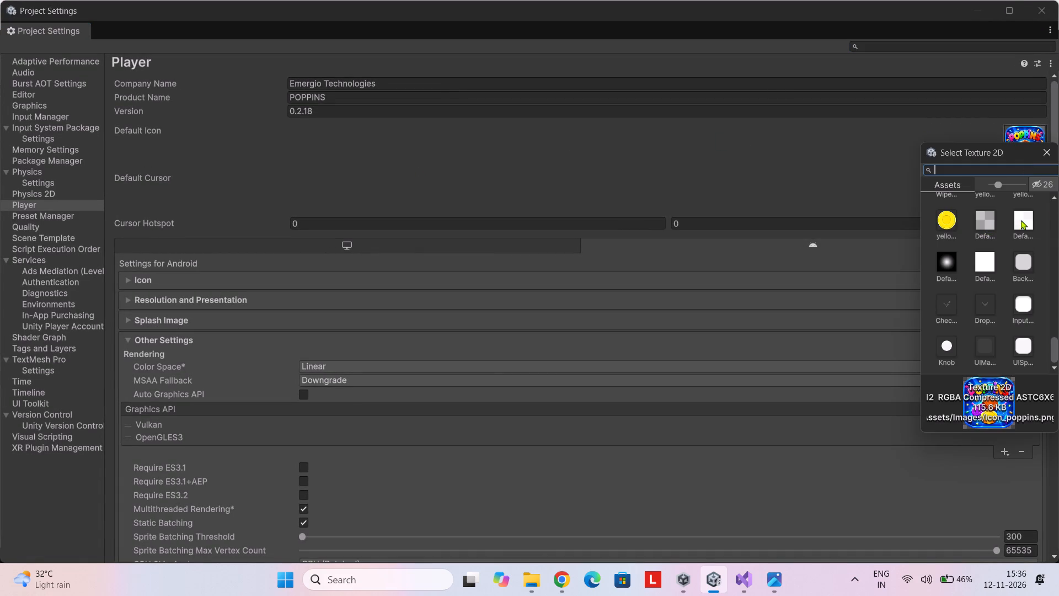
{"action": "left_click", "coordinate": [1041, 152]}
{"action": "left_click", "coordinate": [1033, 11]}
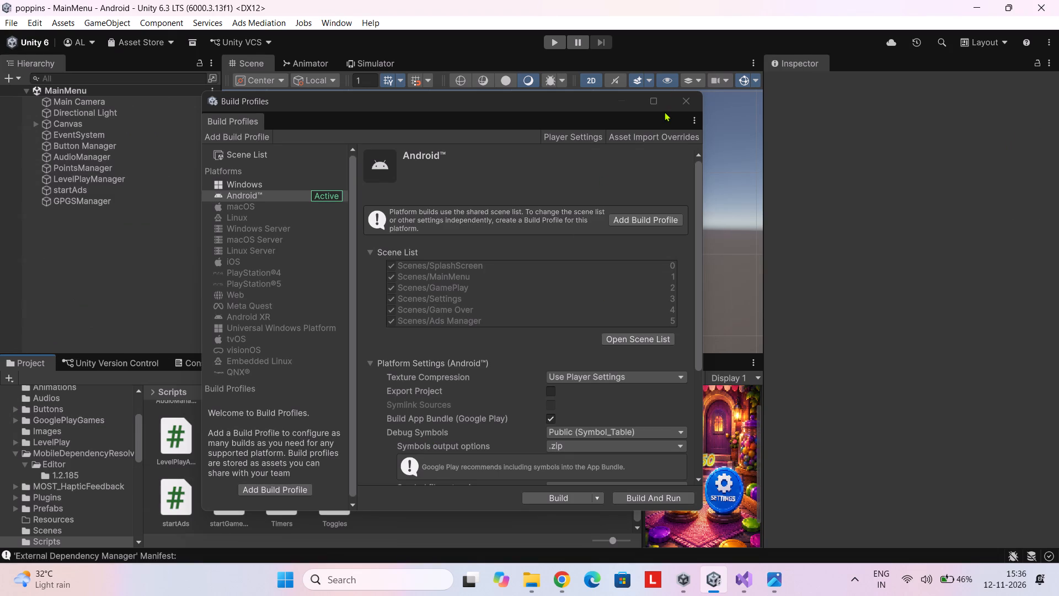
{"action": "left_click", "coordinate": [686, 95]}
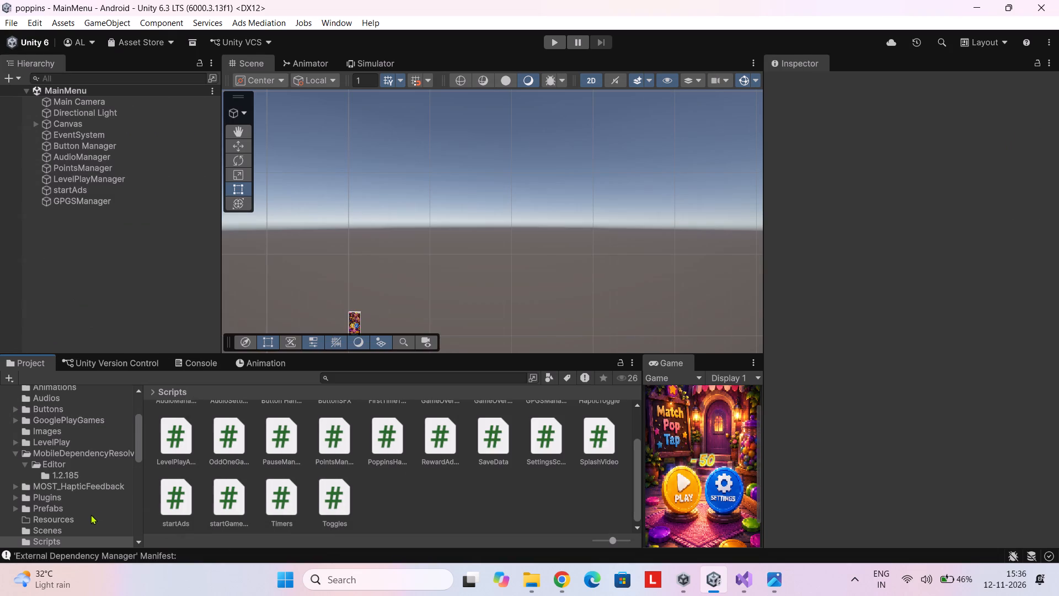
Import Poppins Icon image from Downloads into the project's Images folder as a new asset.
{"action": "scroll", "coordinate": [85, 519], "scroll_direction": "up", "scroll_amount": 1}
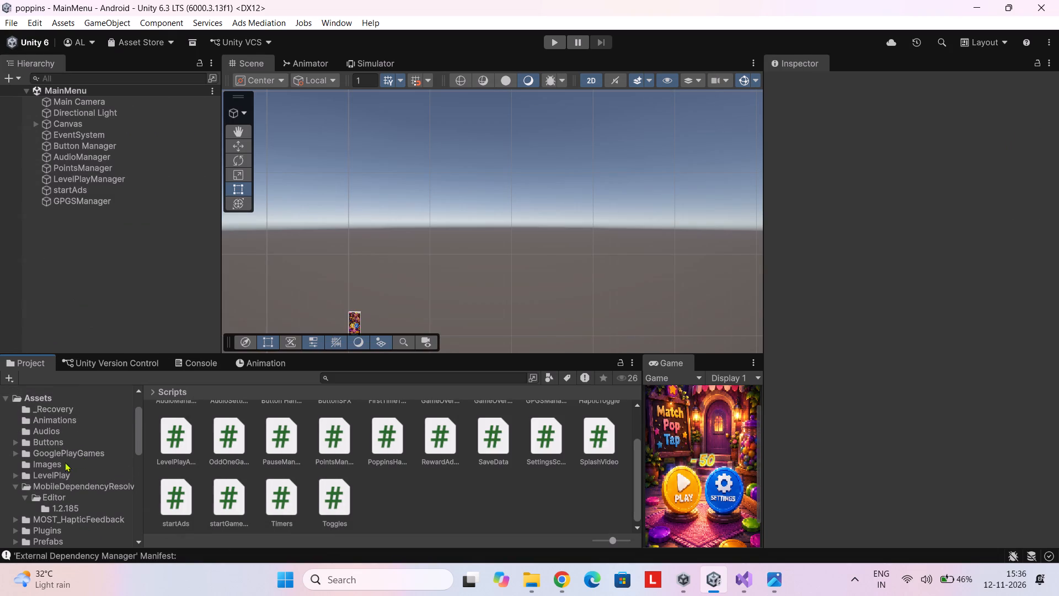
{"action": "left_click", "coordinate": [60, 465]}
{"action": "scroll", "coordinate": [333, 473], "scroll_direction": "down", "scroll_amount": 2}
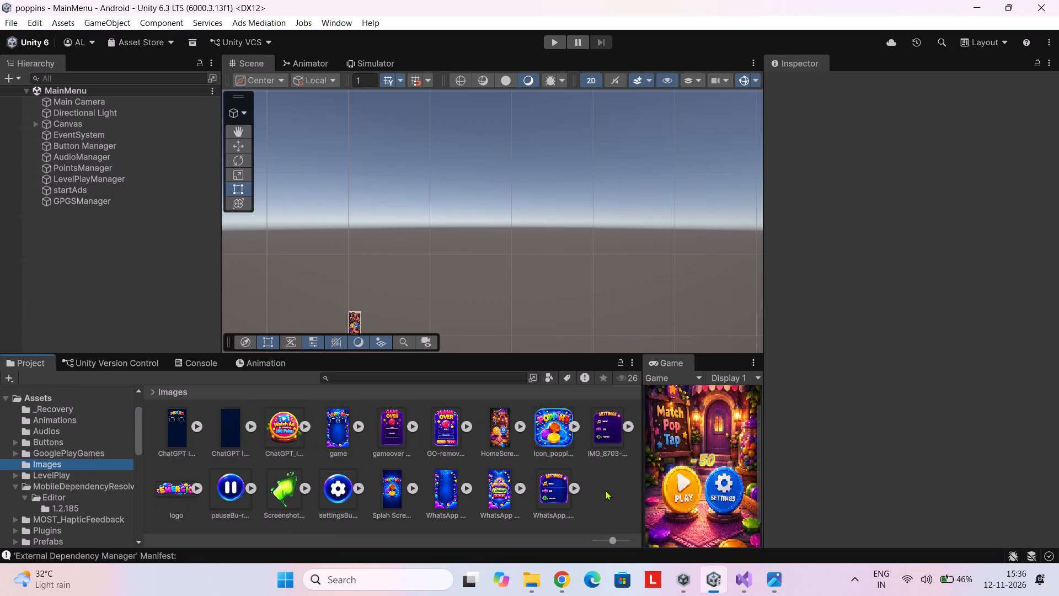
{"action": "right_click", "coordinate": [608, 489]}
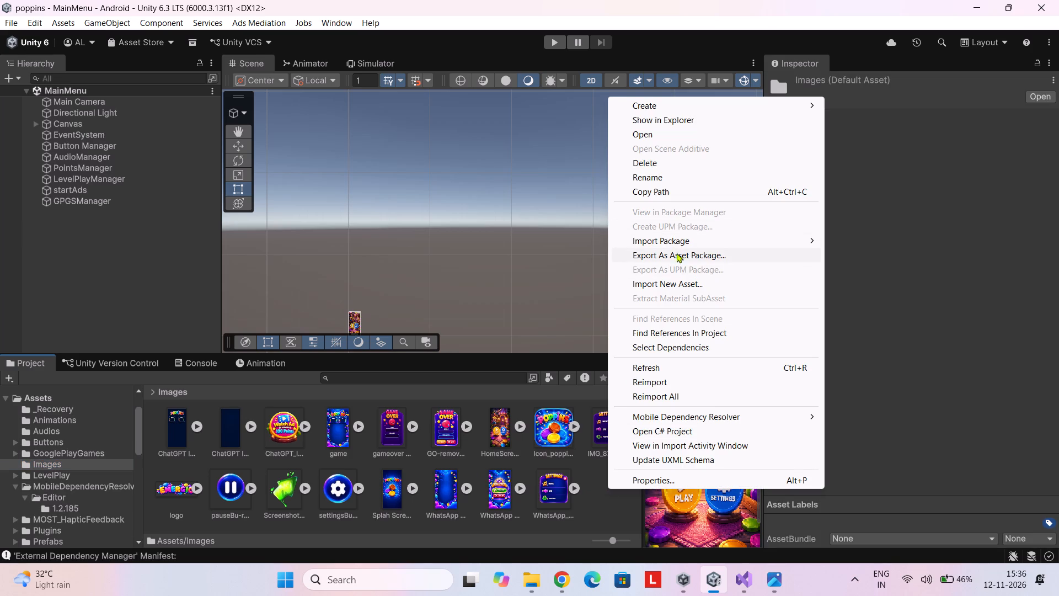
{"action": "left_click", "coordinate": [674, 286]}
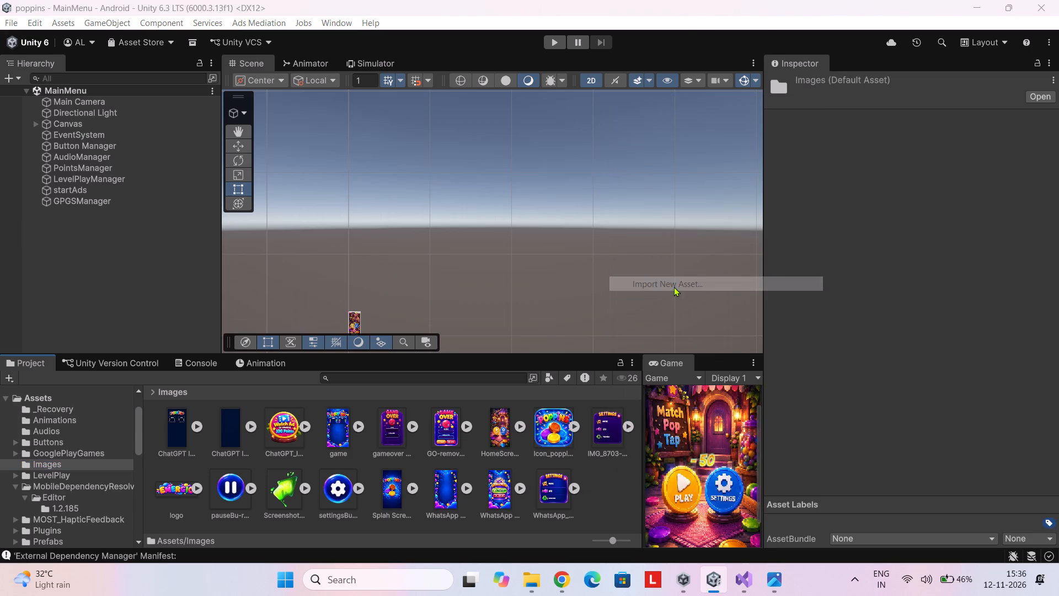
{"action": "left_click", "coordinate": [231, 108]}
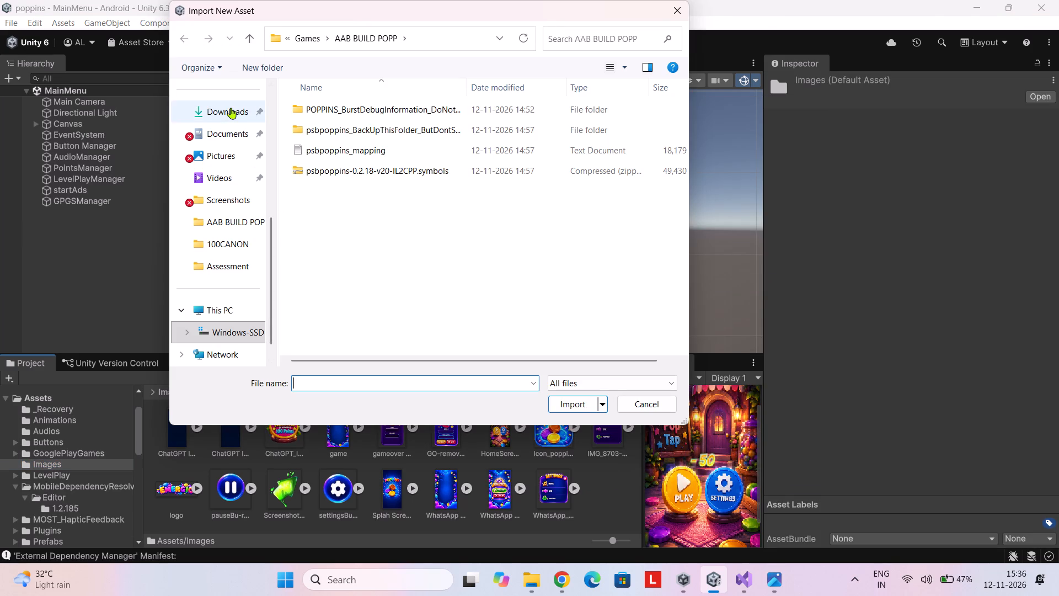
{"action": "double_click", "coordinate": [340, 118]}
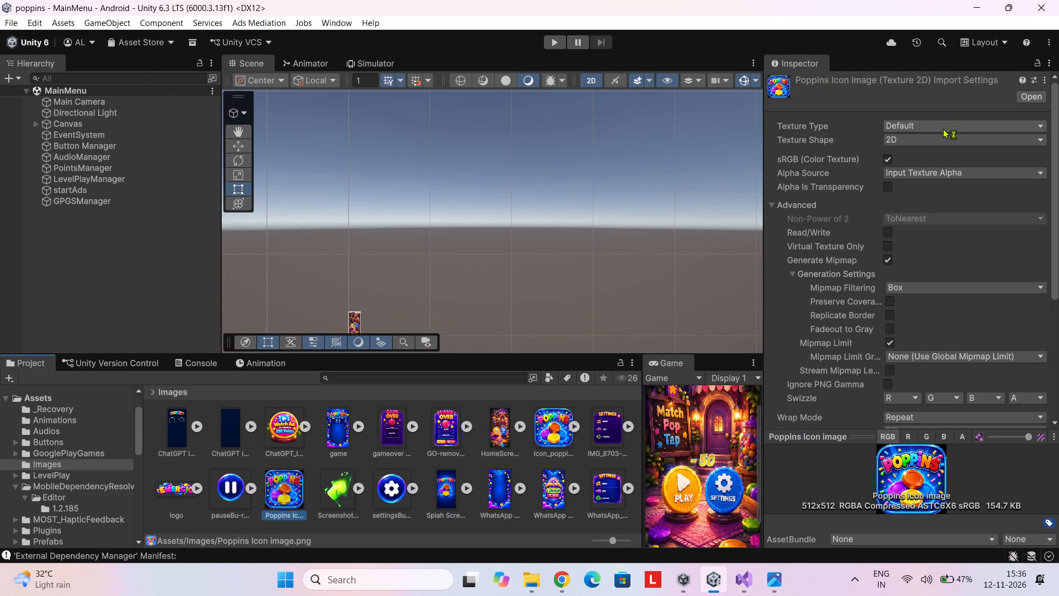
Set Poppins Icon image's texture type to Sprite (2D and UI), choose its sprite mode and apply the import settings.
{"action": "left_click", "coordinate": [947, 125]}
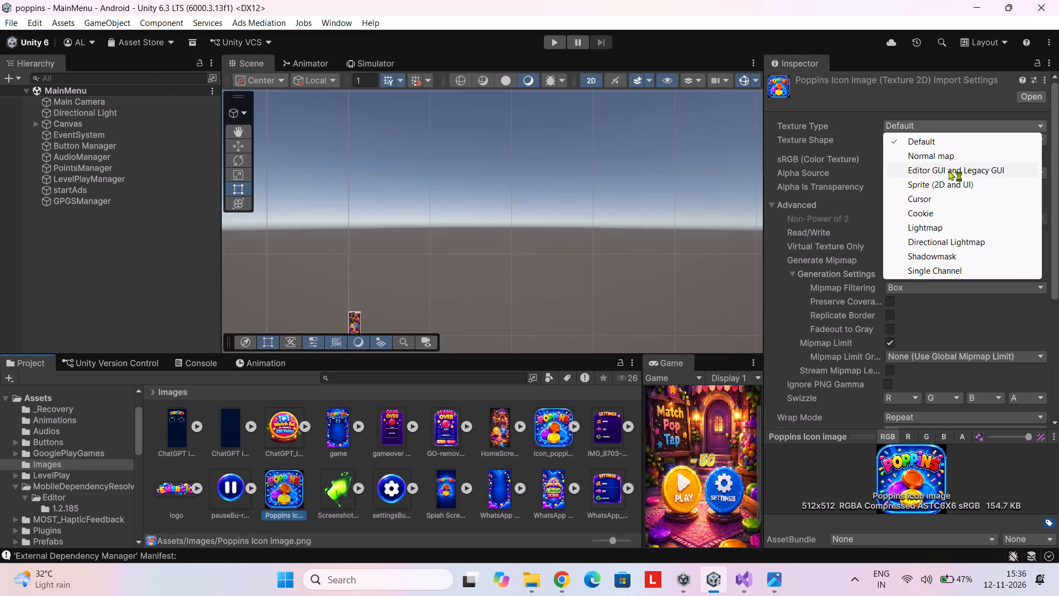
{"action": "left_click", "coordinate": [948, 188]}
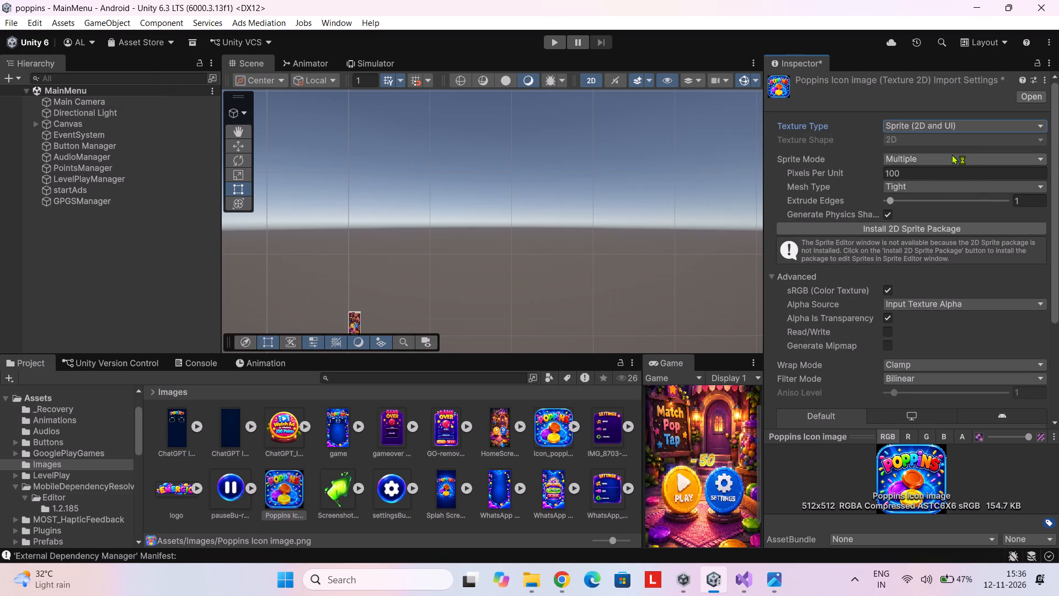
{"action": "left_click", "coordinate": [952, 155]}
{"action": "left_click", "coordinate": [938, 174]}
{"action": "scroll", "coordinate": [938, 174], "scroll_direction": "down", "scroll_amount": 2}
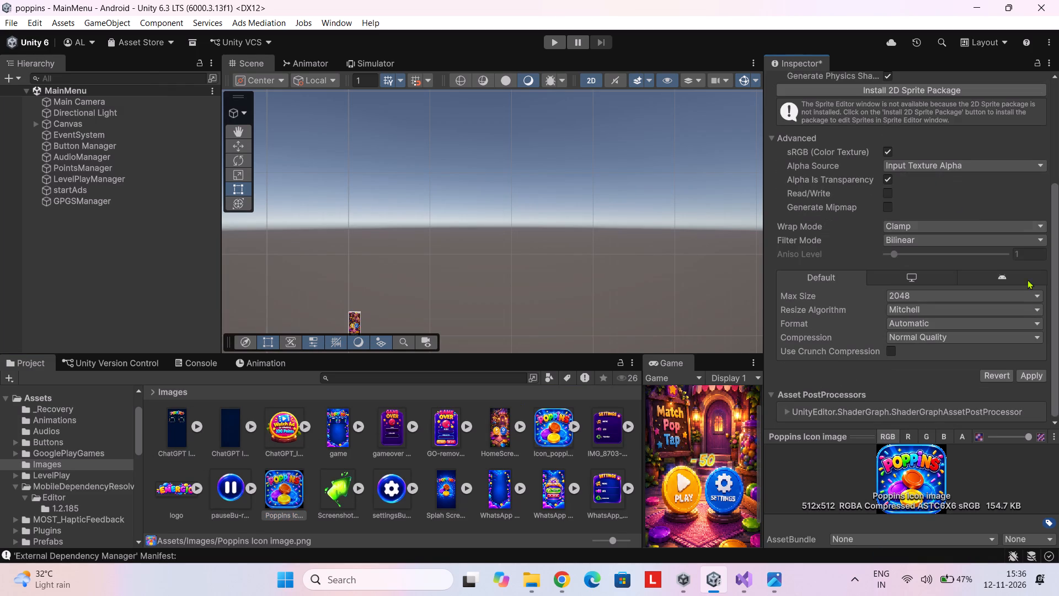
{"action": "left_click", "coordinate": [1033, 380]}
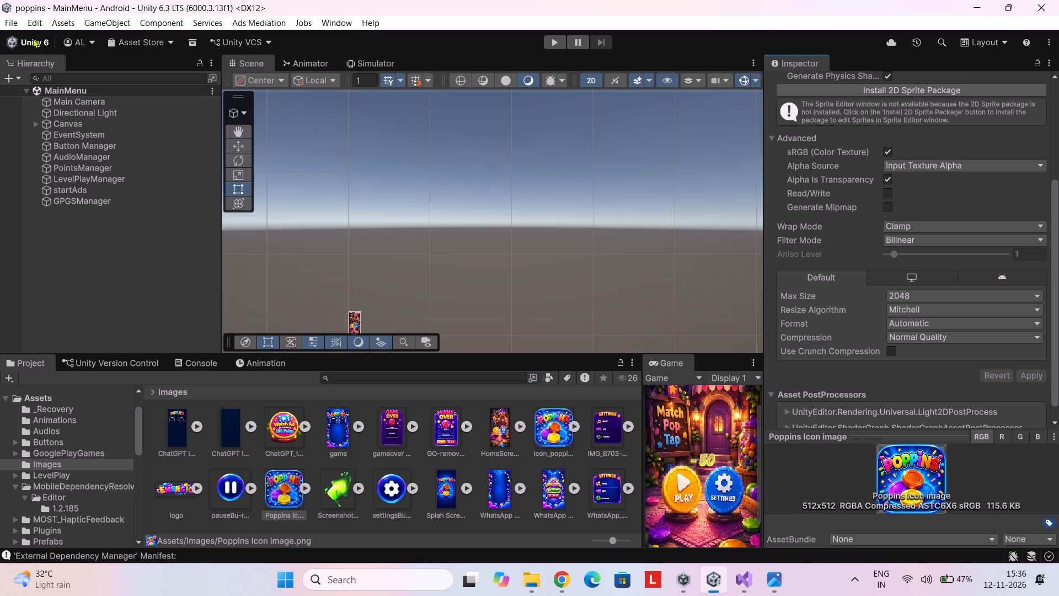
In the player settings, search the textures for "popp" and choose a Poppins icon as the default icon, closing the settings windows when done.
{"action": "left_click", "coordinate": [16, 24]}
{"action": "left_click", "coordinate": [74, 183]}
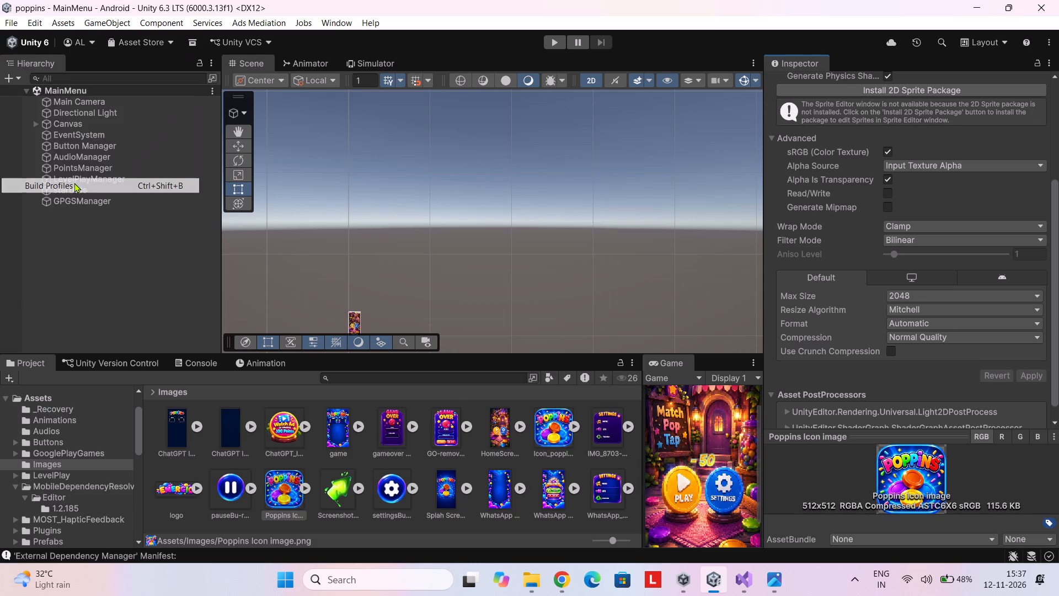
{"action": "left_click", "coordinate": [573, 134]}
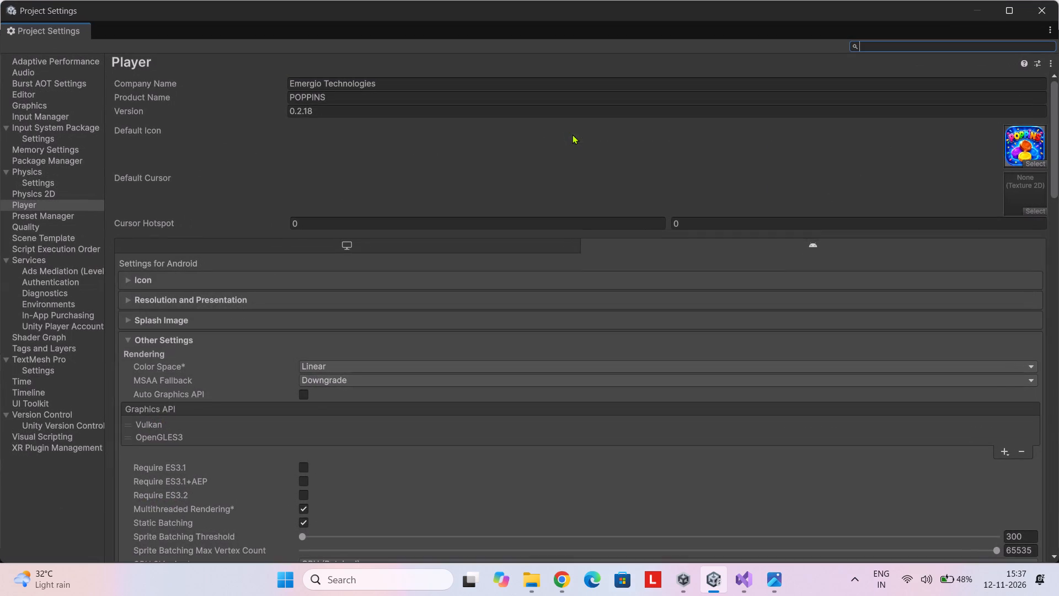
{"action": "left_click", "coordinate": [1037, 161]}
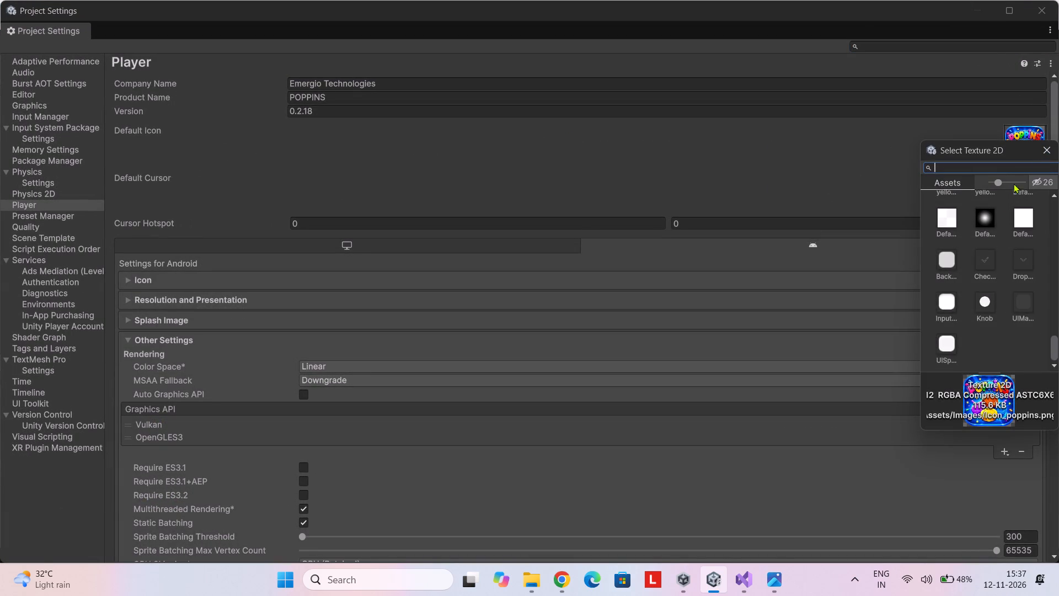
{"action": "type", "text": "popp"}
{"action": "double_click", "coordinate": [1000, 214]}
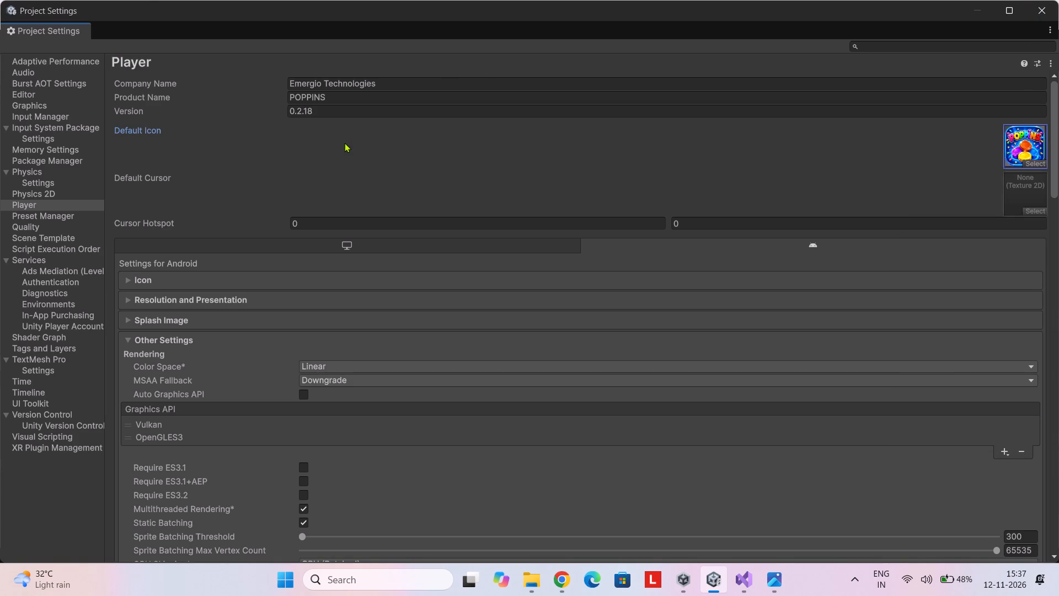
{"action": "double_click", "coordinate": [334, 110]}
{"action": "left_click", "coordinate": [334, 110]}
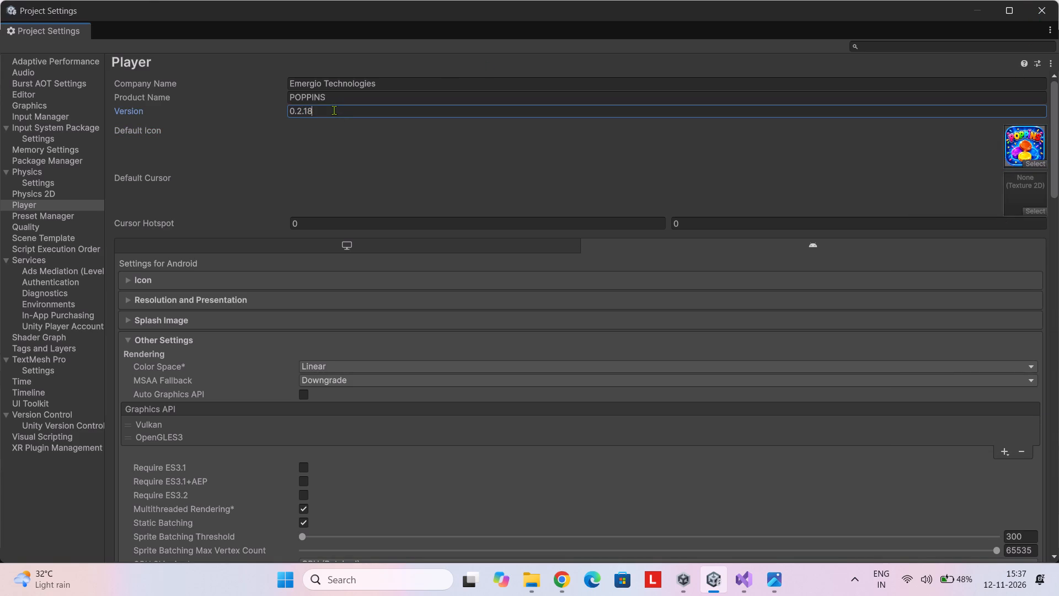
{"action": "left_click", "coordinate": [1031, 6]}
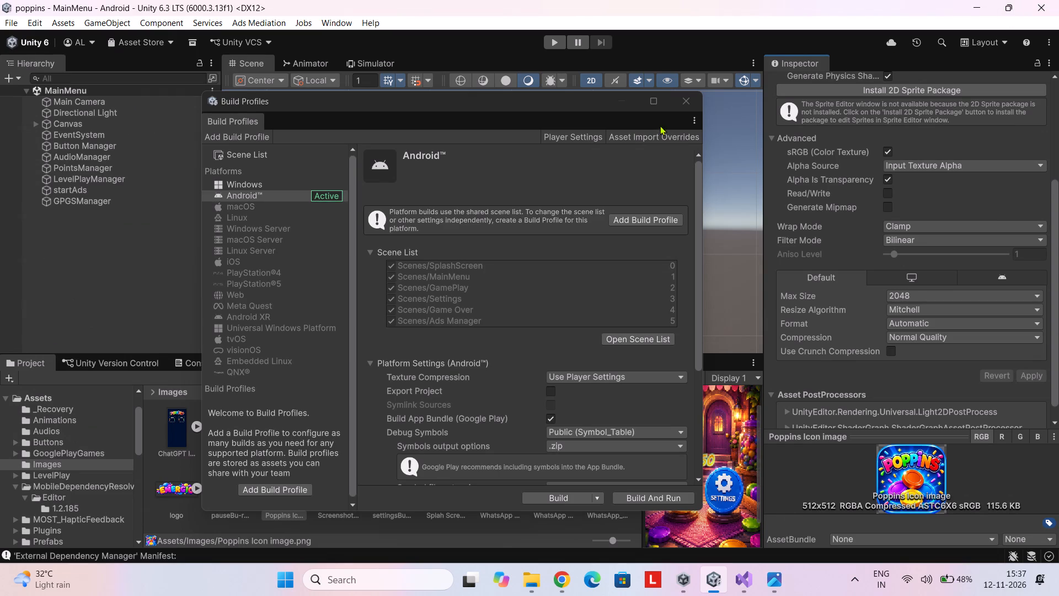
{"action": "left_click", "coordinate": [680, 102]}
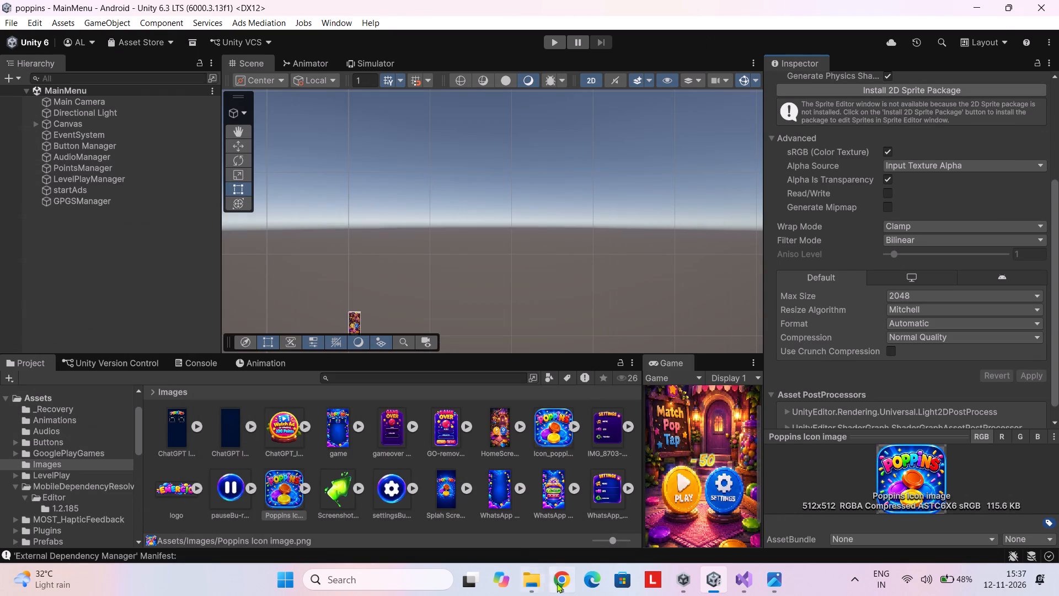
Switch to Chrome and upload Poppins Icon image from Downloads to the Poppins Icon folder in the Emergio cloud storage.
{"action": "left_click", "coordinate": [560, 582]}
{"action": "scroll", "coordinate": [495, 370], "scroll_direction": "up", "scroll_amount": 1}
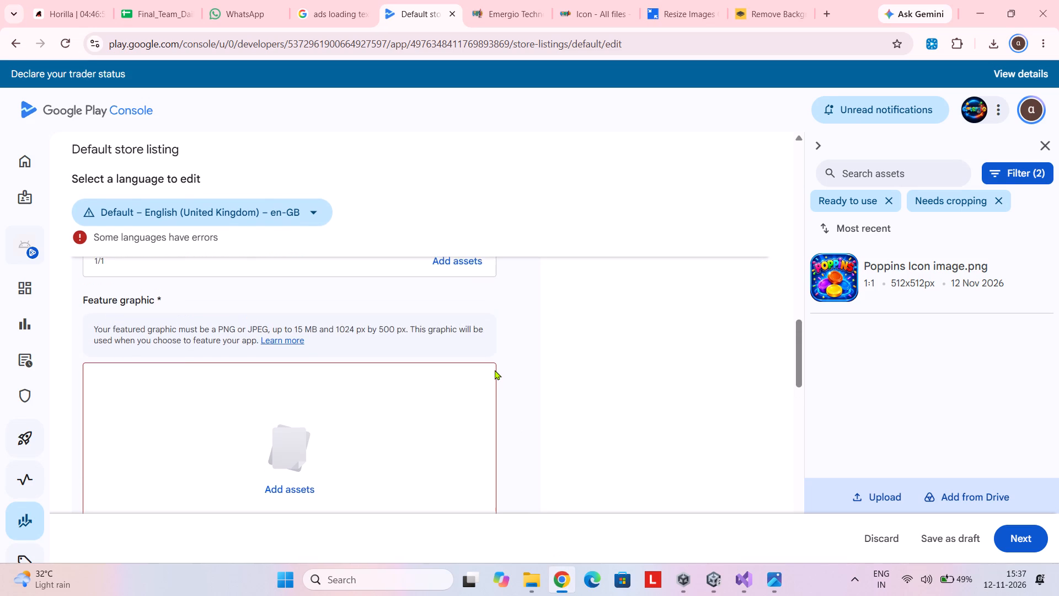
{"action": "scroll", "coordinate": [495, 370], "scroll_direction": "up", "scroll_amount": 1}
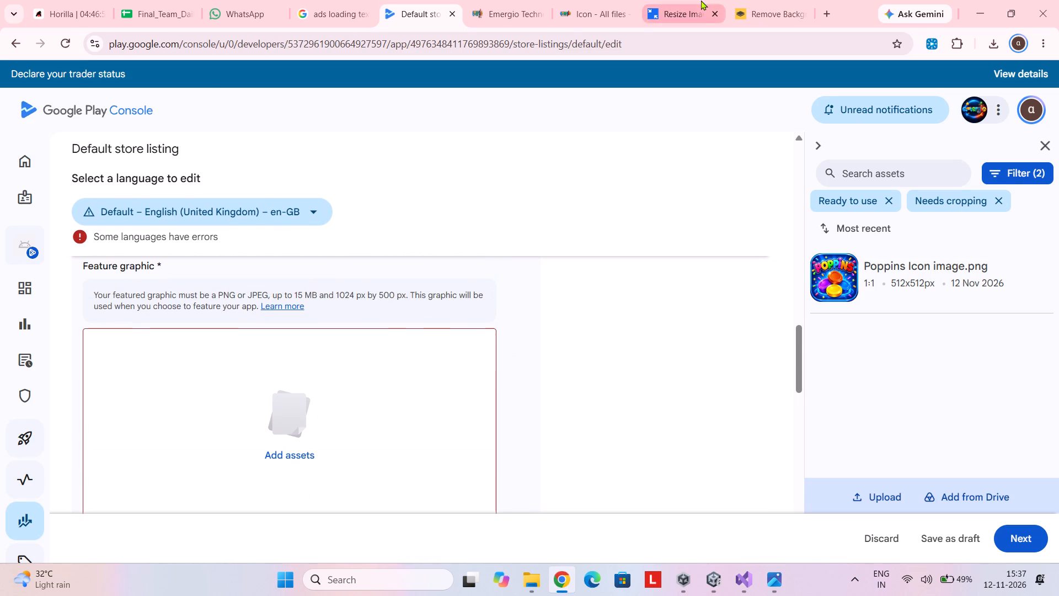
{"action": "left_click", "coordinate": [604, 8]}
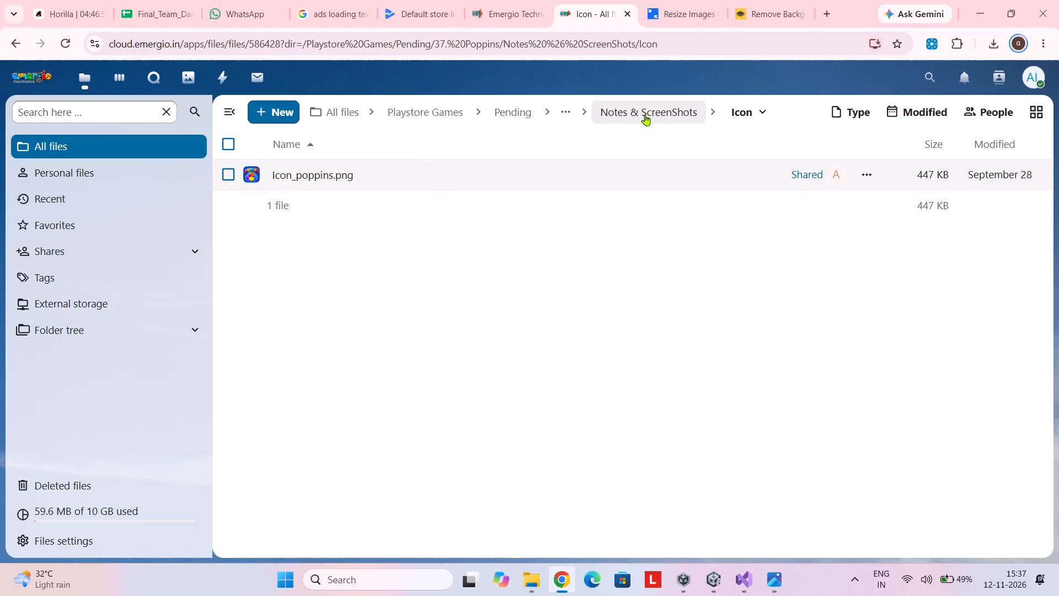
{"action": "left_click", "coordinate": [264, 107]}
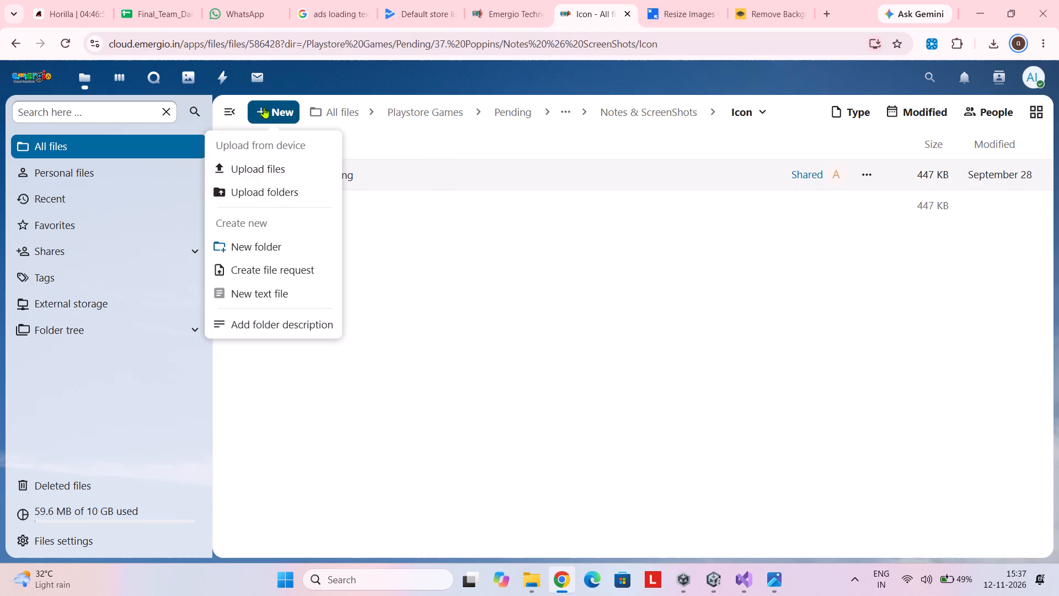
{"action": "left_click_drag", "start_coordinate": [251, 248], "coordinate": [351, 248]}
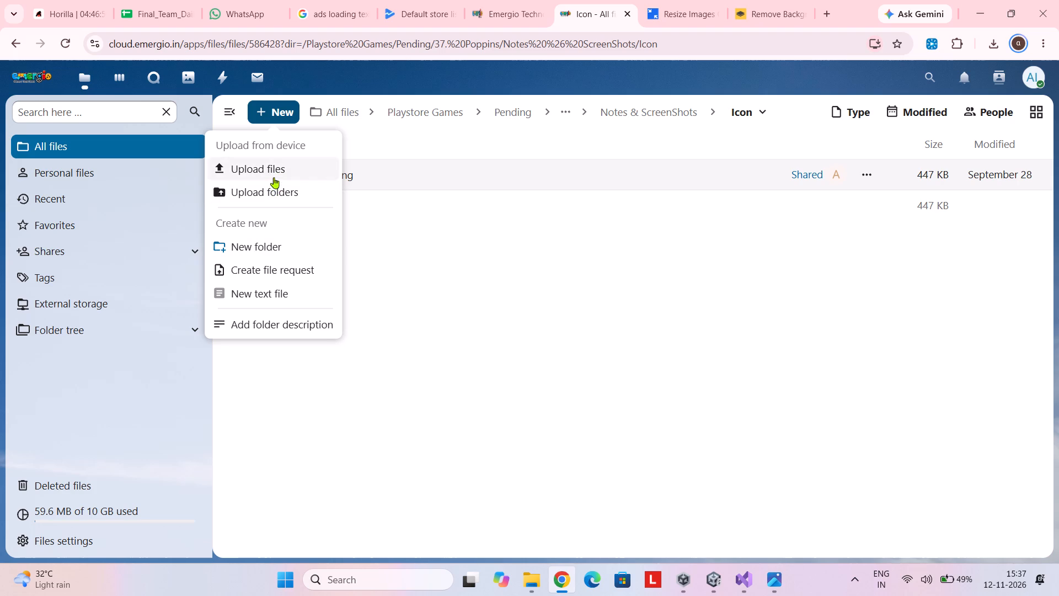
{"action": "left_click", "coordinate": [274, 176]}
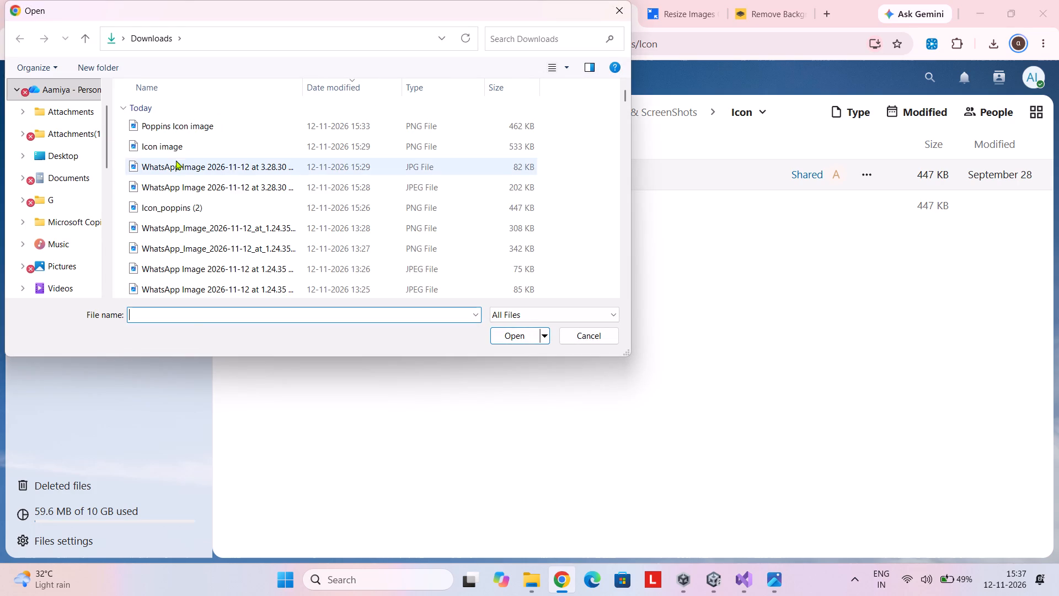
{"action": "double_click", "coordinate": [211, 127]}
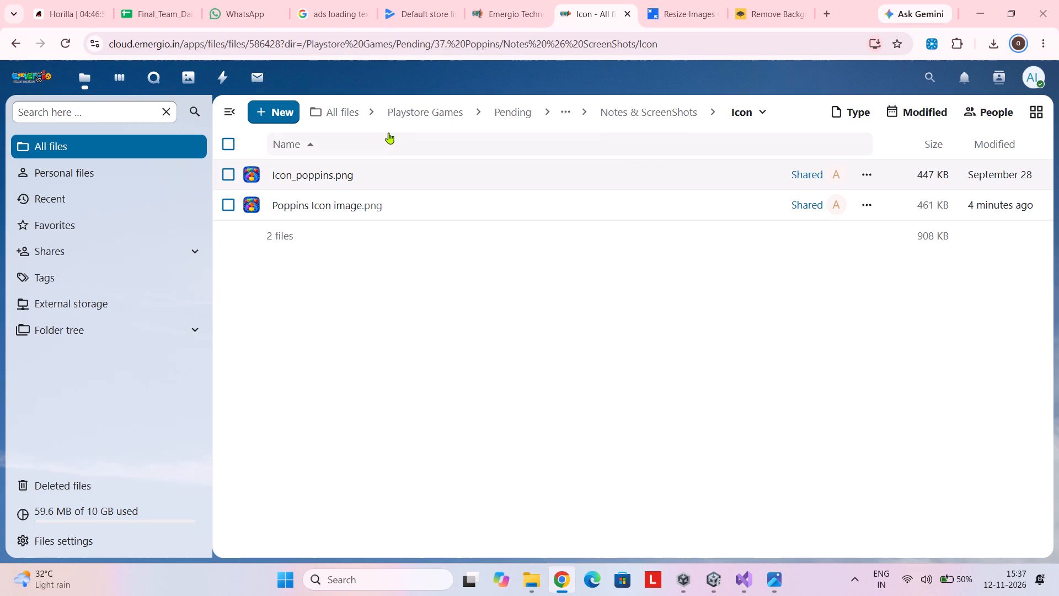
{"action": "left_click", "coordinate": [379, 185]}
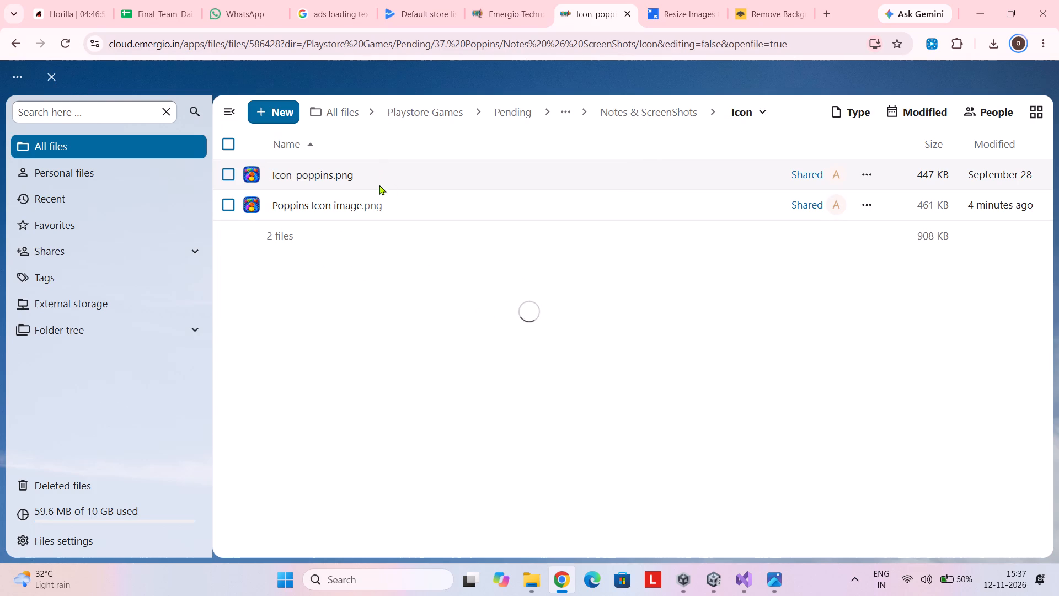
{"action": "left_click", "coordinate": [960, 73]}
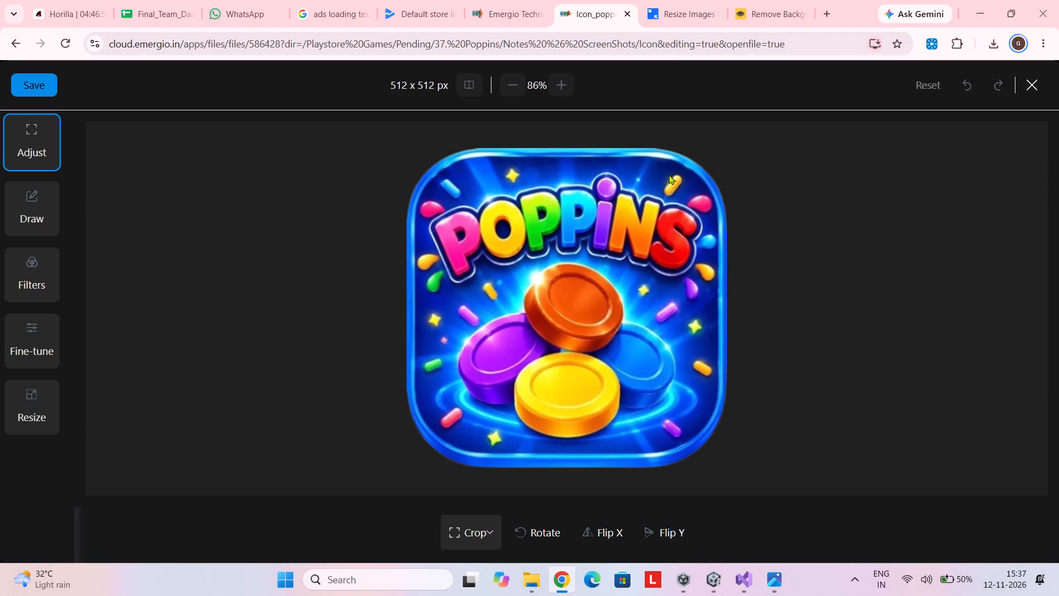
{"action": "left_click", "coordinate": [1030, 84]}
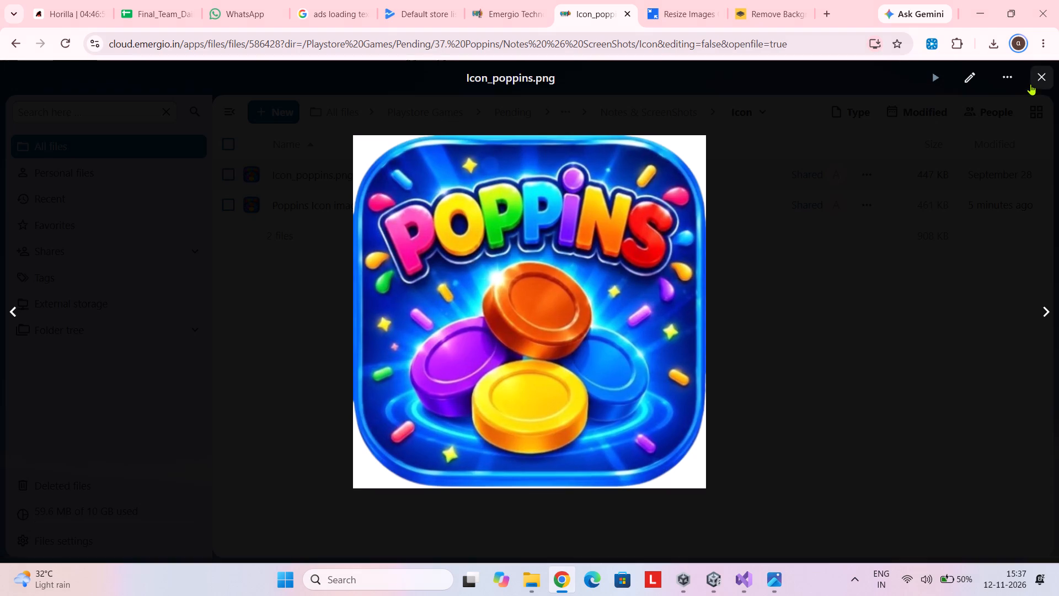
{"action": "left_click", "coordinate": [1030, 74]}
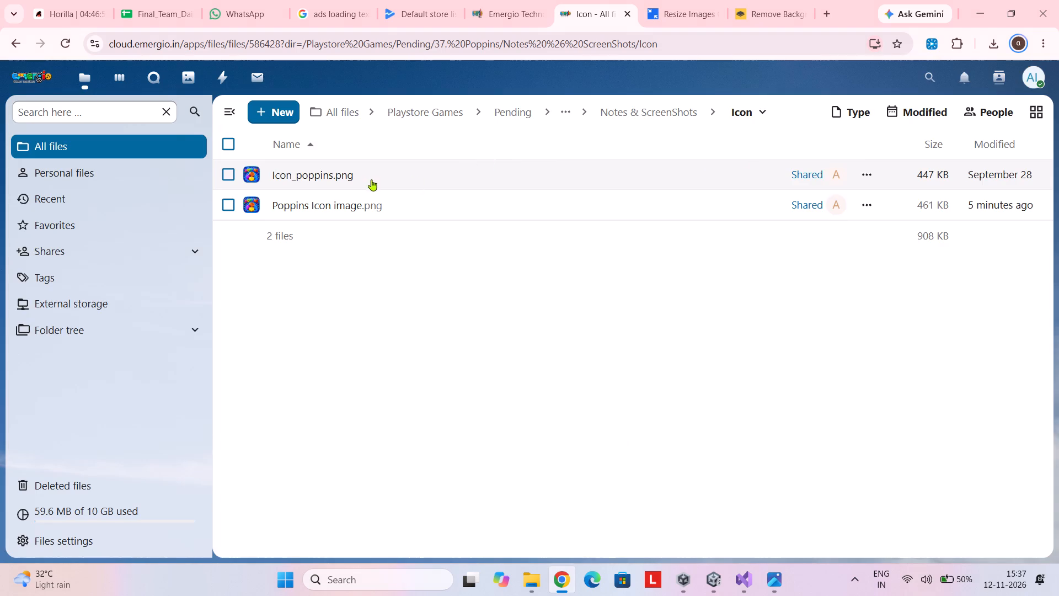
Rename Icon_poppins.png in the cloud Icon folder as Icon_poppins-old.png.
{"action": "left_click", "coordinate": [225, 174]}
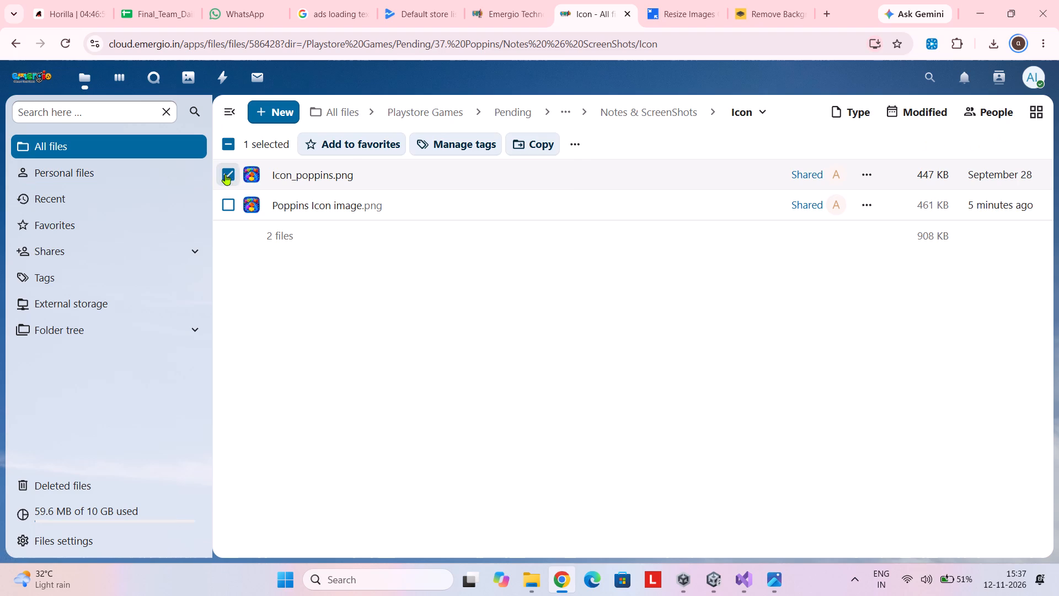
{"action": "left_click", "coordinate": [576, 151]}
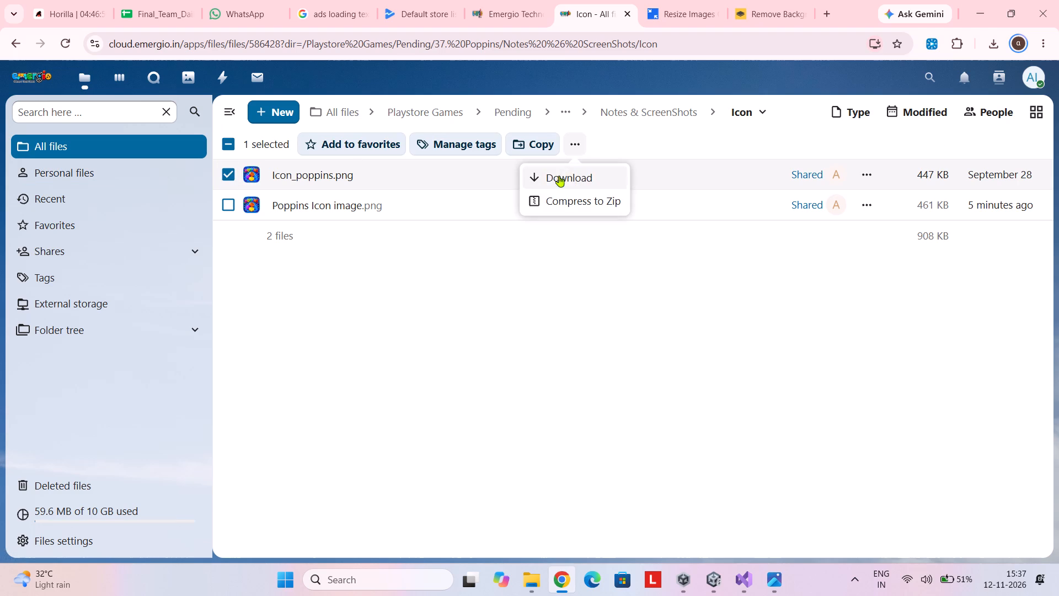
{"action": "left_click", "coordinate": [504, 284]}
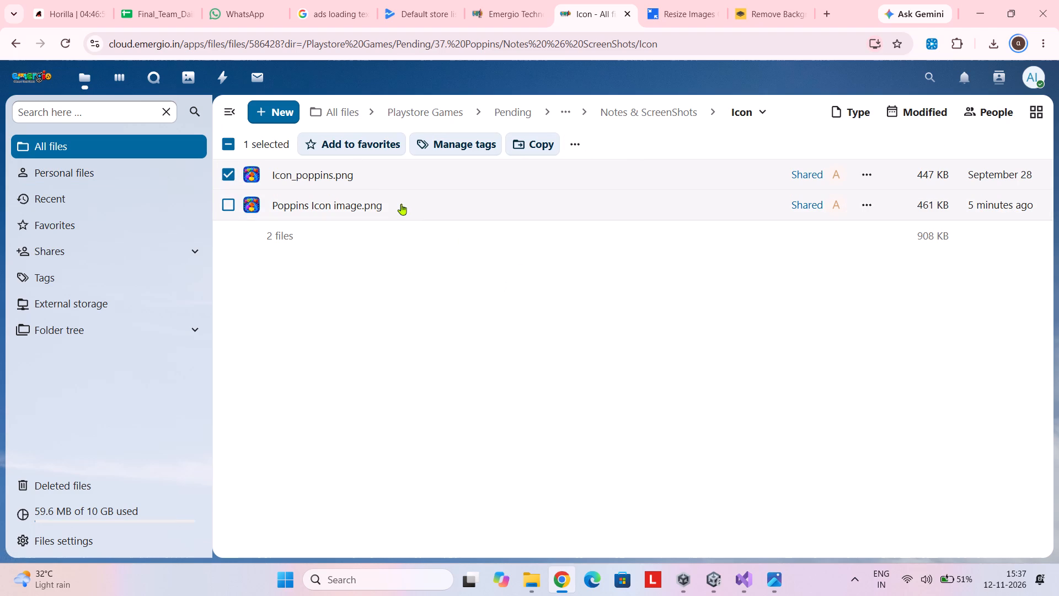
{"action": "right_click", "coordinate": [386, 184]}
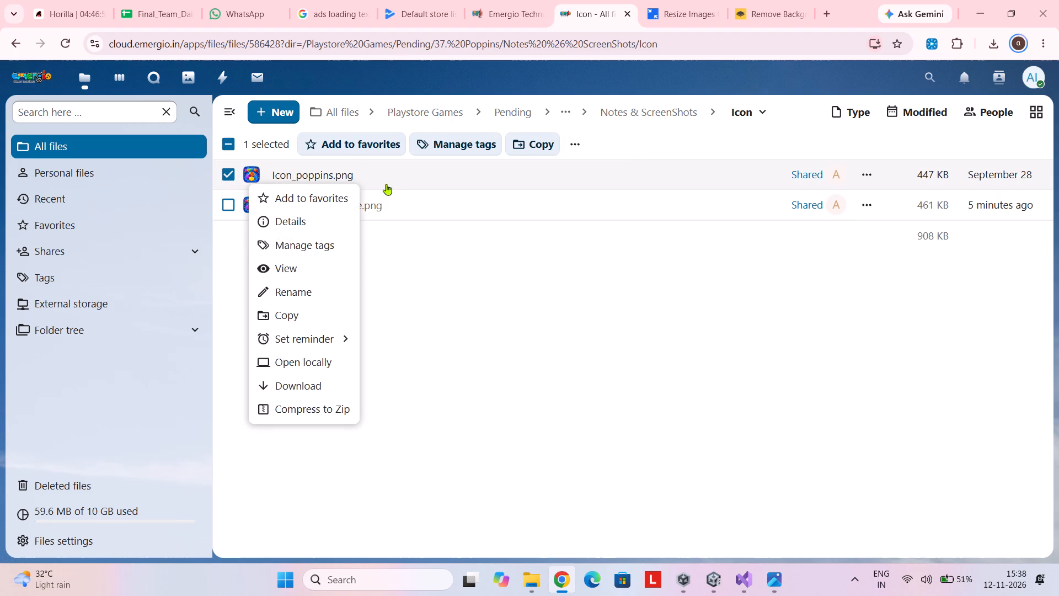
{"action": "left_click", "coordinate": [313, 294]}
{"action": "key", "text": "Right"}
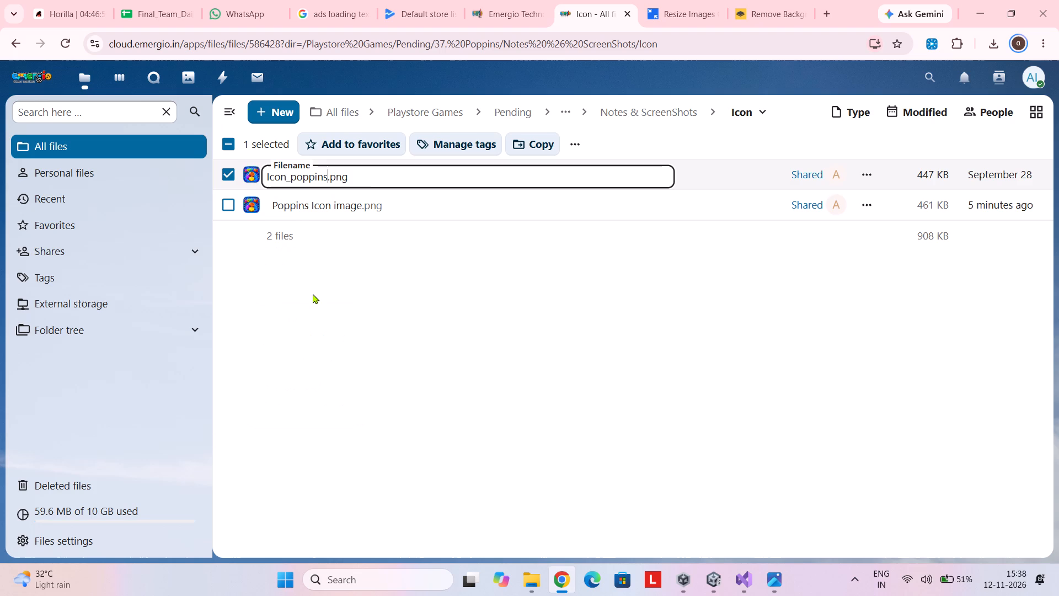
{"action": "type", "text": "-old"}
{"action": "left_click", "coordinate": [322, 439]}
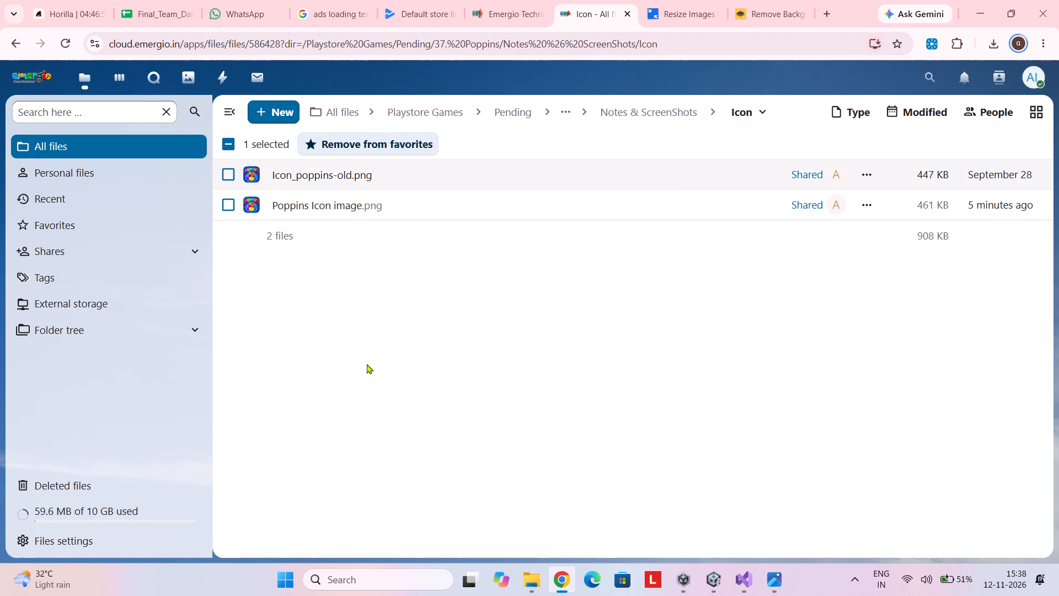
Open featured.jpg from the Featured Graphics folder under Notes & ScreenShots and check its available file options.
{"action": "left_click", "coordinate": [666, 107]}
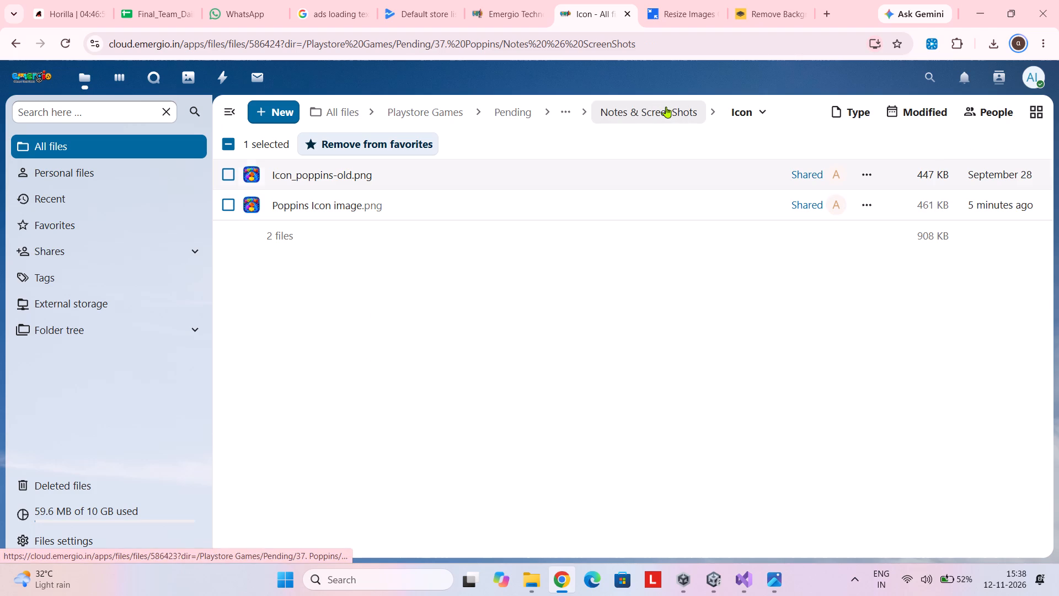
{"action": "double_click", "coordinate": [412, 215]}
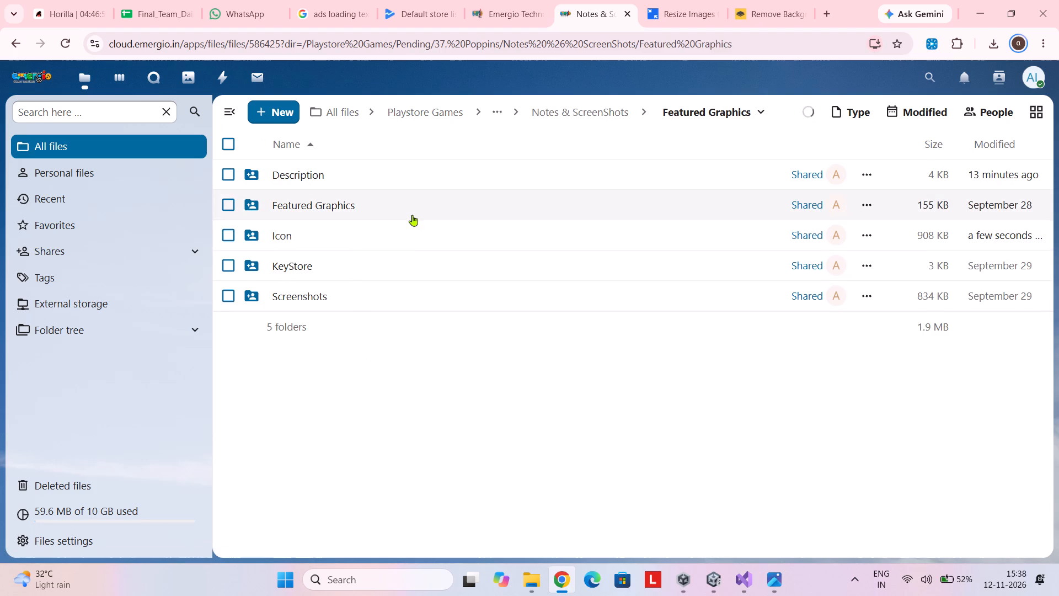
{"action": "double_click", "coordinate": [373, 174]}
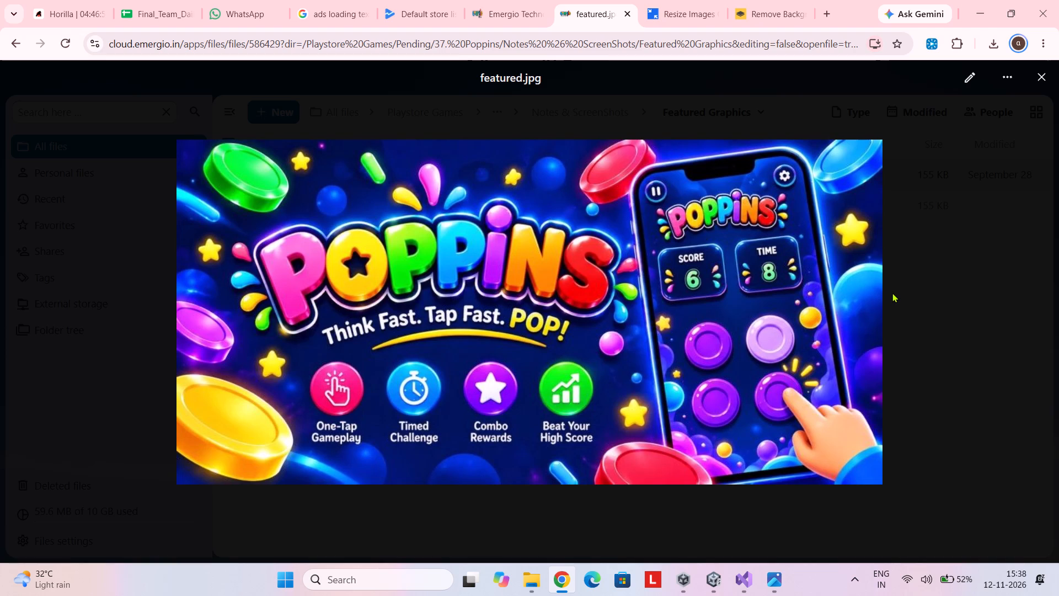
{"action": "left_click", "coordinate": [1010, 82]}
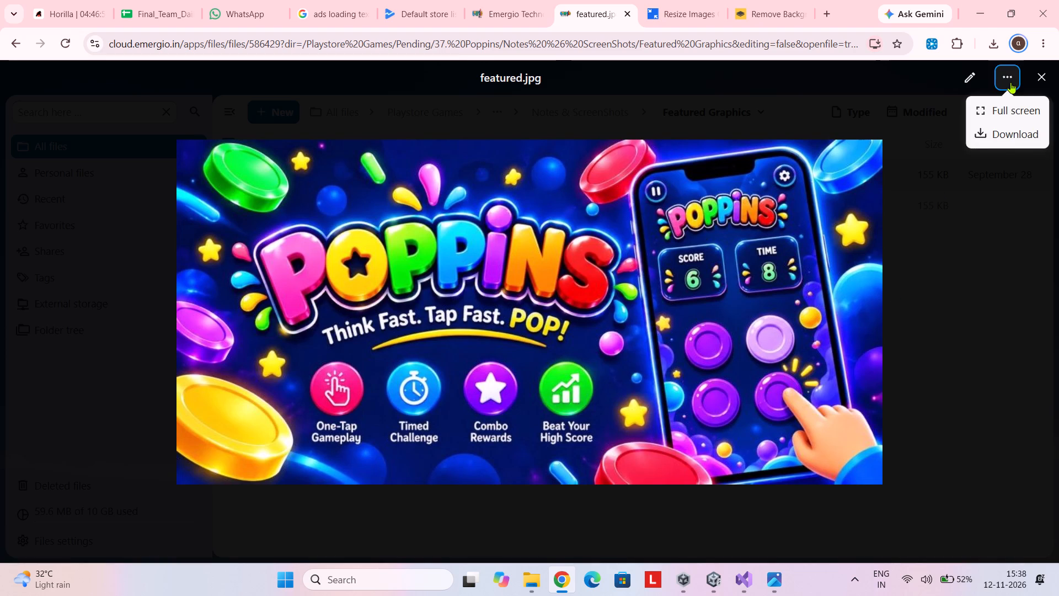
{"action": "left_click", "coordinate": [994, 170]}
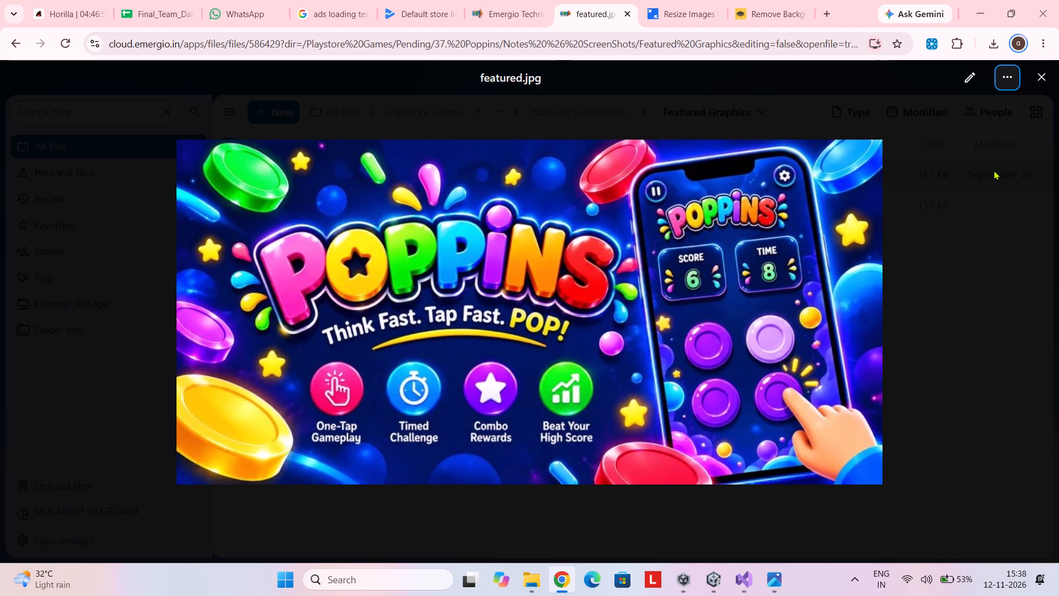
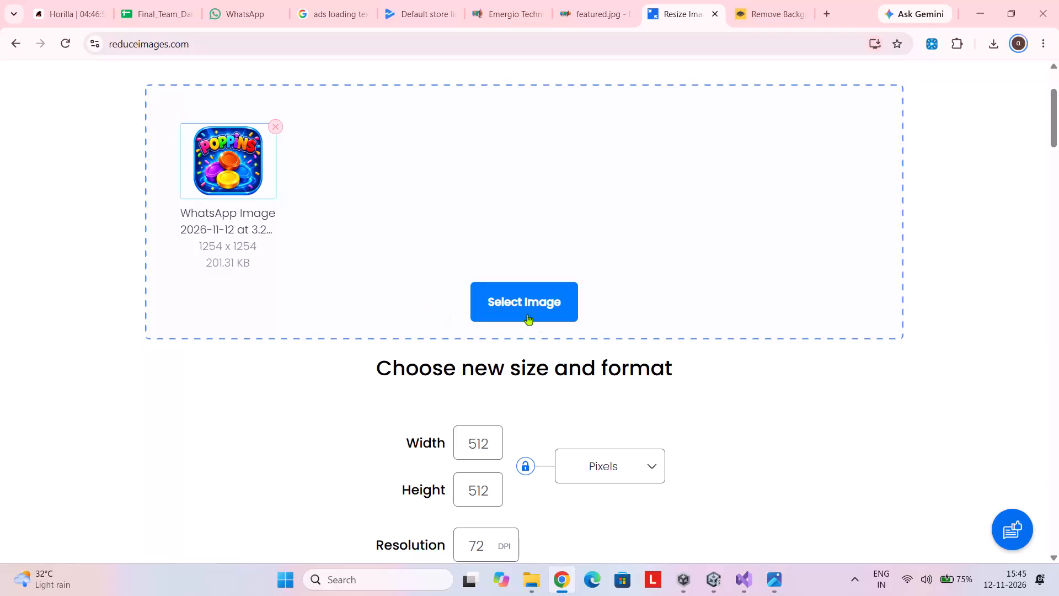
Load the featured (1) JPG from Downloads into the image resizer in place of the Poppins icon image.
{"action": "left_click", "coordinate": [520, 308]}
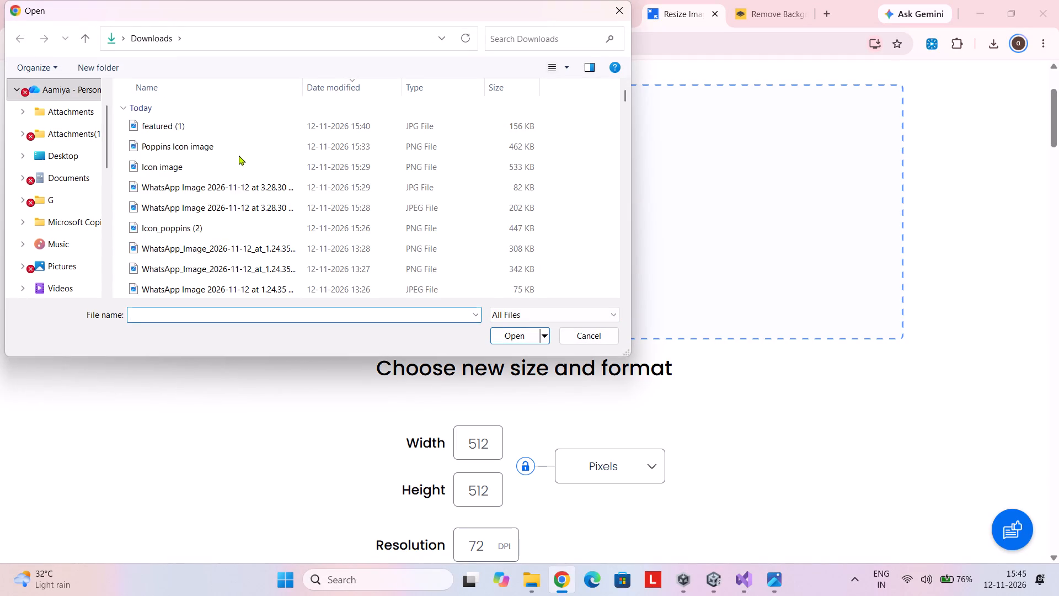
{"action": "double_click", "coordinate": [240, 125]}
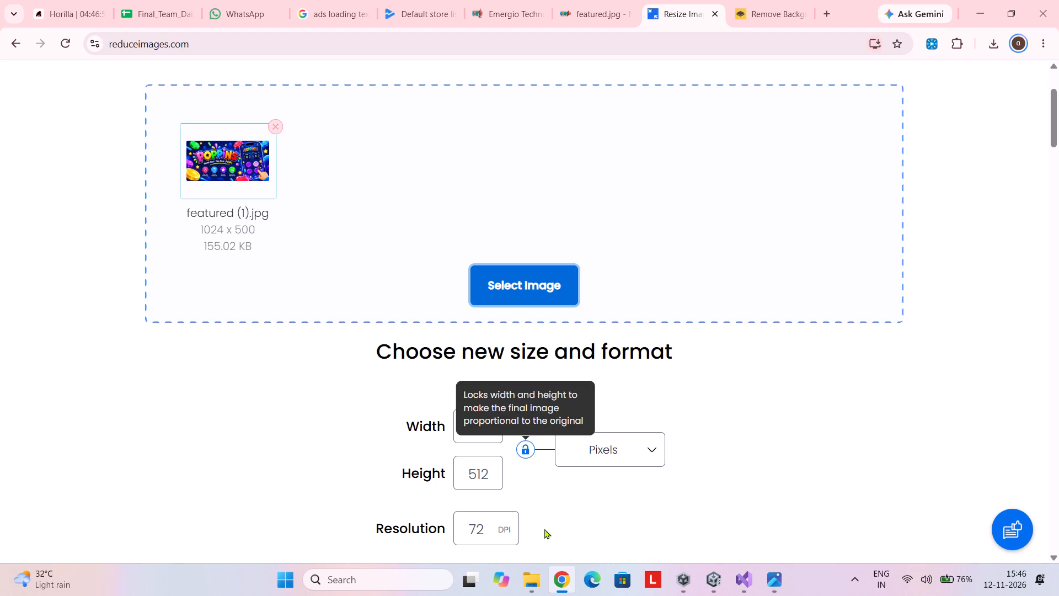
Switch to File Explorer to view the image files in the Downloads folder.
{"action": "left_click", "coordinate": [535, 581]}
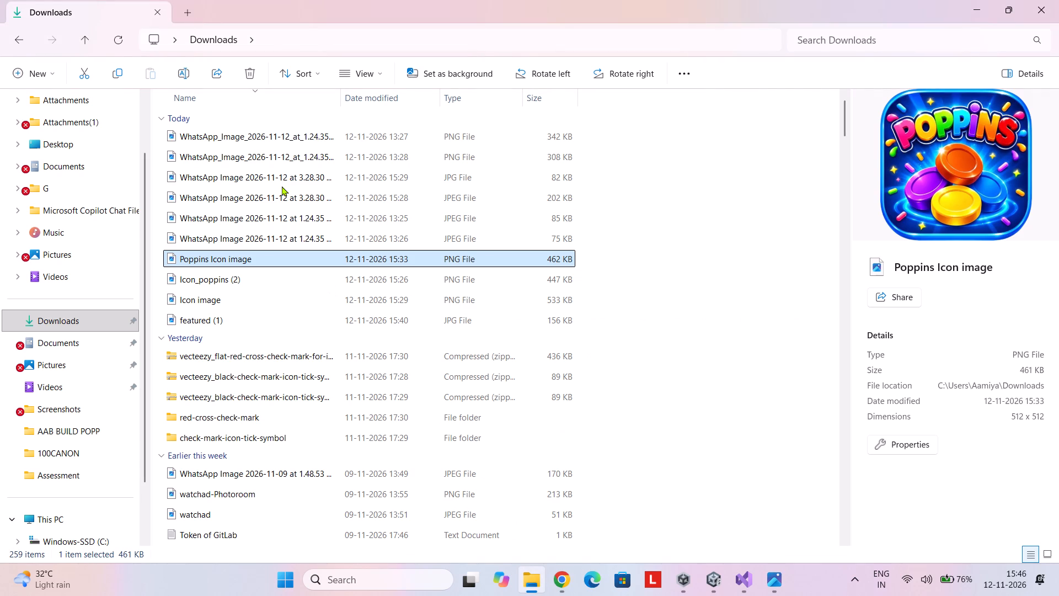
Open featured (1) from the Downloads folder to inspect the Poppins feature graphic, closing the viewer when done.
{"action": "left_click", "coordinate": [117, 47]}
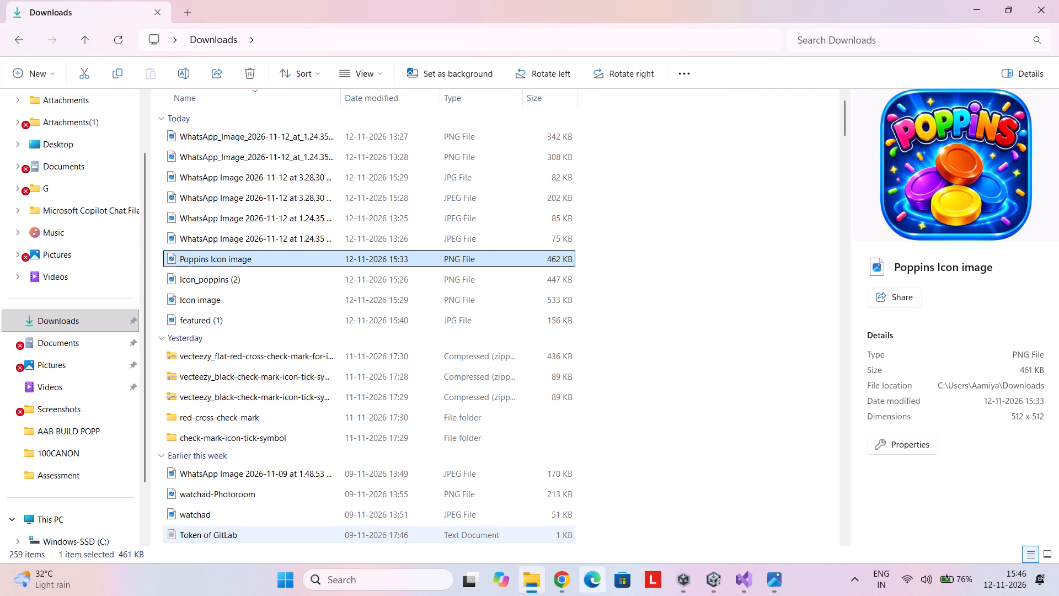
{"action": "double_click", "coordinate": [331, 326]}
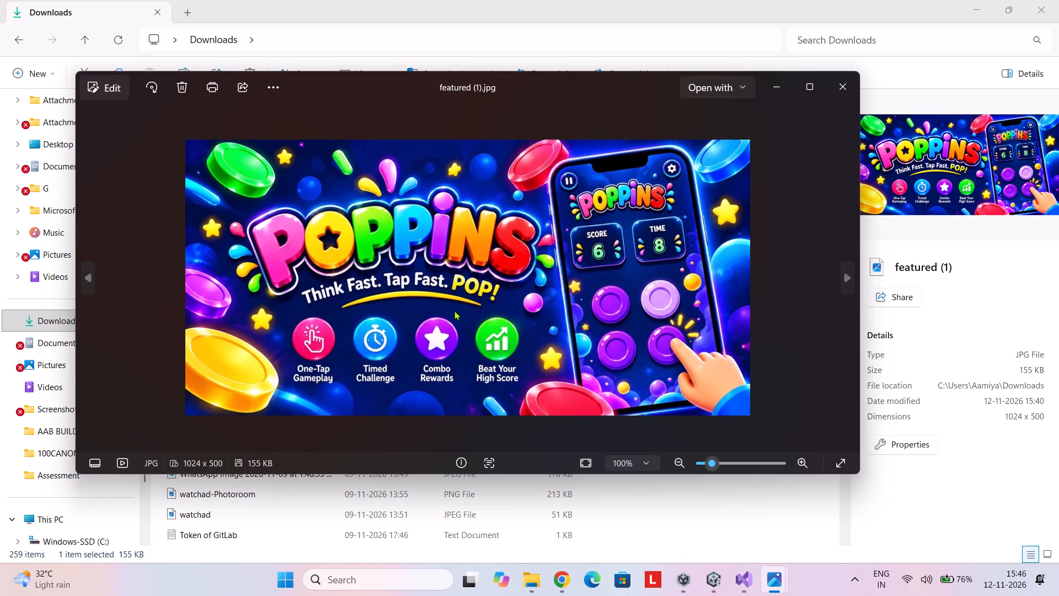
{"action": "left_click", "coordinate": [844, 87]}
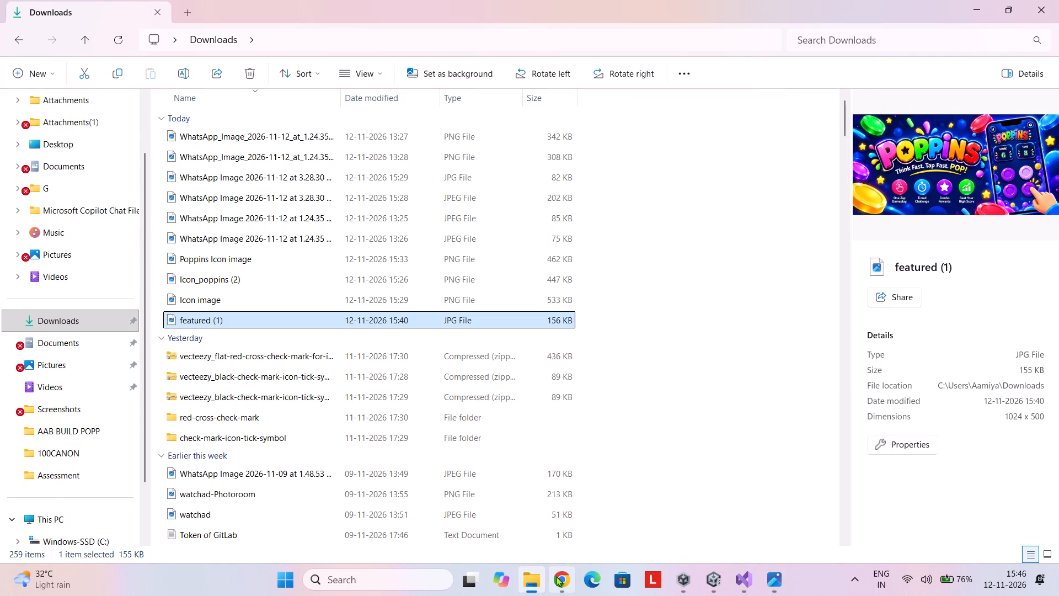
Switch to Chrome and upload featured (1).jpg from Downloads as the feature graphic in the Play Console default store listing.
{"action": "left_click", "coordinate": [558, 578]}
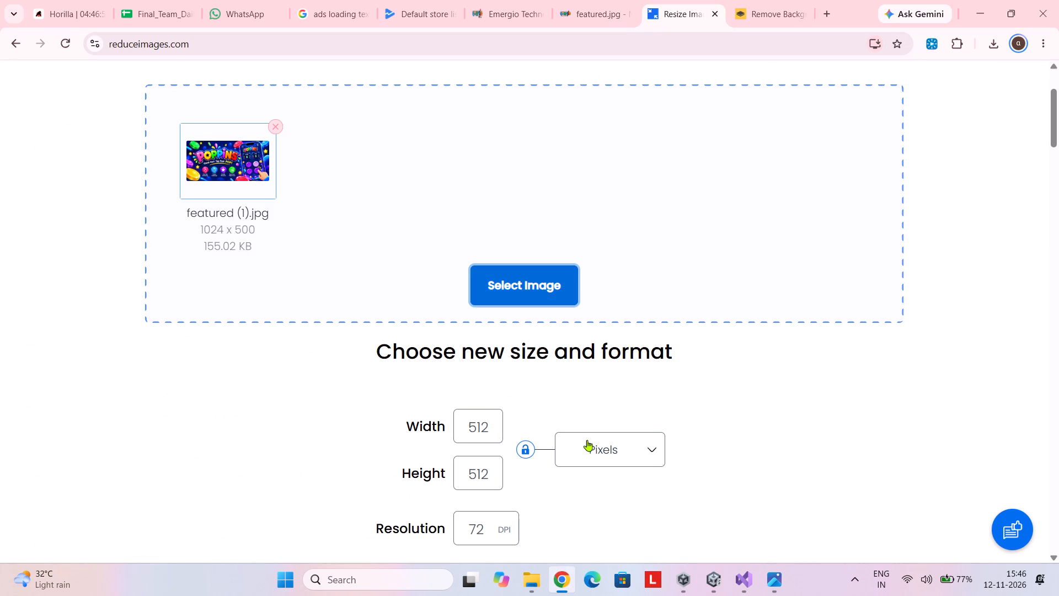
{"action": "scroll", "coordinate": [587, 440], "scroll_direction": "up", "scroll_amount": 3}
{"action": "left_click", "coordinate": [592, 6]}
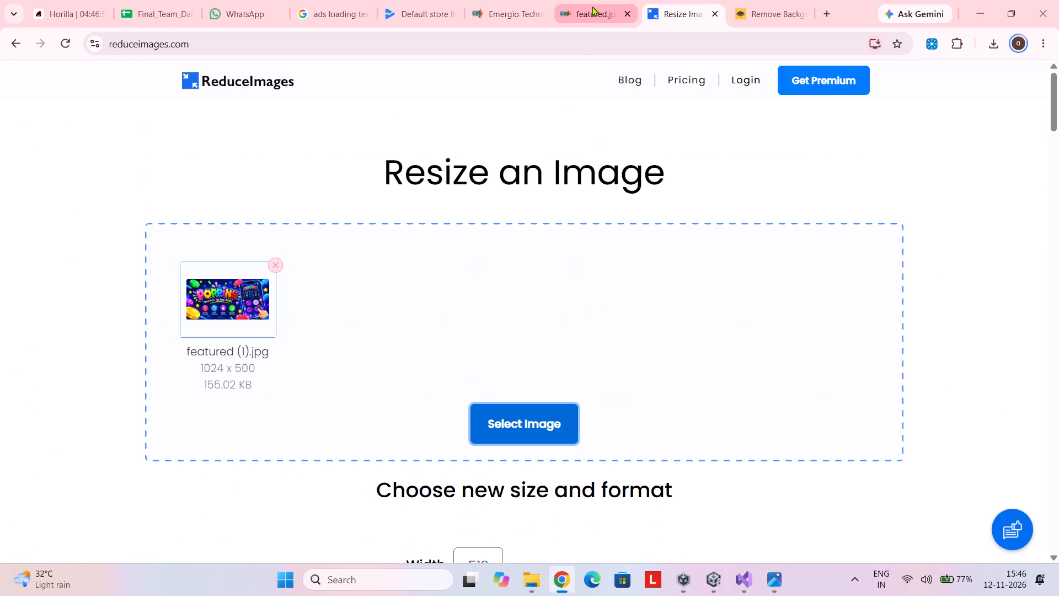
{"action": "left_click", "coordinate": [497, 3]}
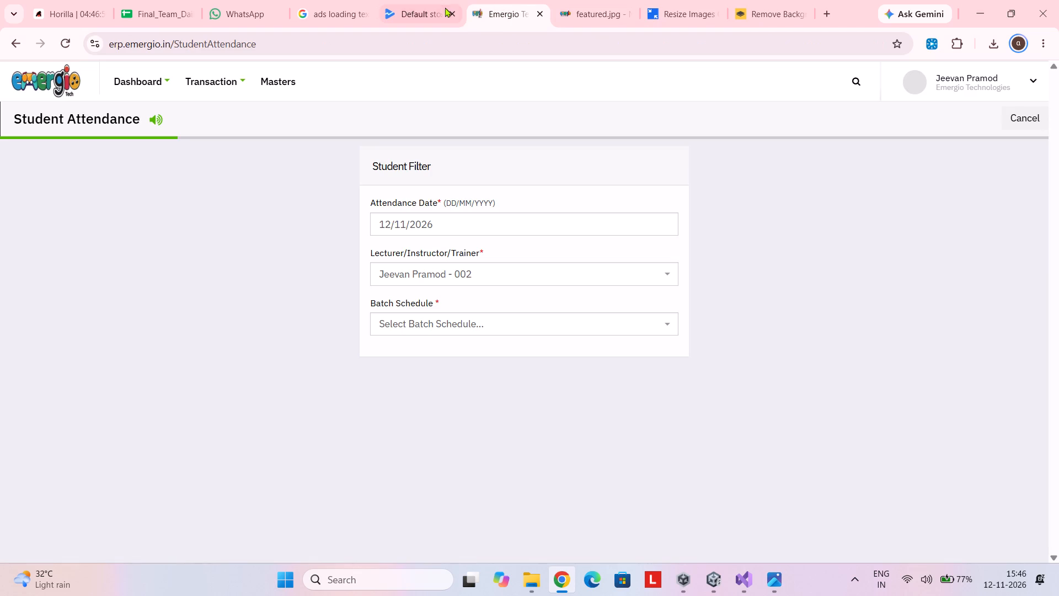
{"action": "left_click", "coordinate": [417, 11]}
{"action": "scroll", "coordinate": [409, 267], "scroll_direction": "up", "scroll_amount": 1}
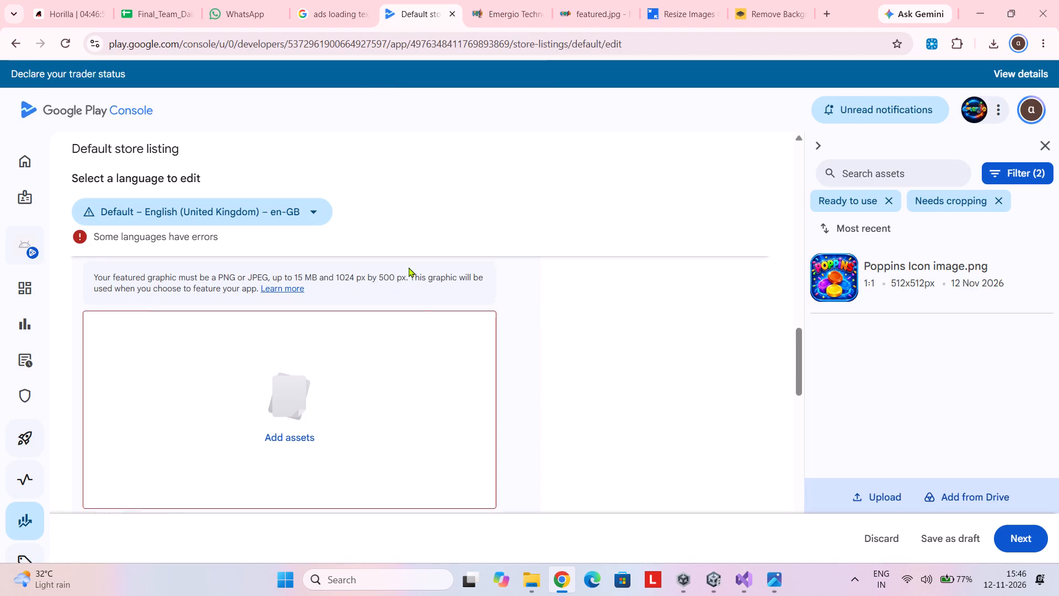
{"action": "scroll", "coordinate": [409, 267], "scroll_direction": "up", "scroll_amount": 1}
{"action": "scroll", "coordinate": [409, 267], "scroll_direction": "down", "scroll_amount": 7}
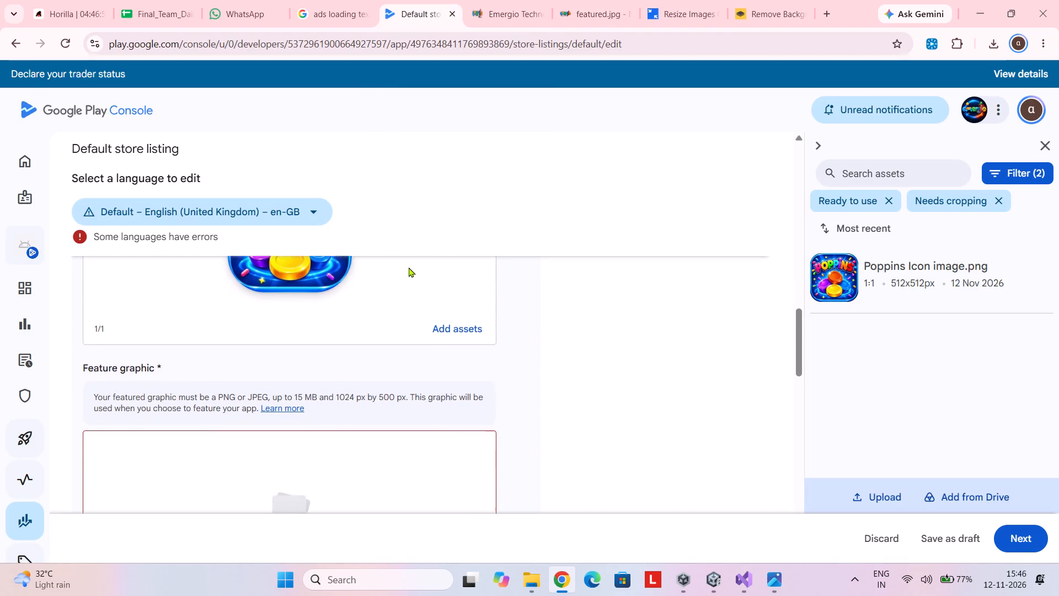
{"action": "scroll", "coordinate": [409, 267], "scroll_direction": "down", "scroll_amount": 2}
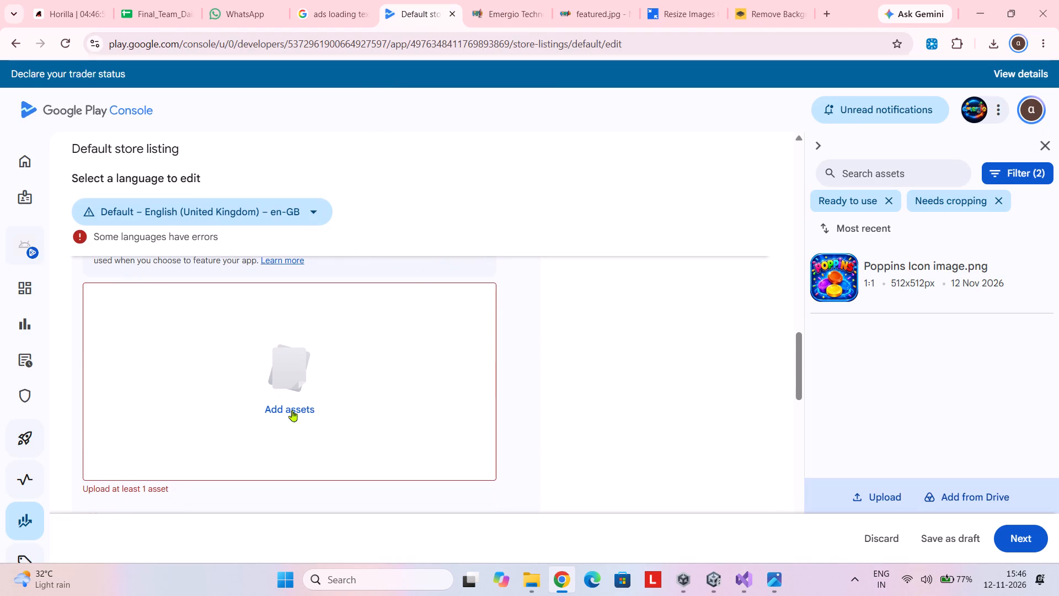
{"action": "left_click", "coordinate": [281, 418]}
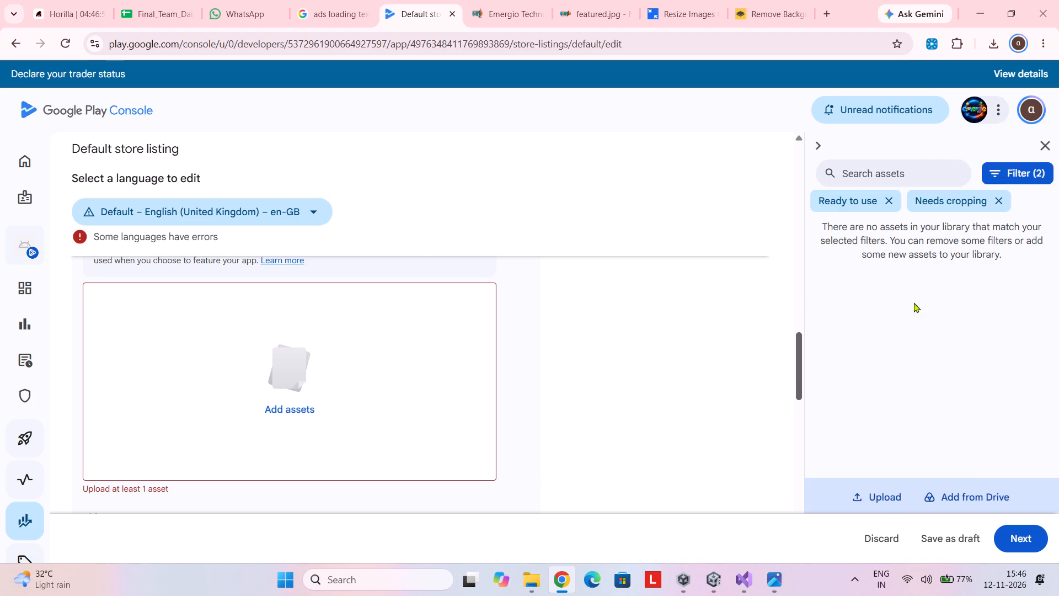
{"action": "left_click", "coordinate": [883, 506]}
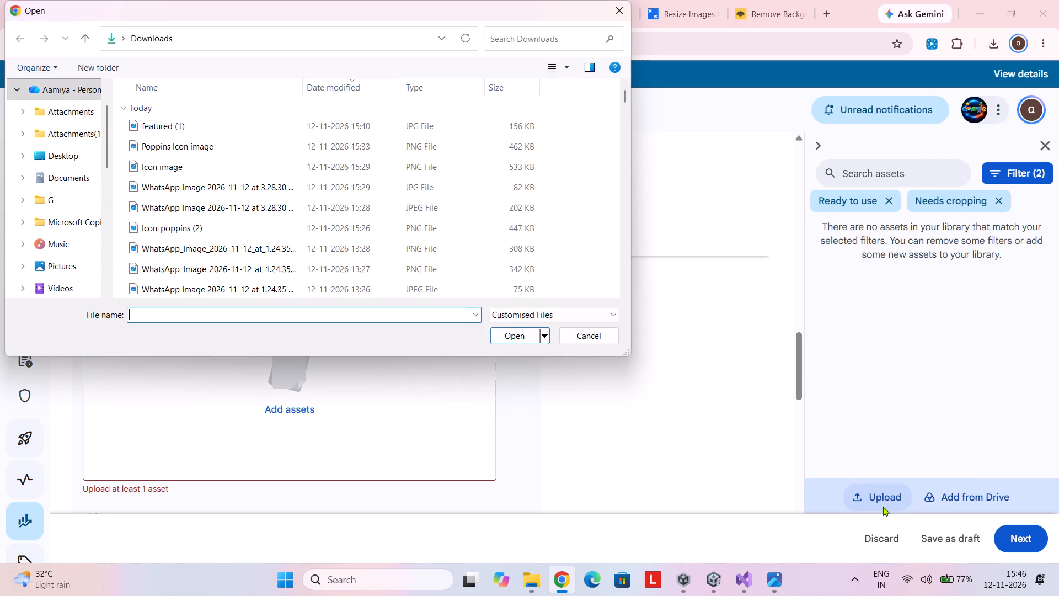
{"action": "double_click", "coordinate": [296, 132]}
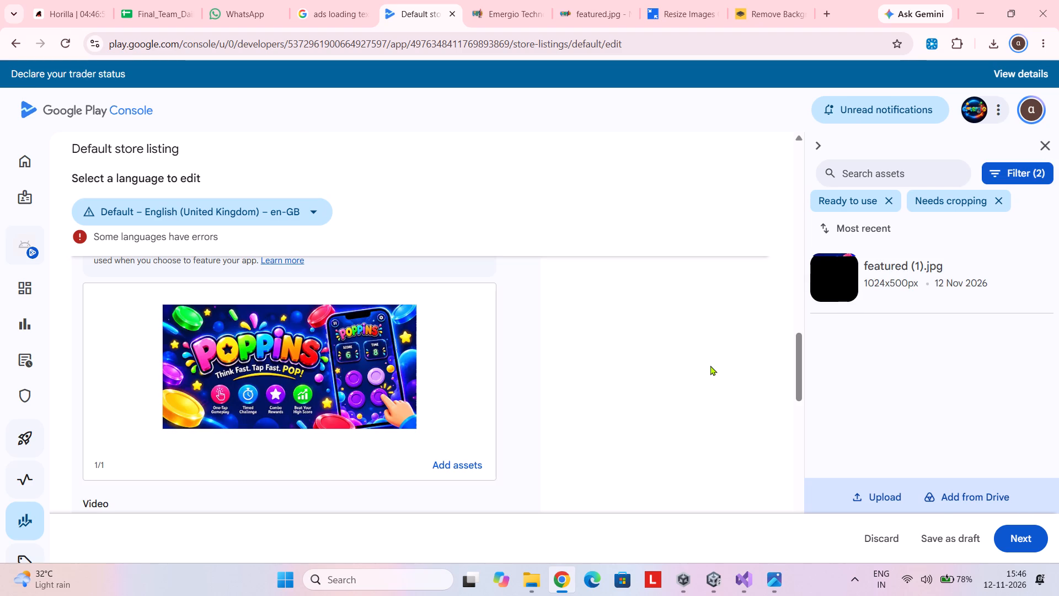
Advance the store listing to the Review stage and examine the AI asset declaration and all text and graphic assets.
{"action": "left_click", "coordinate": [1021, 545]}
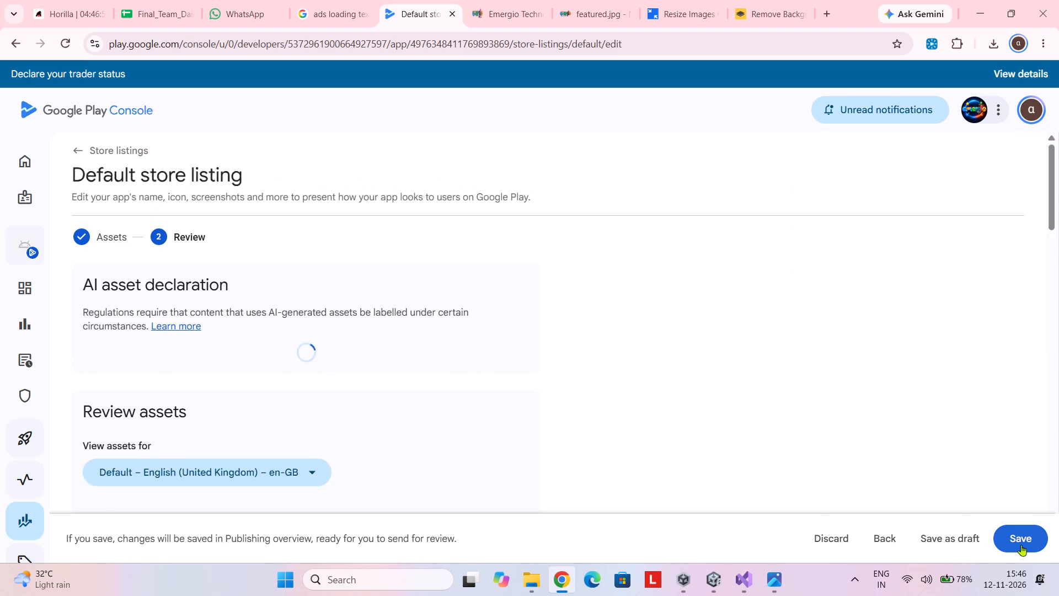
{"action": "scroll", "coordinate": [565, 501], "scroll_direction": "down", "scroll_amount": 5}
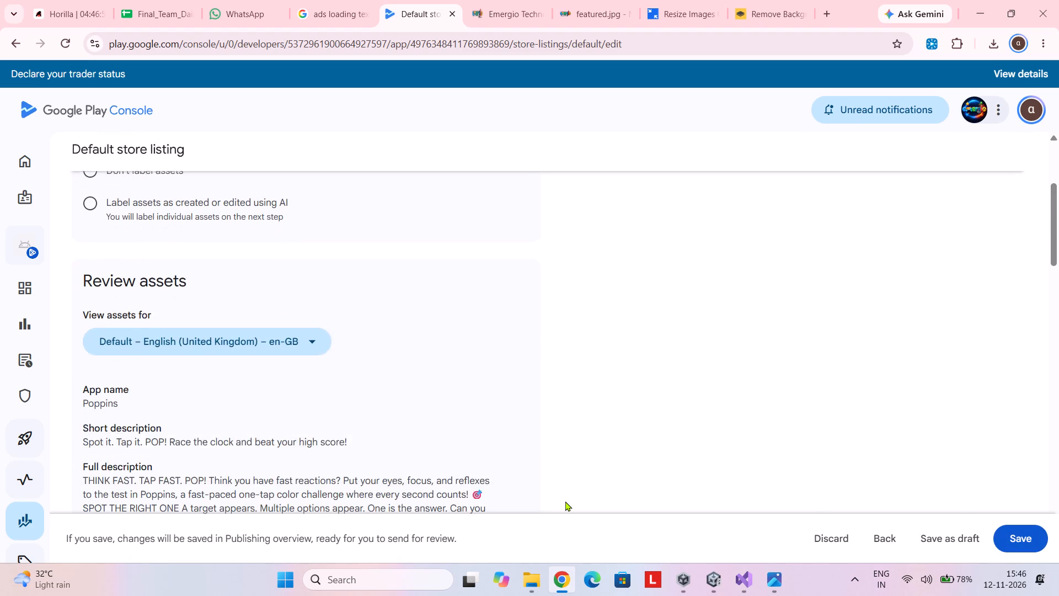
{"action": "scroll", "coordinate": [565, 501], "scroll_direction": "down", "scroll_amount": 9}
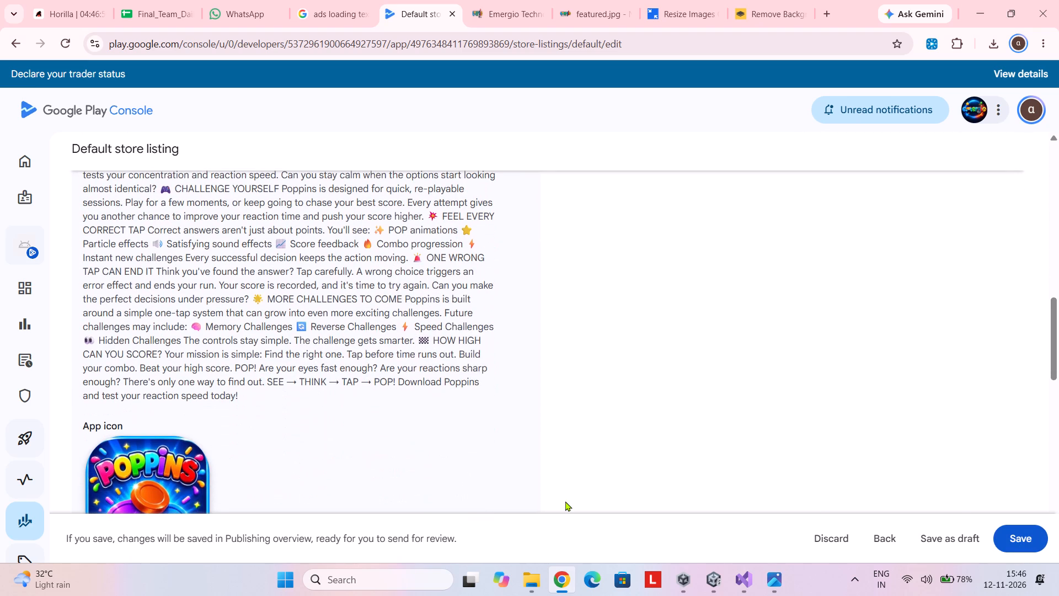
{"action": "scroll", "coordinate": [565, 501], "scroll_direction": "up", "scroll_amount": 6}
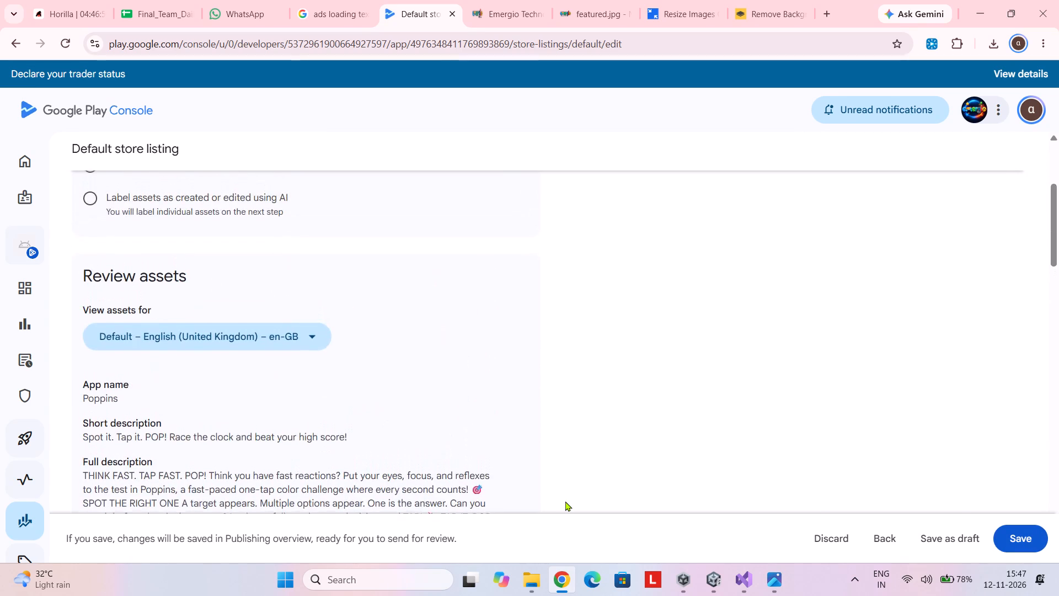
{"action": "scroll", "coordinate": [565, 501], "scroll_direction": "down", "scroll_amount": 9}
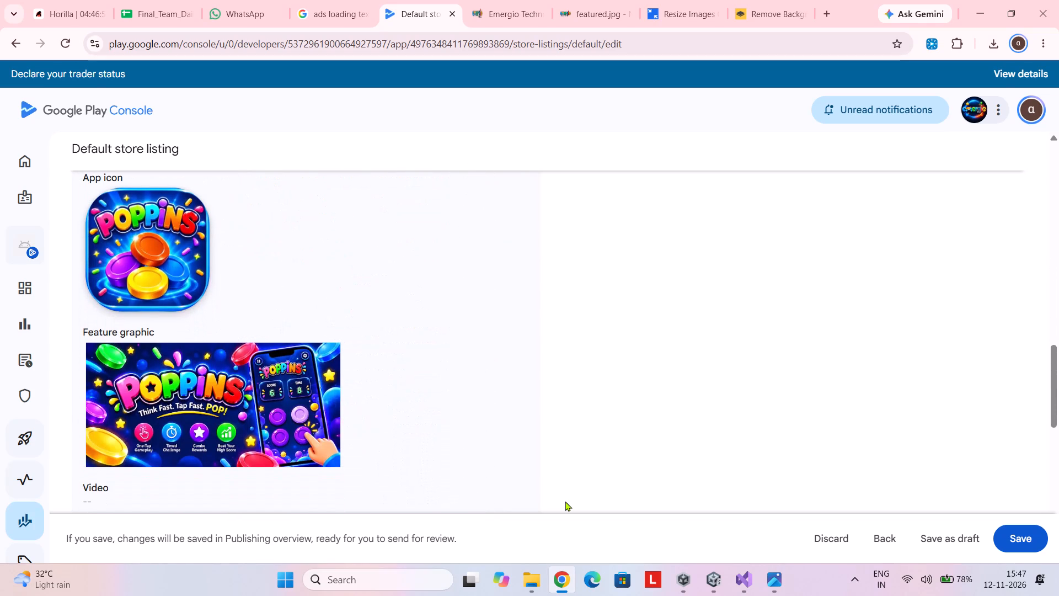
{"action": "scroll", "coordinate": [565, 501], "scroll_direction": "down", "scroll_amount": 12}
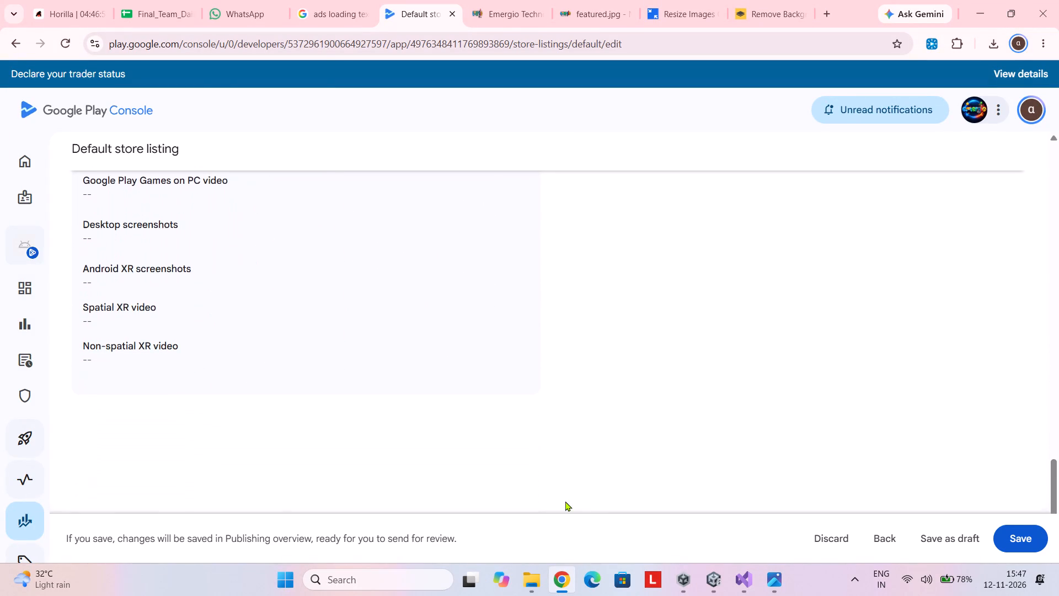
{"action": "scroll", "coordinate": [565, 501], "scroll_direction": "down", "scroll_amount": 1}
{"action": "scroll", "coordinate": [565, 501], "scroll_direction": "up", "scroll_amount": 5}
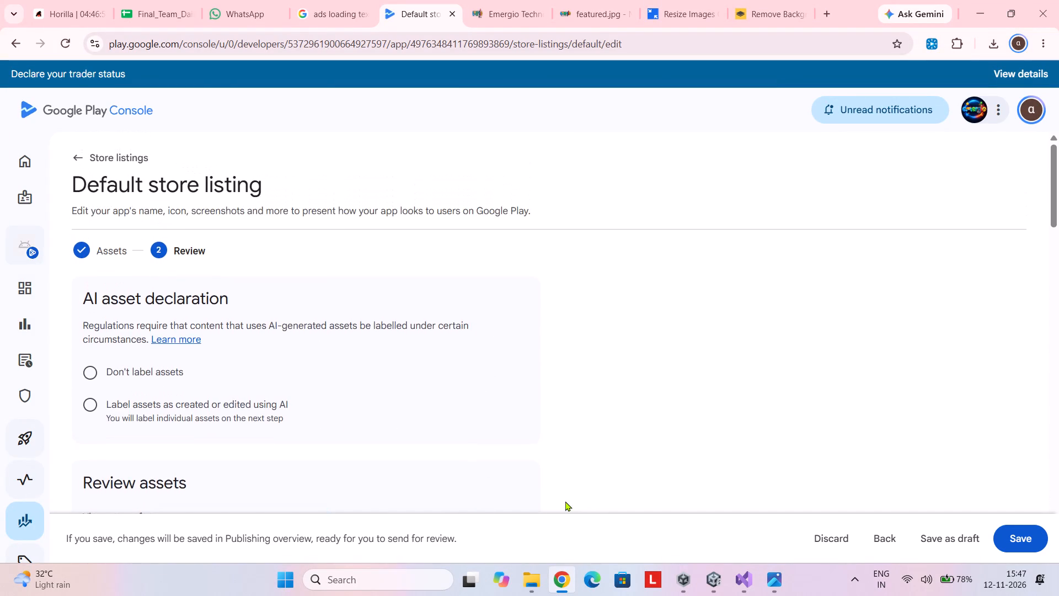
{"action": "scroll", "coordinate": [171, 355], "scroll_direction": "down", "scroll_amount": 1}
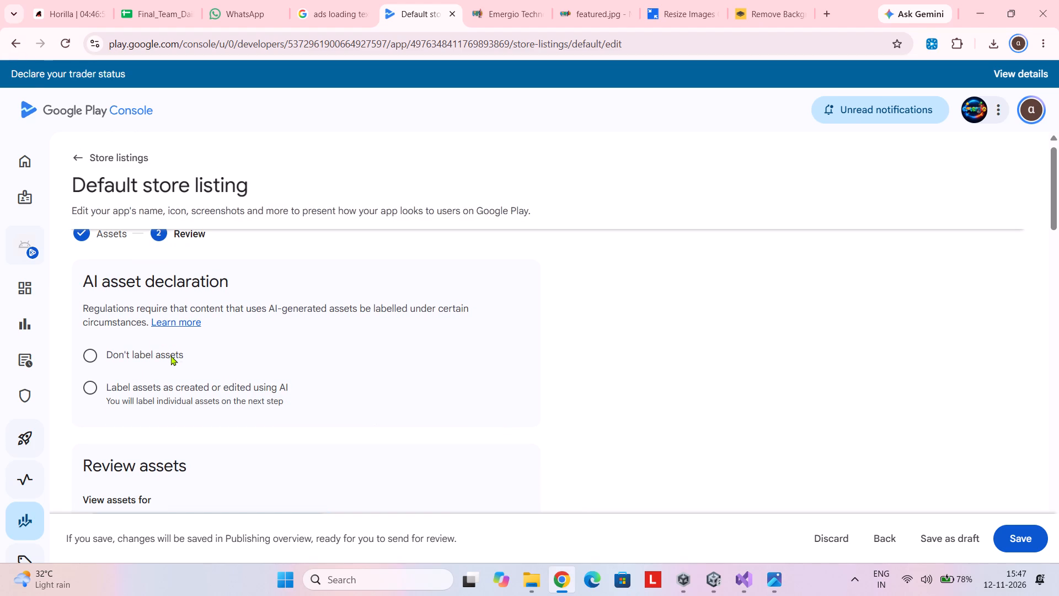
Start returning to Store listings, choose to stay on the page, and recheck the assets listed for review.
{"action": "left_click", "coordinate": [78, 160]}
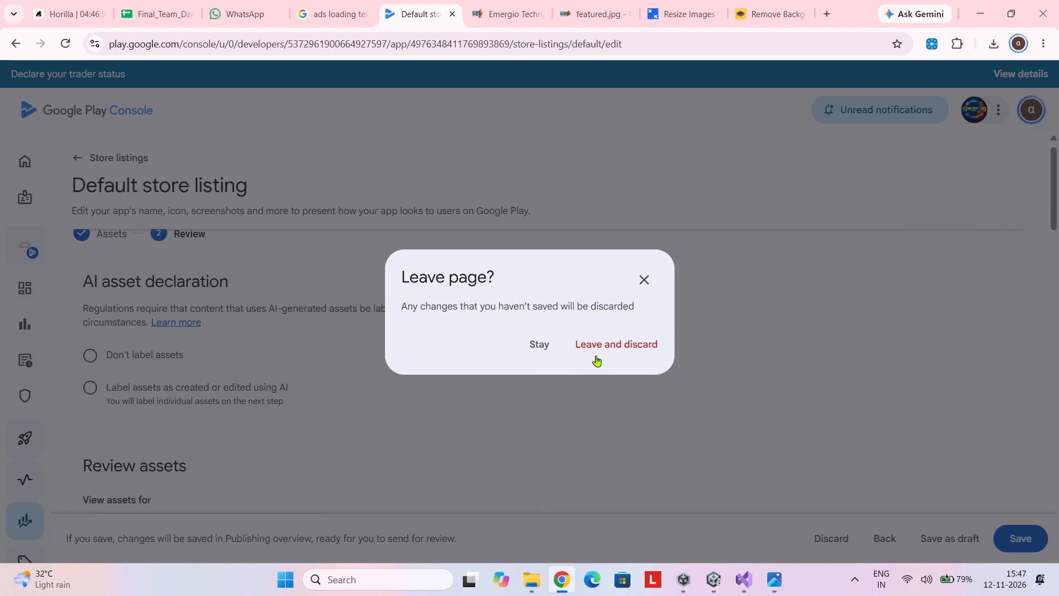
{"action": "left_click", "coordinate": [534, 349]}
{"action": "scroll", "coordinate": [534, 349], "scroll_direction": "down", "scroll_amount": 4}
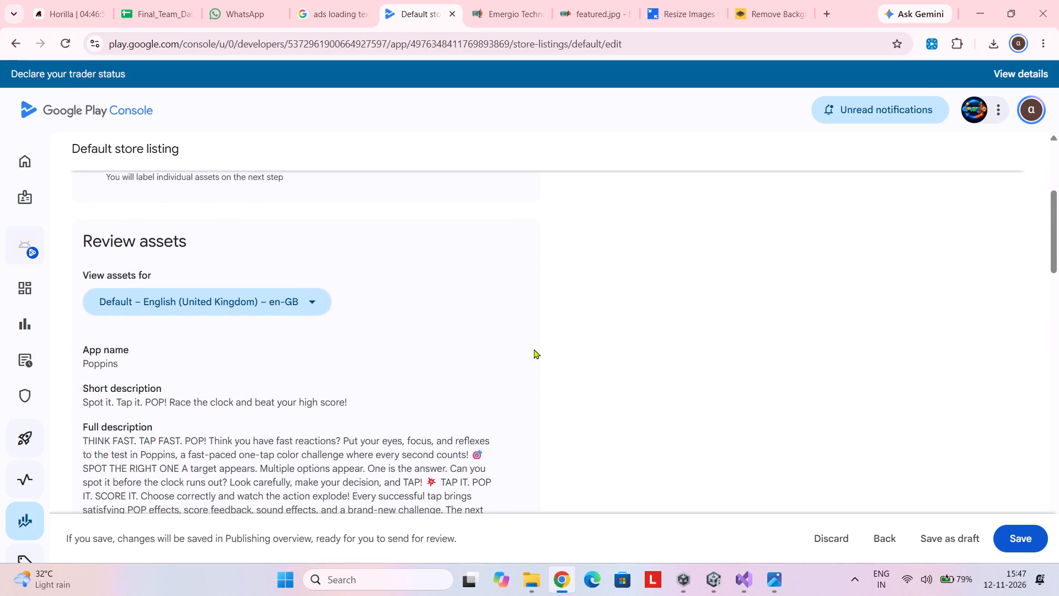
{"action": "scroll", "coordinate": [534, 349], "scroll_direction": "down", "scroll_amount": 6}
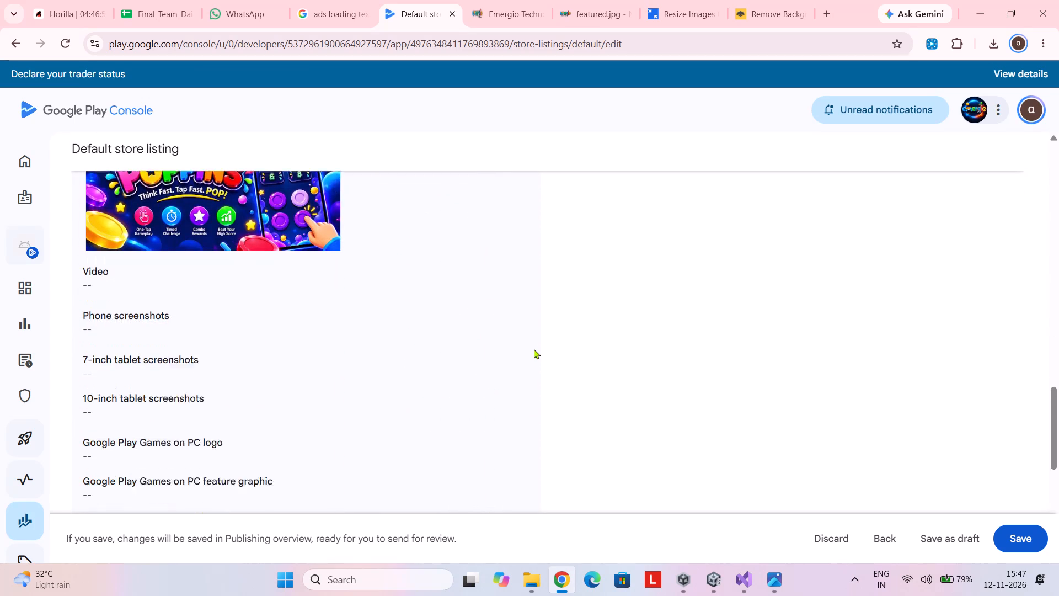
{"action": "scroll", "coordinate": [534, 349], "scroll_direction": "down", "scroll_amount": 5}
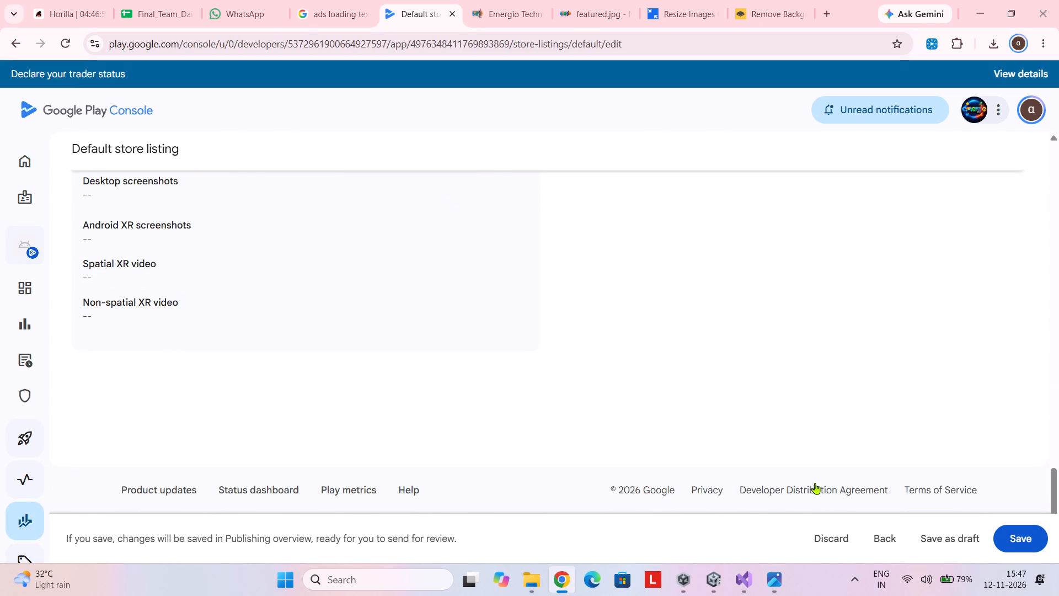
Go back to the Assets stage and examine the listing's sections down to the phone screenshot requirements.
{"action": "left_click", "coordinate": [873, 533]}
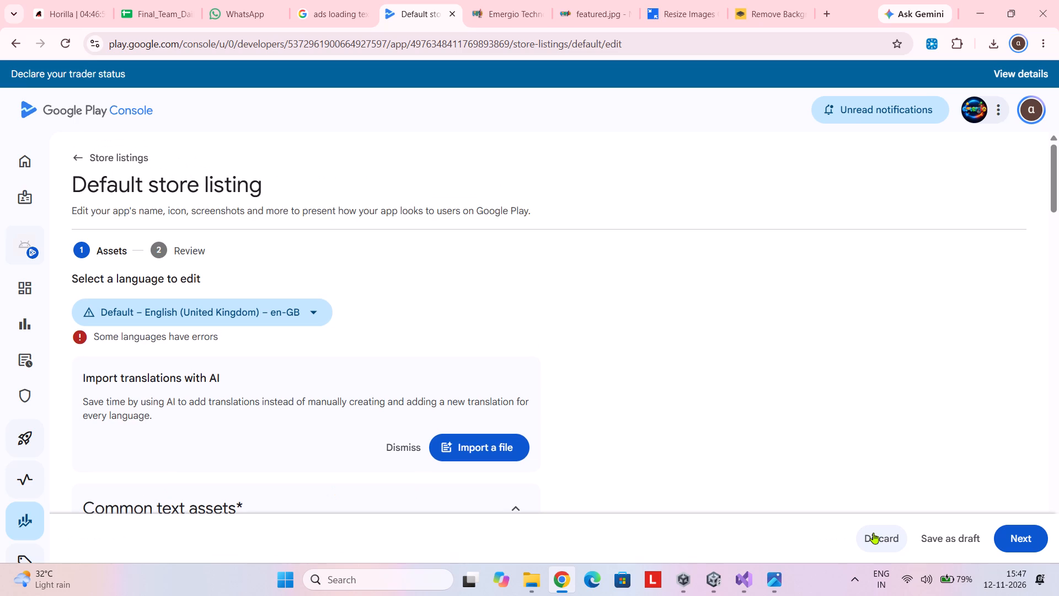
{"action": "scroll", "coordinate": [425, 438], "scroll_direction": "down", "scroll_amount": 7}
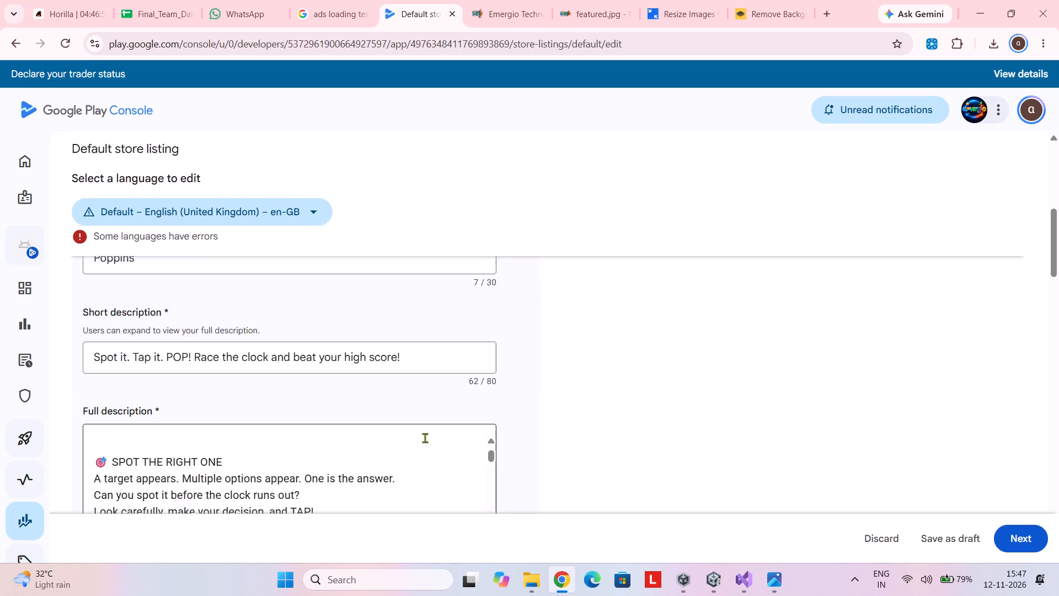
{"action": "scroll", "coordinate": [425, 438], "scroll_direction": "down", "scroll_amount": 5}
{"action": "scroll", "coordinate": [592, 401], "scroll_direction": "down", "scroll_amount": 6}
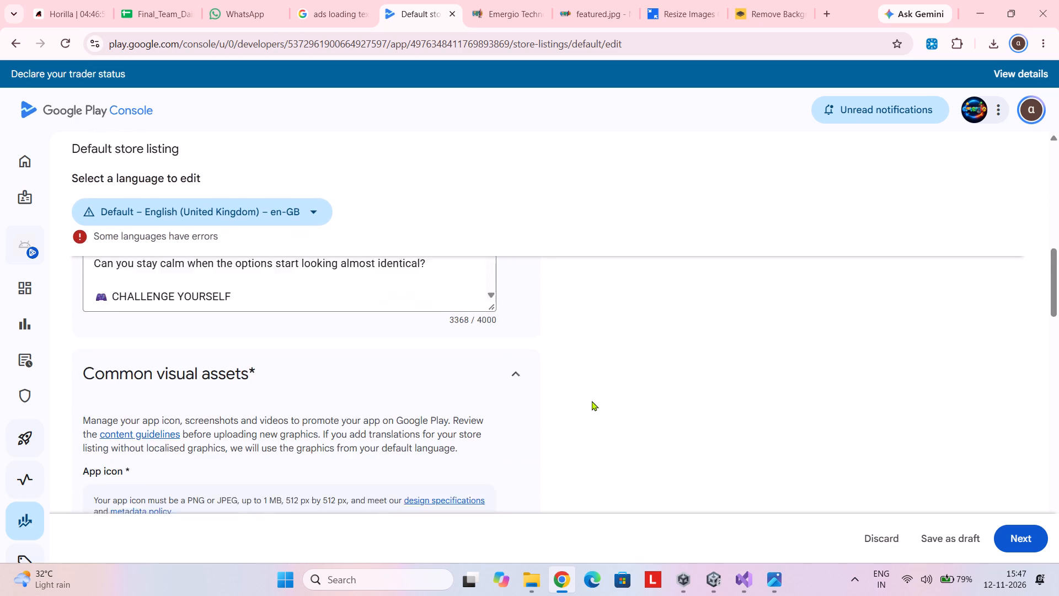
{"action": "scroll", "coordinate": [592, 401], "scroll_direction": "down", "scroll_amount": 4}
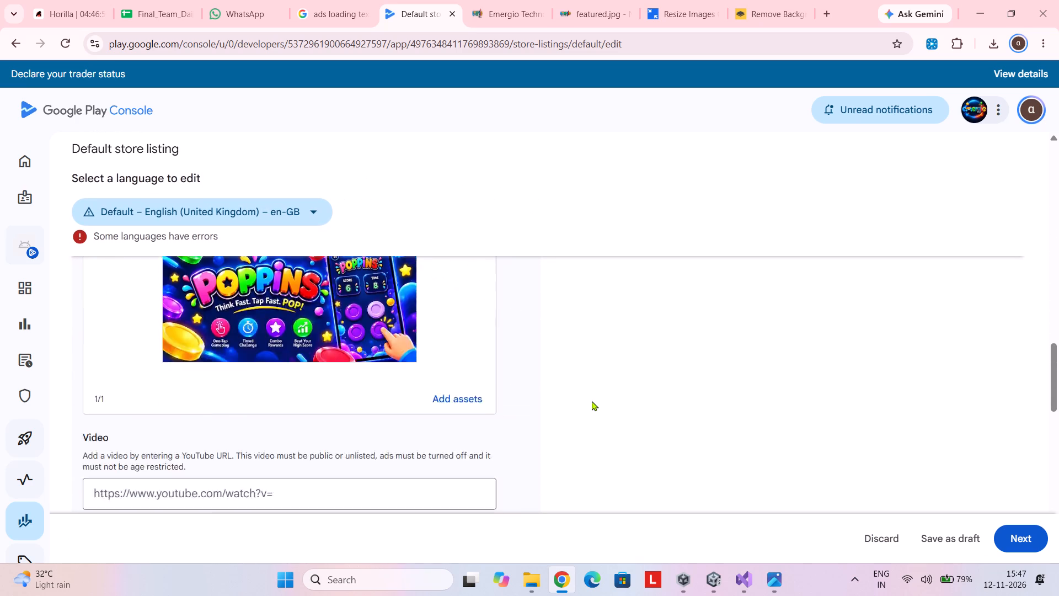
{"action": "scroll", "coordinate": [592, 401], "scroll_direction": "down", "scroll_amount": 4}
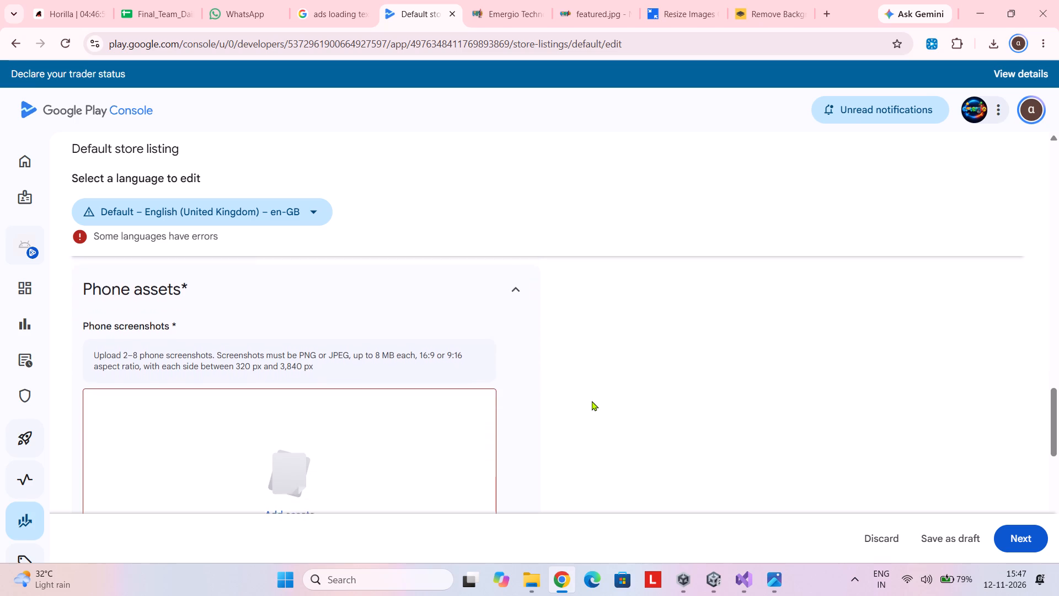
{"action": "scroll", "coordinate": [592, 401], "scroll_direction": "down", "scroll_amount": 2}
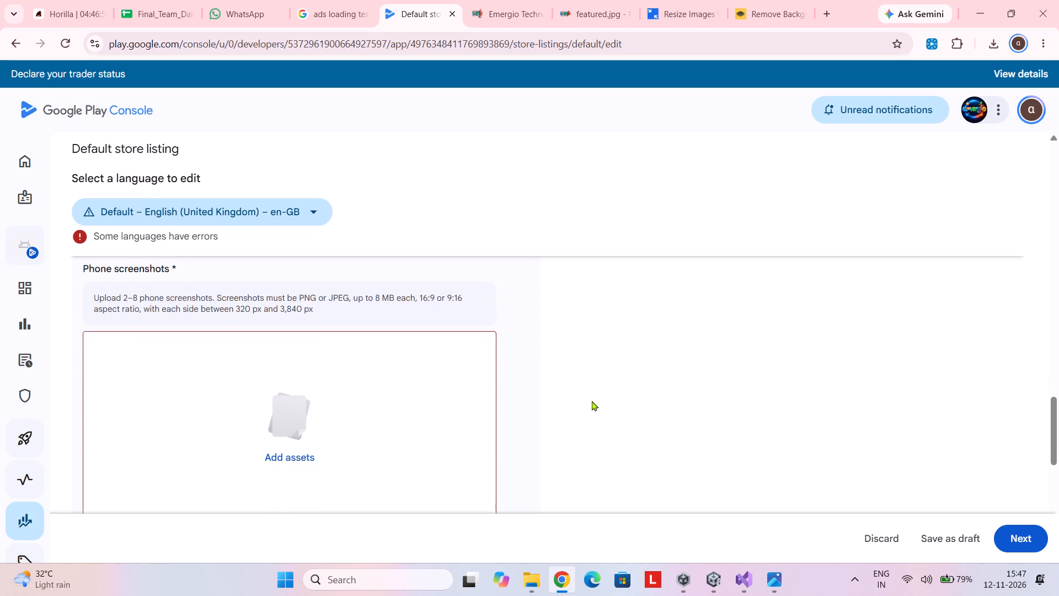
{"action": "scroll", "coordinate": [592, 401], "scroll_direction": "down", "scroll_amount": 1}
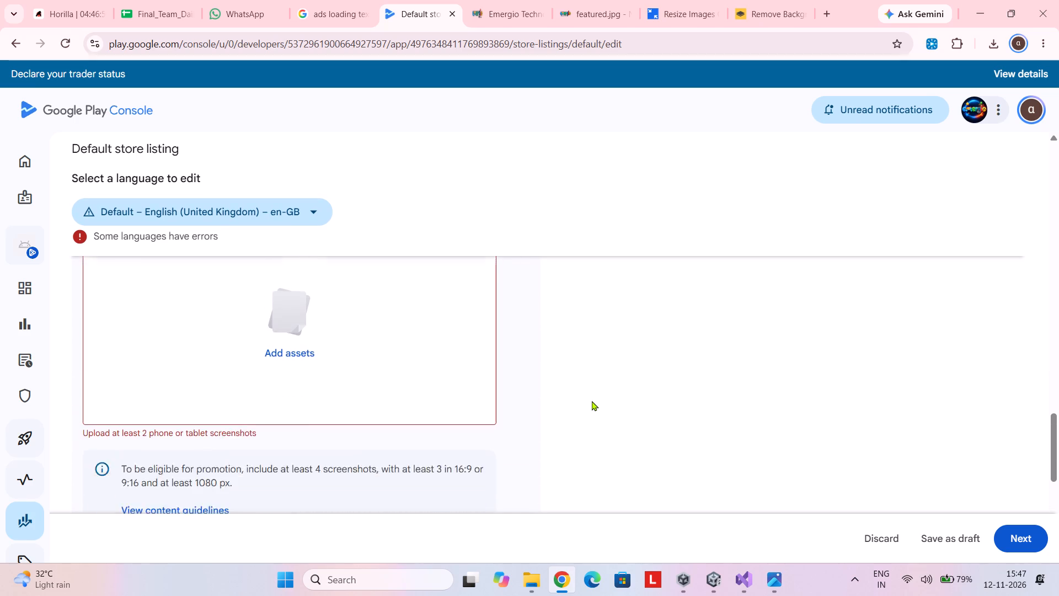
{"action": "scroll", "coordinate": [592, 401], "scroll_direction": "down", "scroll_amount": 1}
Close the featured.jpg preview in the cloud files and upload featured (1).jpg from the computer to the Poppins Featured Graphics folder.
{"action": "left_click", "coordinate": [598, 1]}
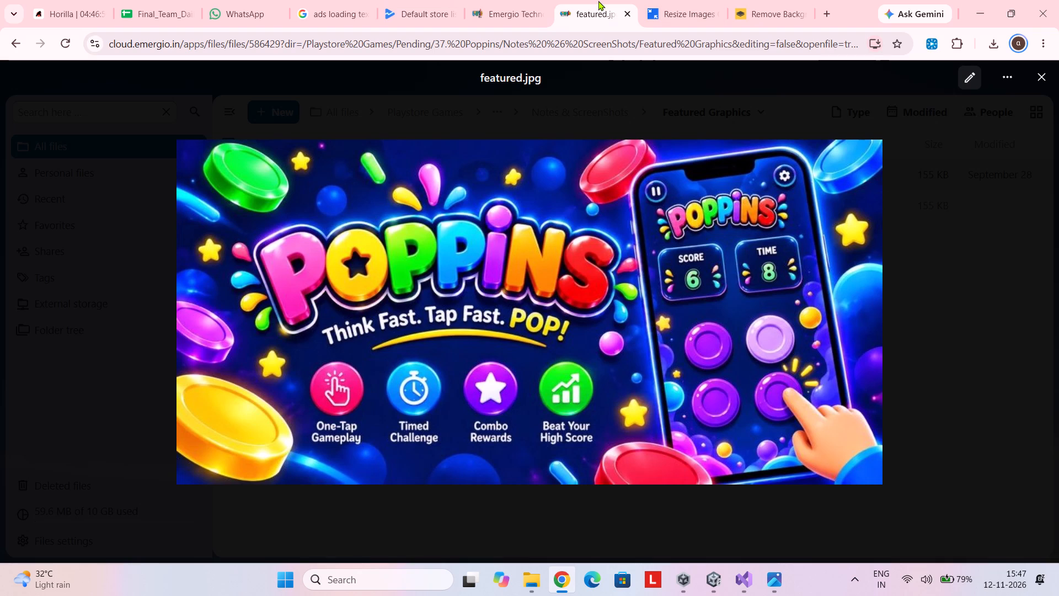
{"action": "left_click", "coordinate": [1042, 82]}
{"action": "left_click", "coordinate": [258, 103]}
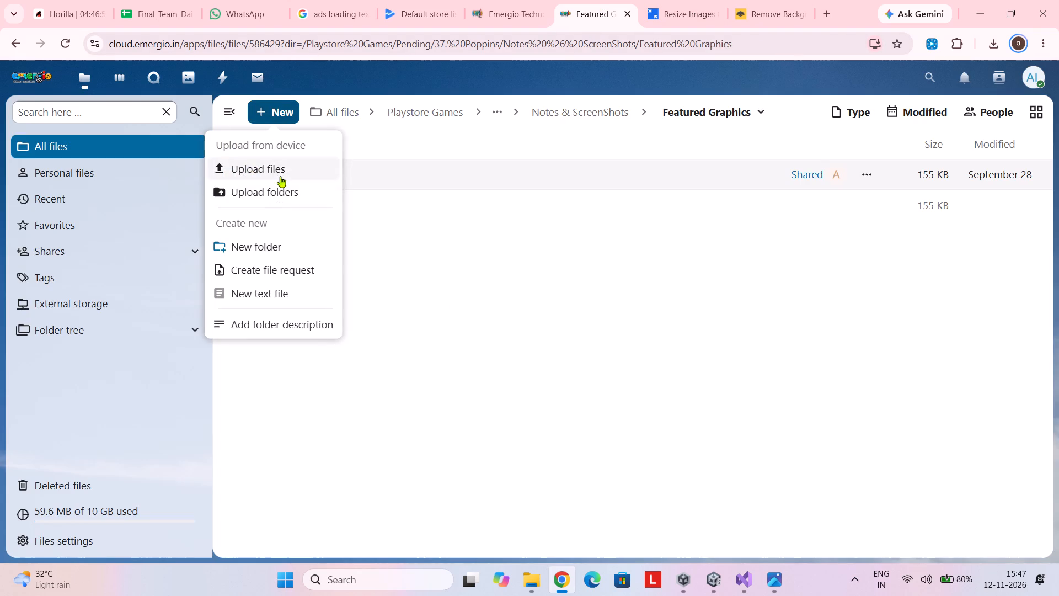
{"action": "left_click", "coordinate": [277, 163]}
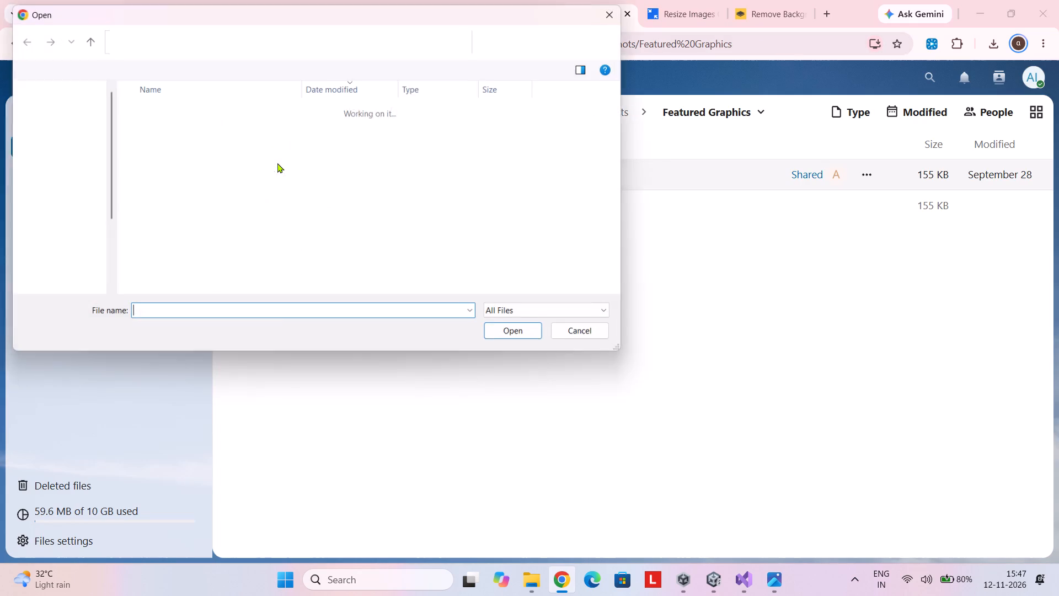
{"action": "double_click", "coordinate": [243, 125]}
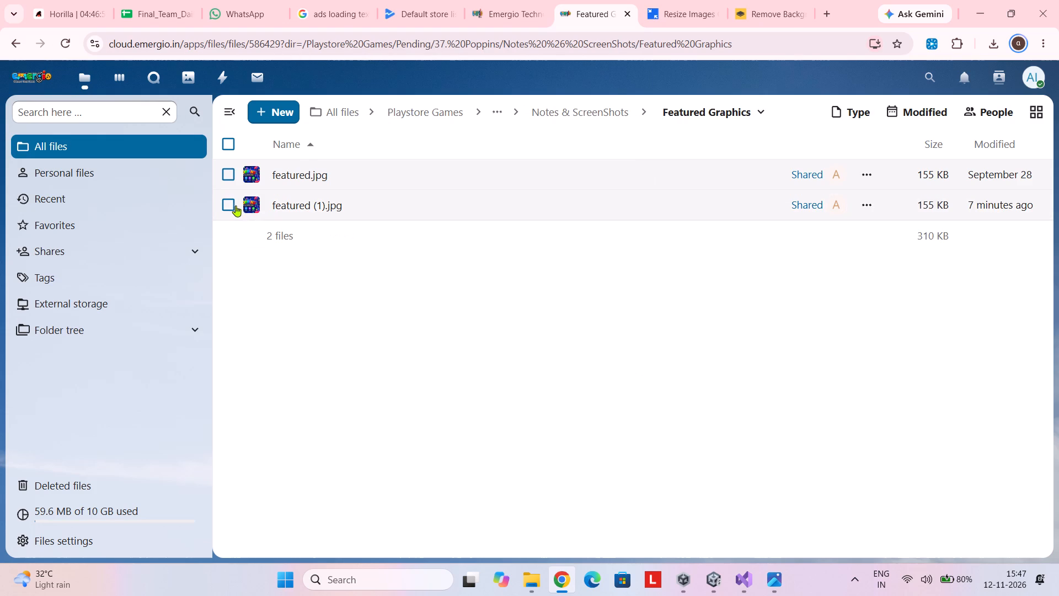
Rename the uploaded featured (1).jpg in the Featured Graphics folder as "featured ( new ).jpg".
{"action": "left_click", "coordinate": [233, 205]}
{"action": "right_click", "coordinate": [321, 217]}
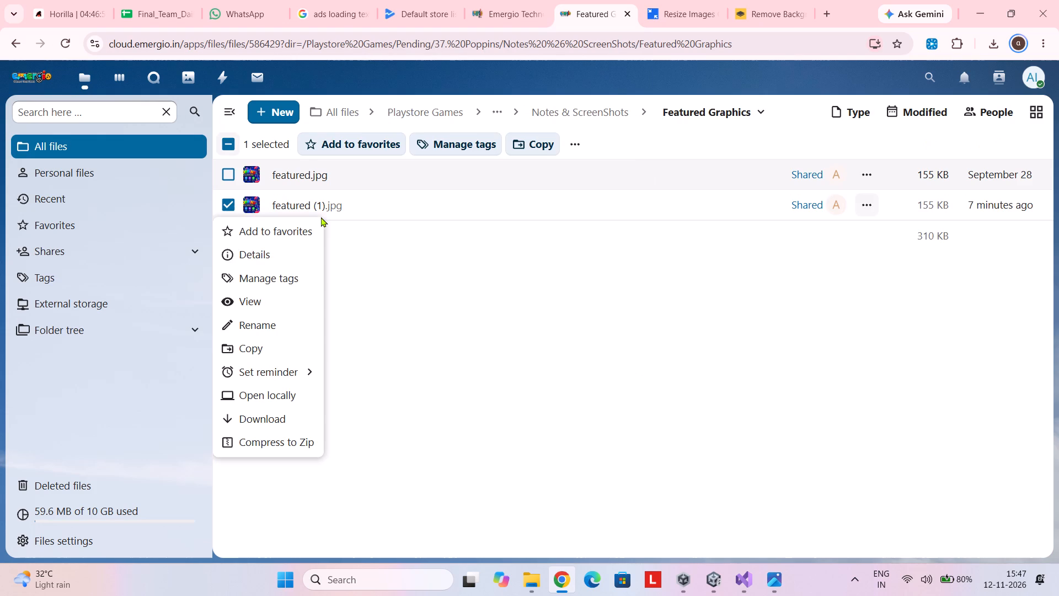
{"action": "left_click", "coordinate": [276, 330]}
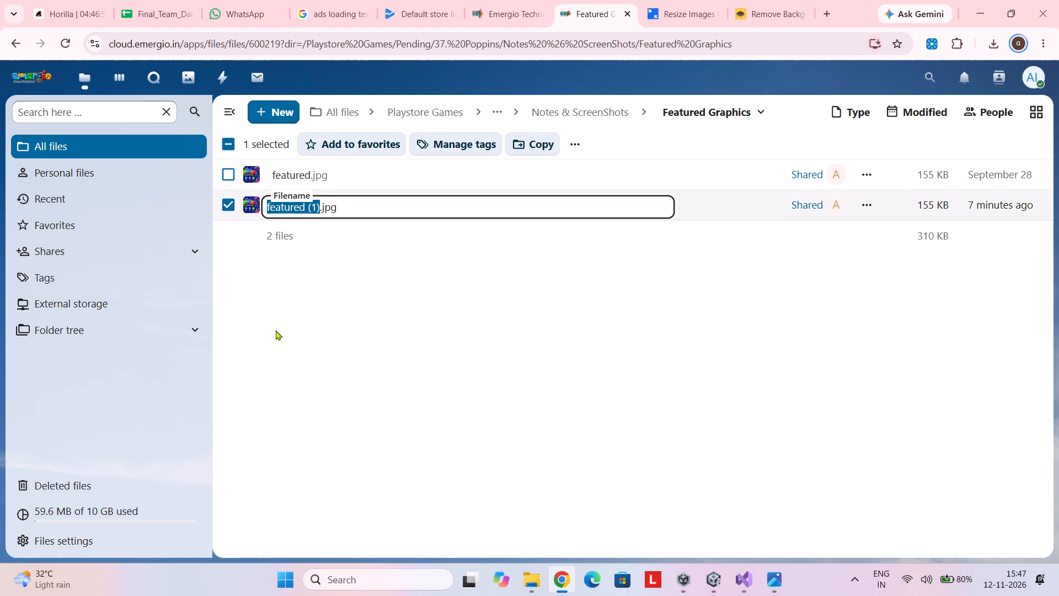
{"action": "key", "text": "Right"}
{"action": "key", "text": "BackSpace"}
{"action": "key", "text": "BackSpace"}
{"action": "key", "text": "BackSpace"}
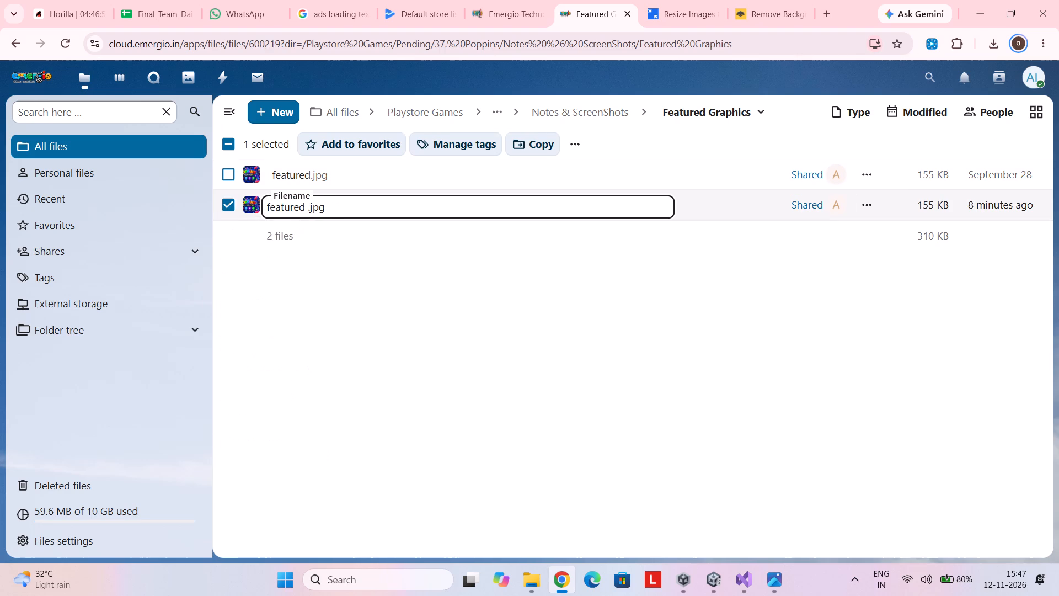
{"action": "type", "text": "( new"}
{"action": "key", "text": "space"}
{"action": "type", "text": ")"}
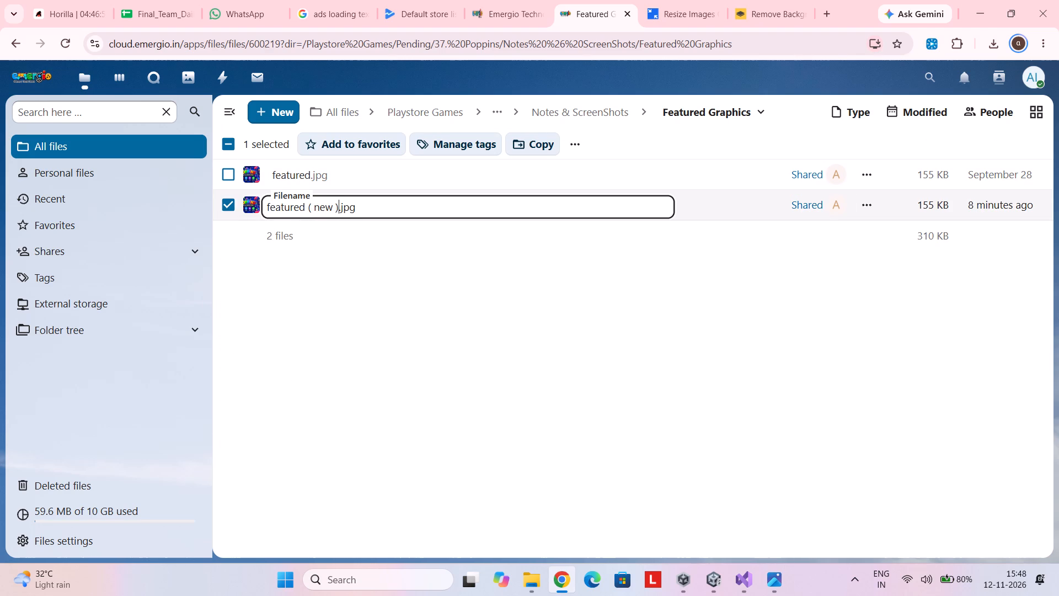
{"action": "left_click", "coordinate": [290, 424]}
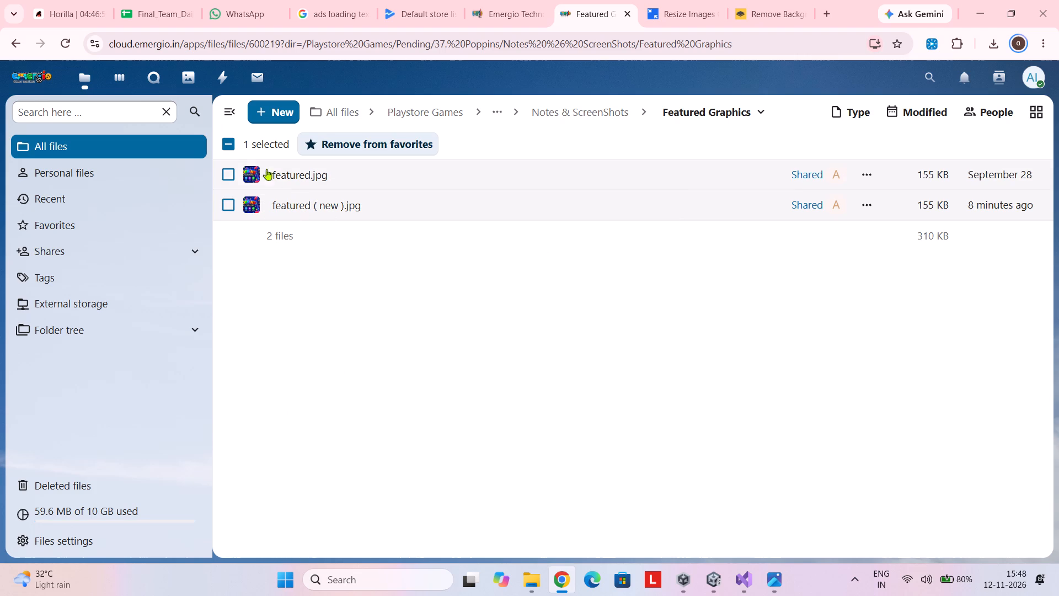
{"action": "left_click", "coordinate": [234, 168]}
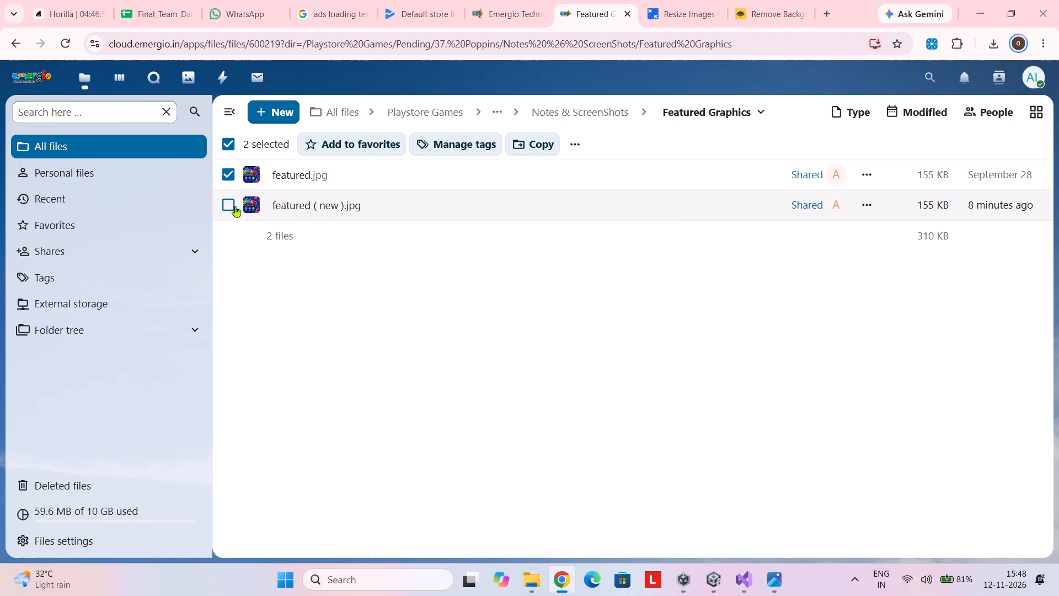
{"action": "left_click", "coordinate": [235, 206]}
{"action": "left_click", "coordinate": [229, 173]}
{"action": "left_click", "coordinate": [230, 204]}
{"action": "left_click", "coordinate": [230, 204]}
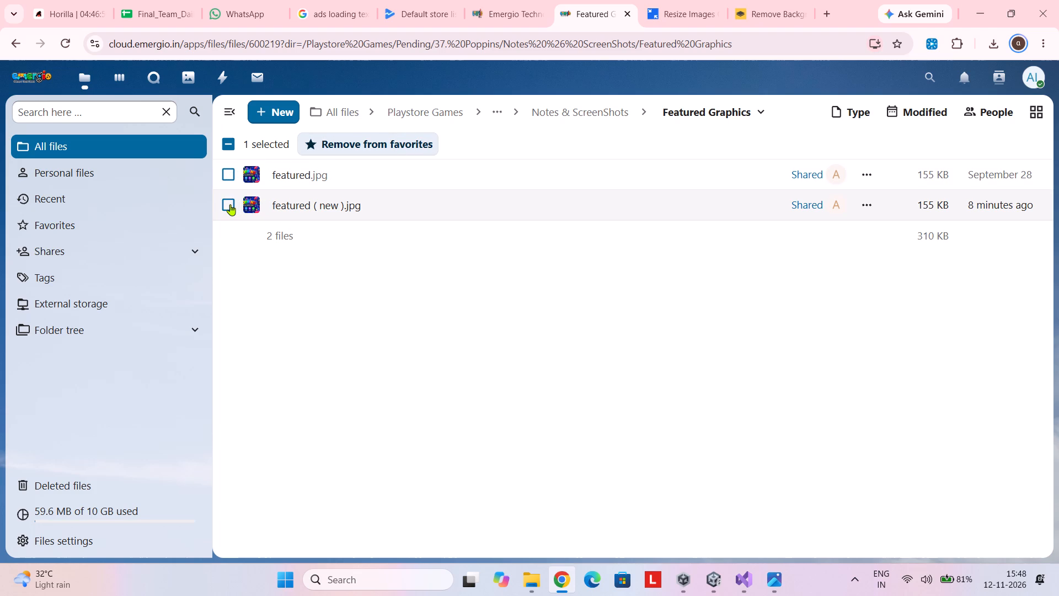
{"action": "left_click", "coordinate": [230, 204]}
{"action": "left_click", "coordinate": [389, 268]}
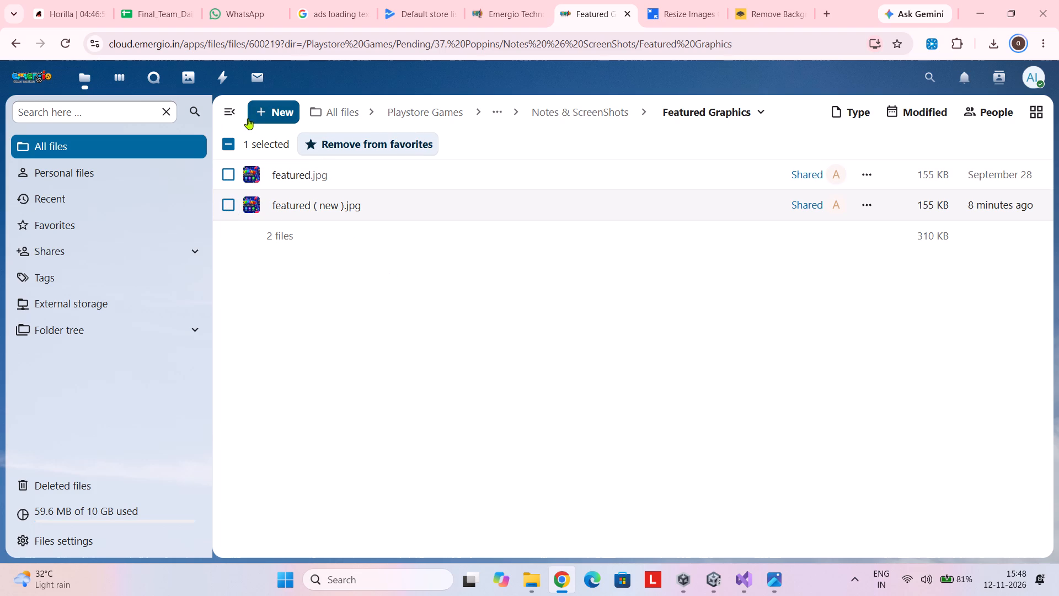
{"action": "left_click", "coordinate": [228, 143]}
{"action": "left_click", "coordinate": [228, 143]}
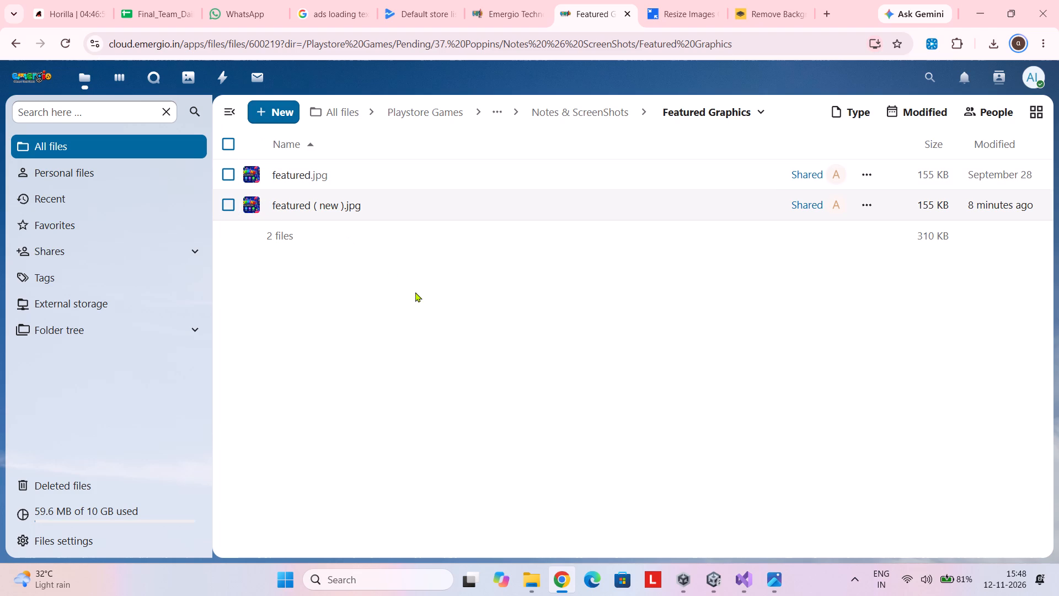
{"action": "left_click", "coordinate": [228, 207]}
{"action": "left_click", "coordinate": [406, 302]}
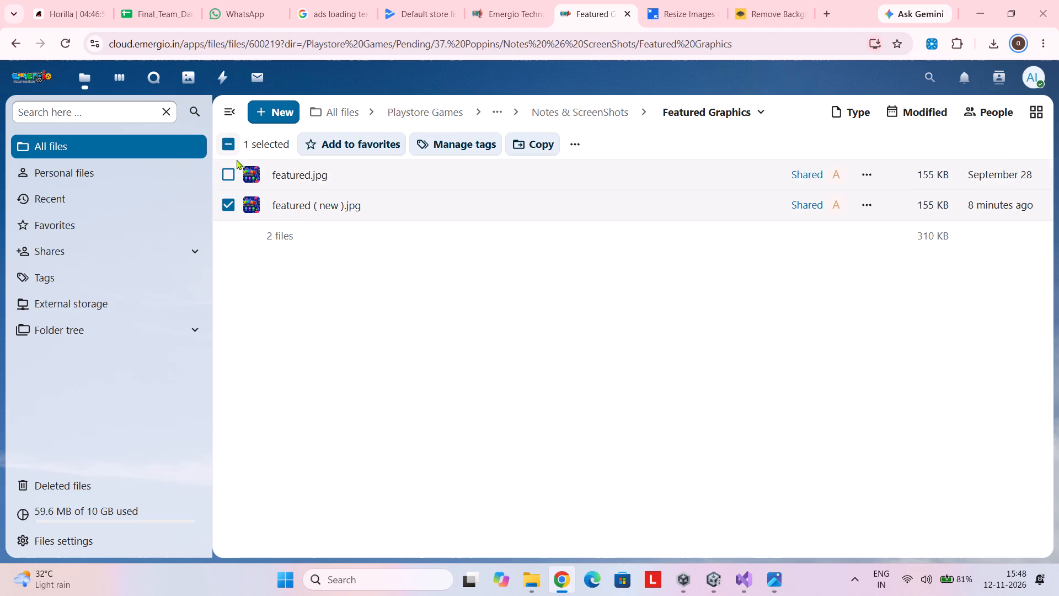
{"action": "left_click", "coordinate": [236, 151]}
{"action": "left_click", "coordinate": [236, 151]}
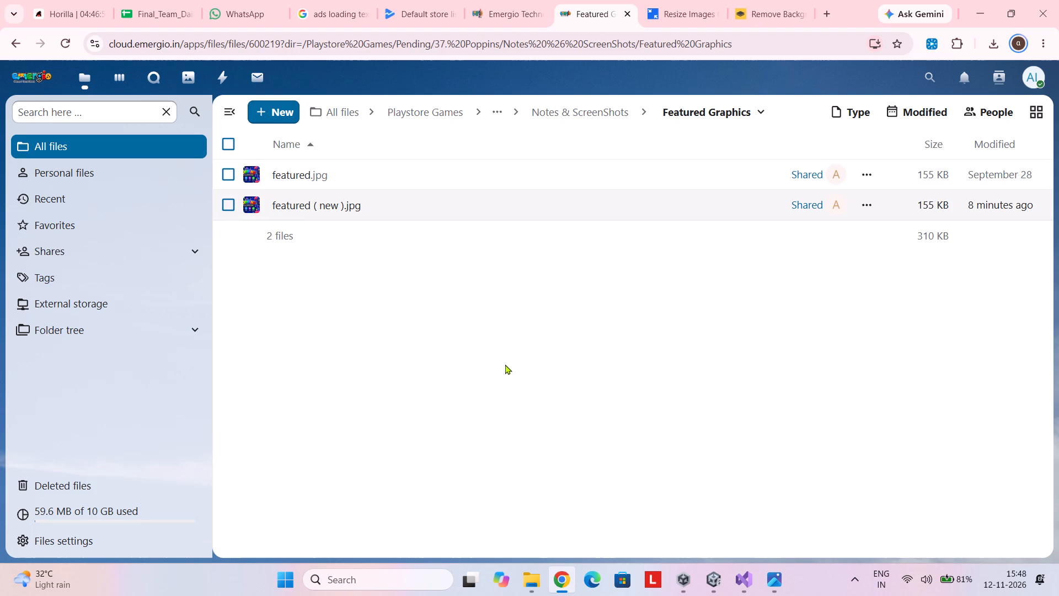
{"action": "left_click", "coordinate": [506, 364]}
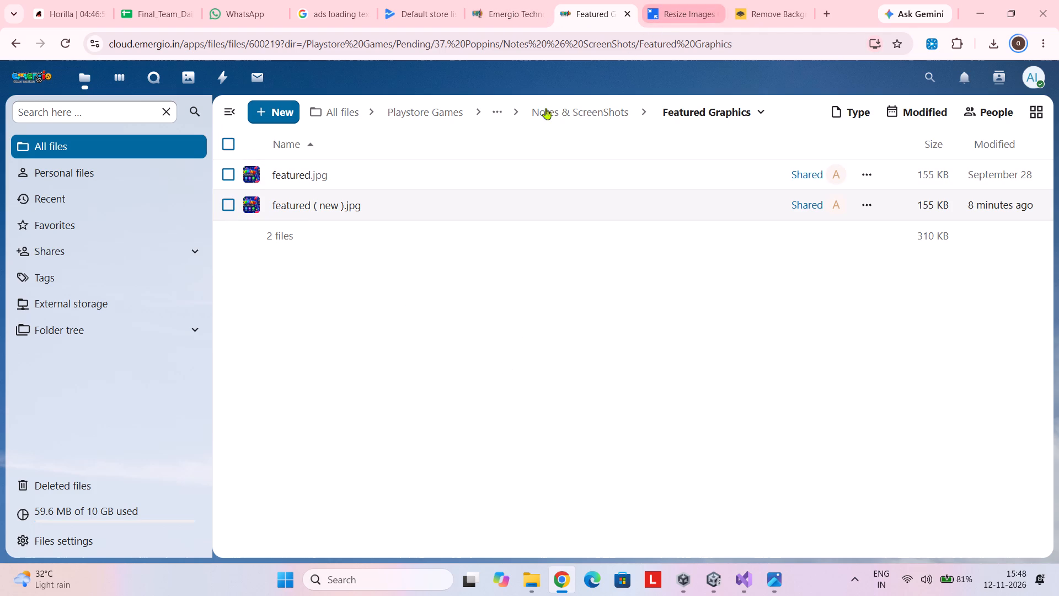
Open the Screenshots folder under Notes & ScreenShots and examine the game screenshots Pop1 through Pop6 in the viewer.
{"action": "left_click", "coordinate": [542, 120]}
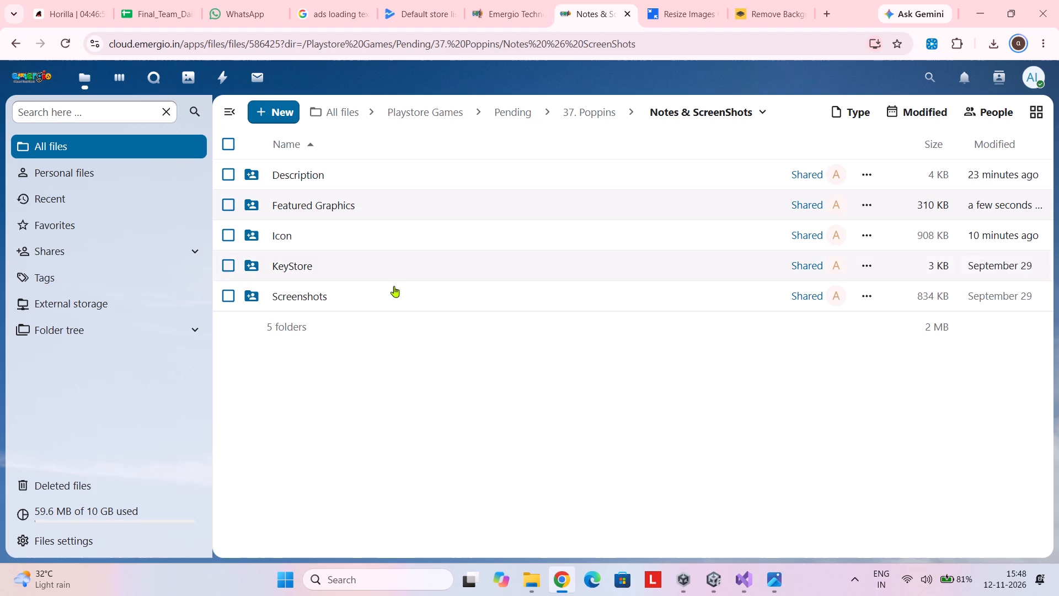
{"action": "double_click", "coordinate": [312, 291]}
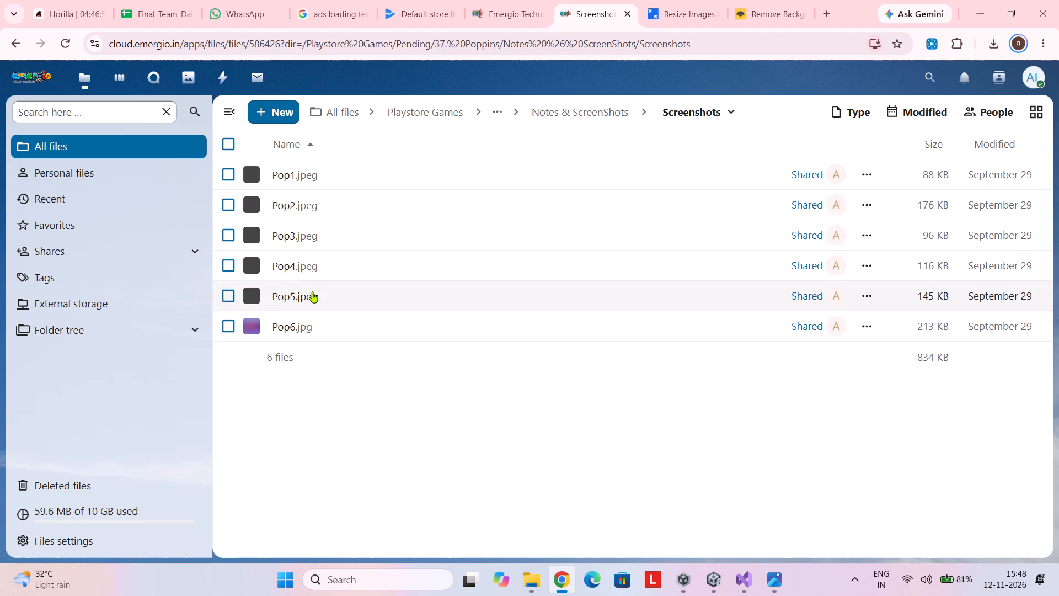
{"action": "double_click", "coordinate": [354, 171]}
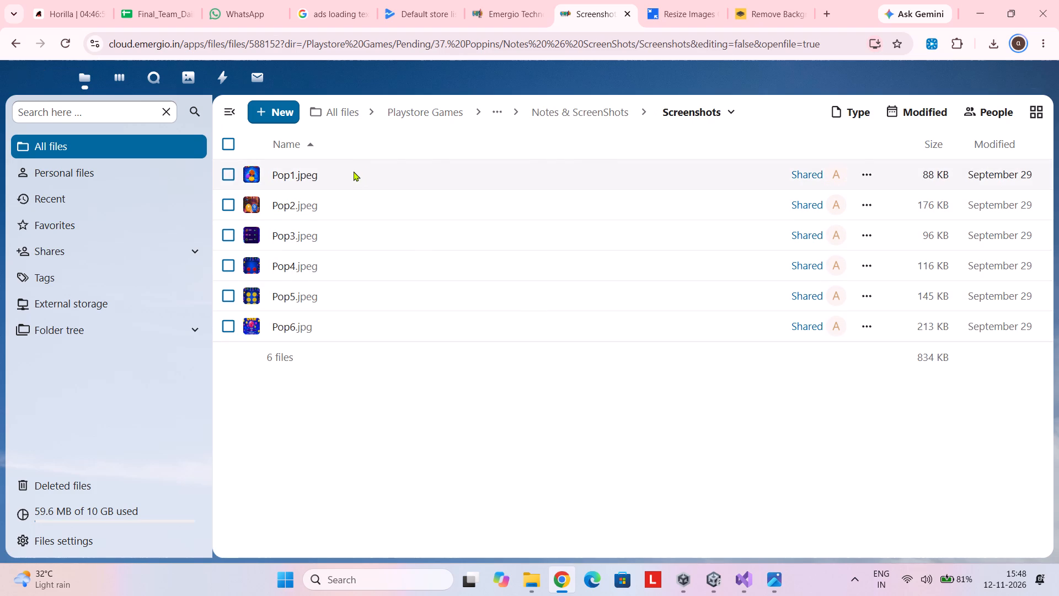
{"action": "key", "text": "Right"}
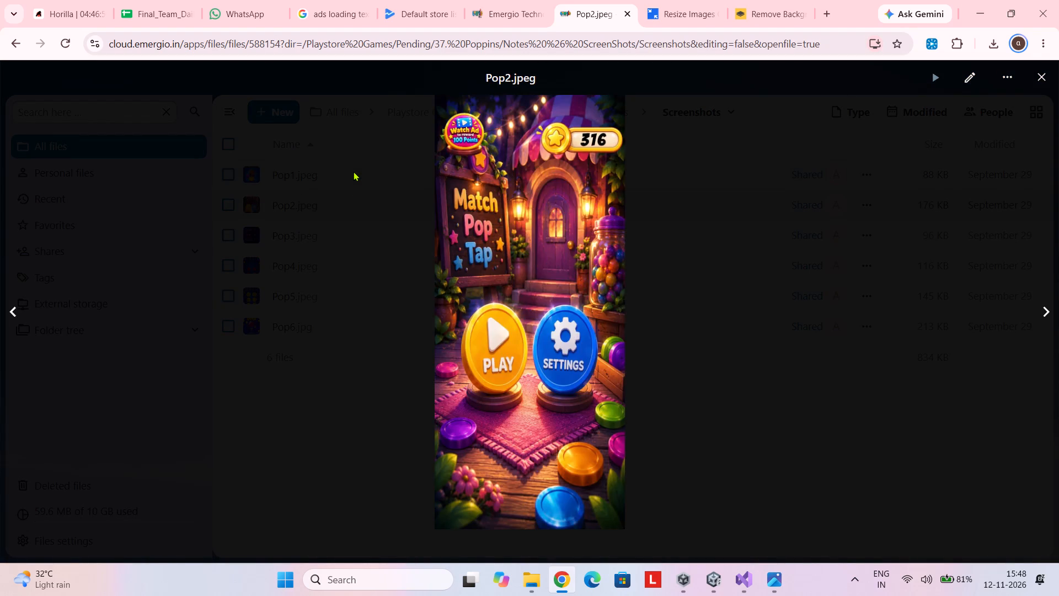
{"action": "key", "text": "Right"}
{"action": "key", "text": "Right"}
{"action": "key", "text": "Right"}
{"action": "key", "text": "Right"}
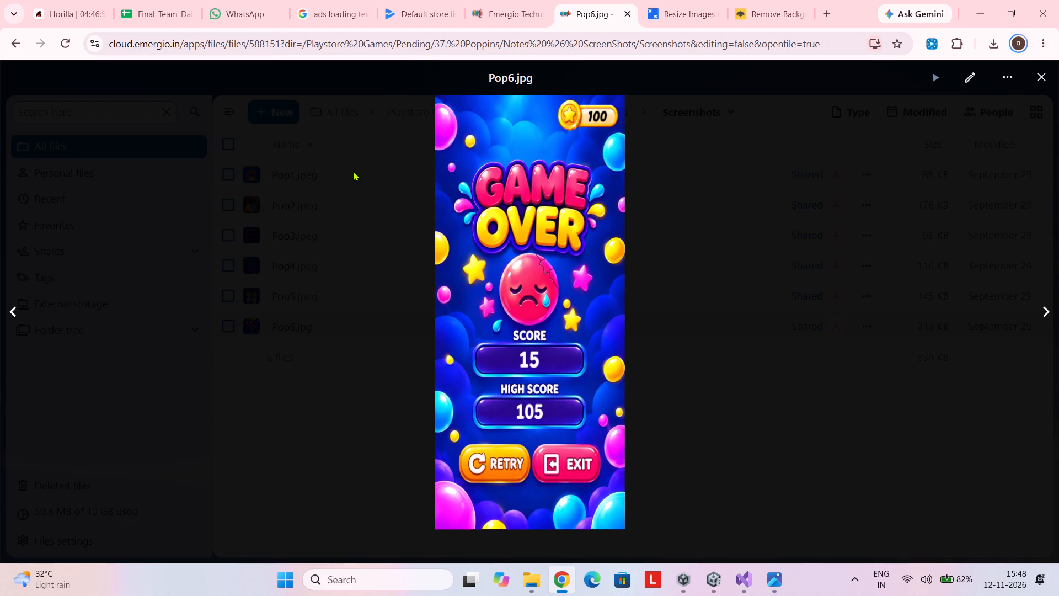
{"action": "key", "text": "Right"}
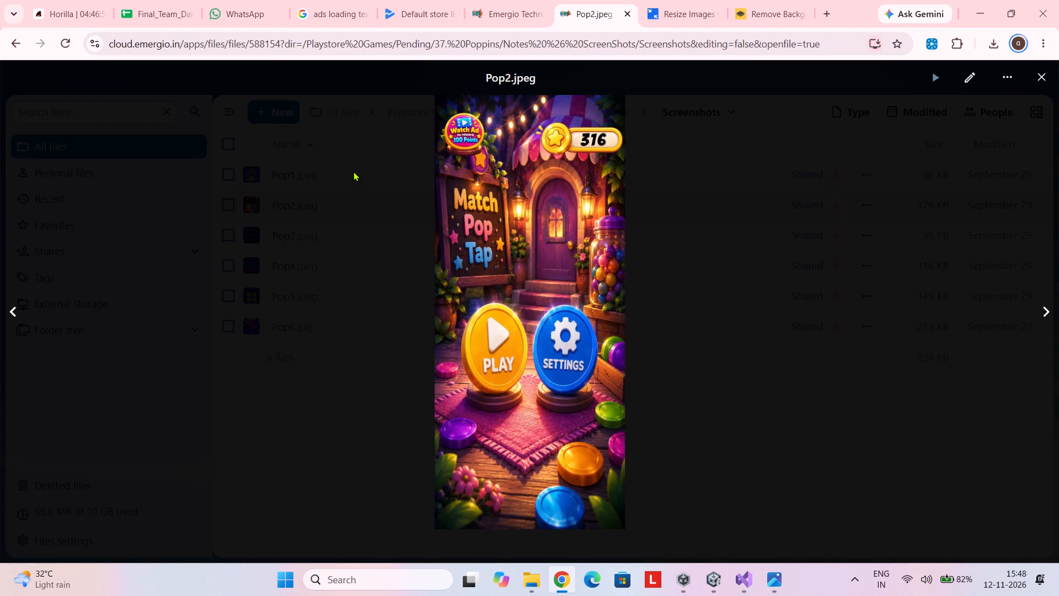
{"action": "key", "text": "Right"}
{"action": "key", "text": "Right"}
{"action": "key", "text": "Left"}
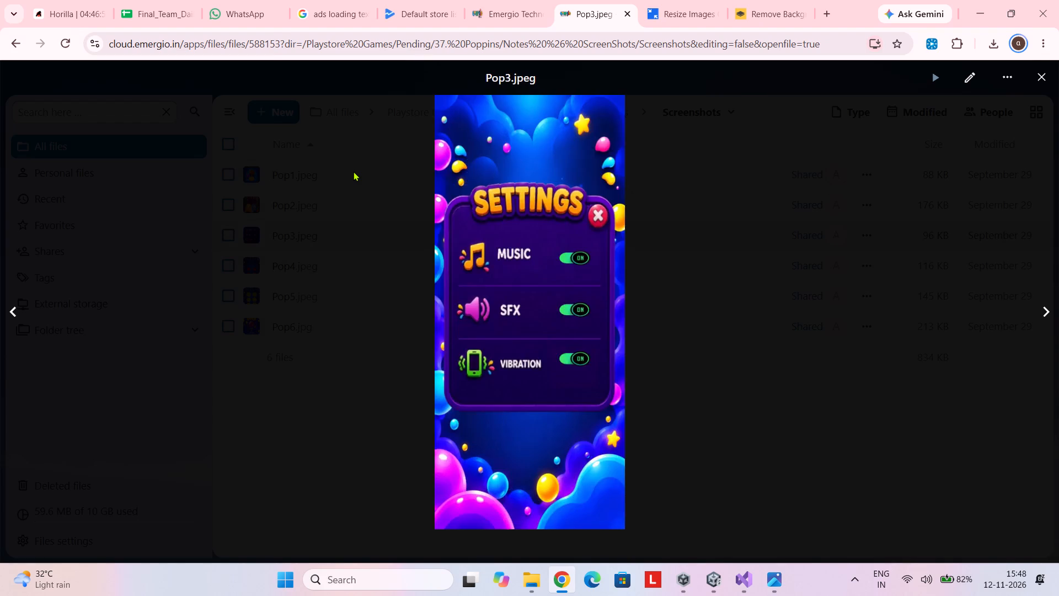
{"action": "key", "text": "Left"}
{"action": "key", "text": "Left"}
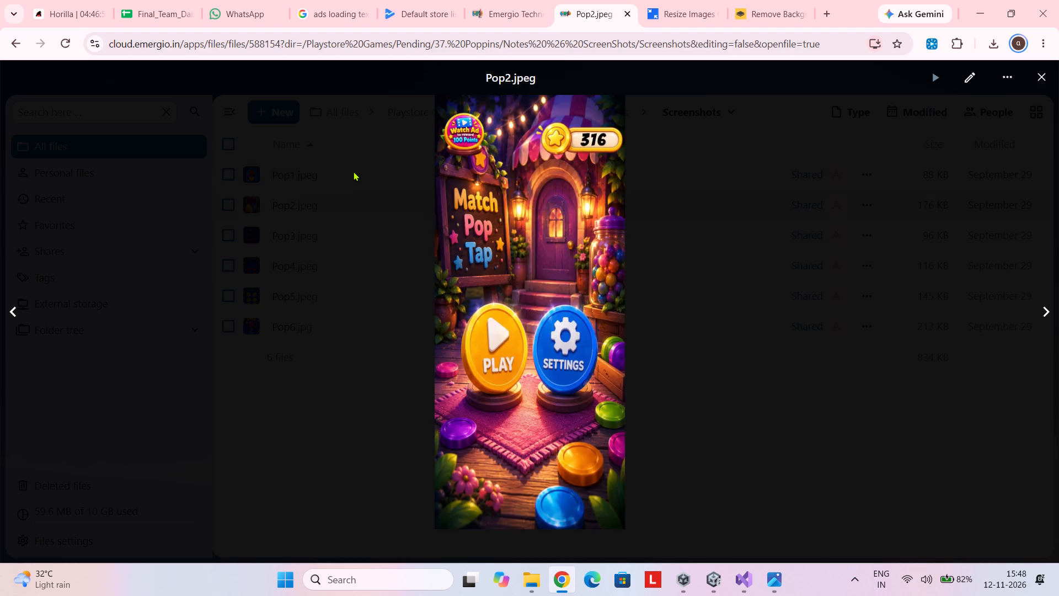
{"action": "key", "text": "Right"}
{"action": "key", "text": "Right"}
{"action": "key", "text": "Right"}
{"action": "key", "text": "Right"}
{"action": "key", "text": "Right"}
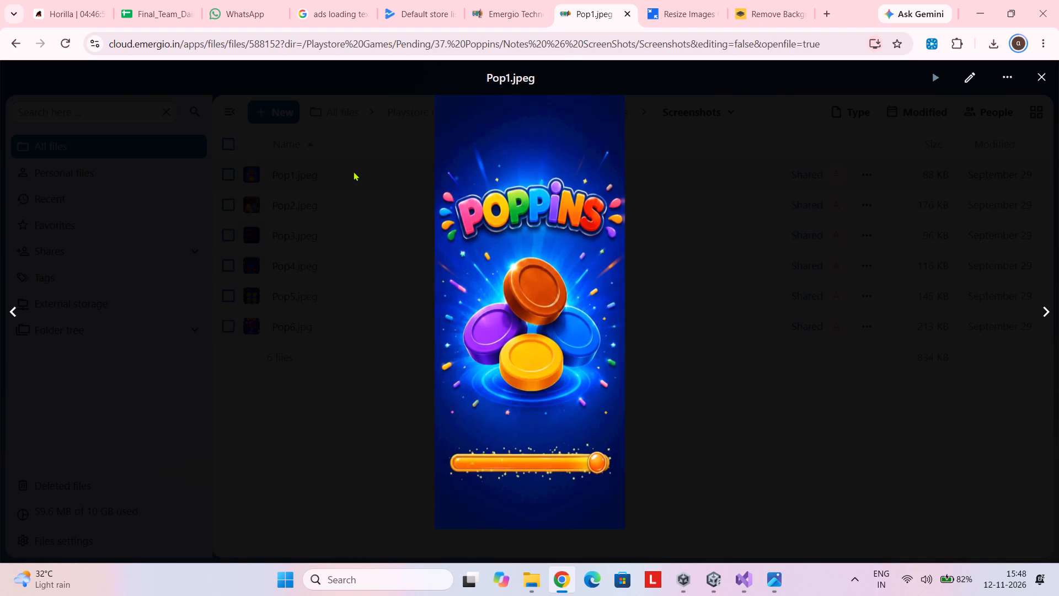
{"action": "key", "text": "Right"}
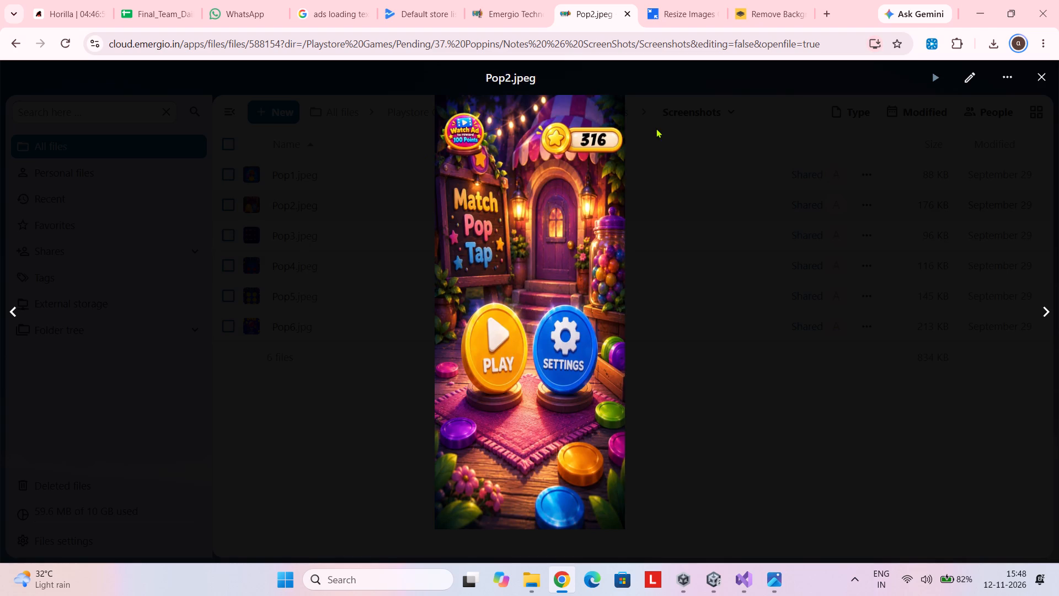
{"action": "left_click", "coordinate": [1044, 82]}
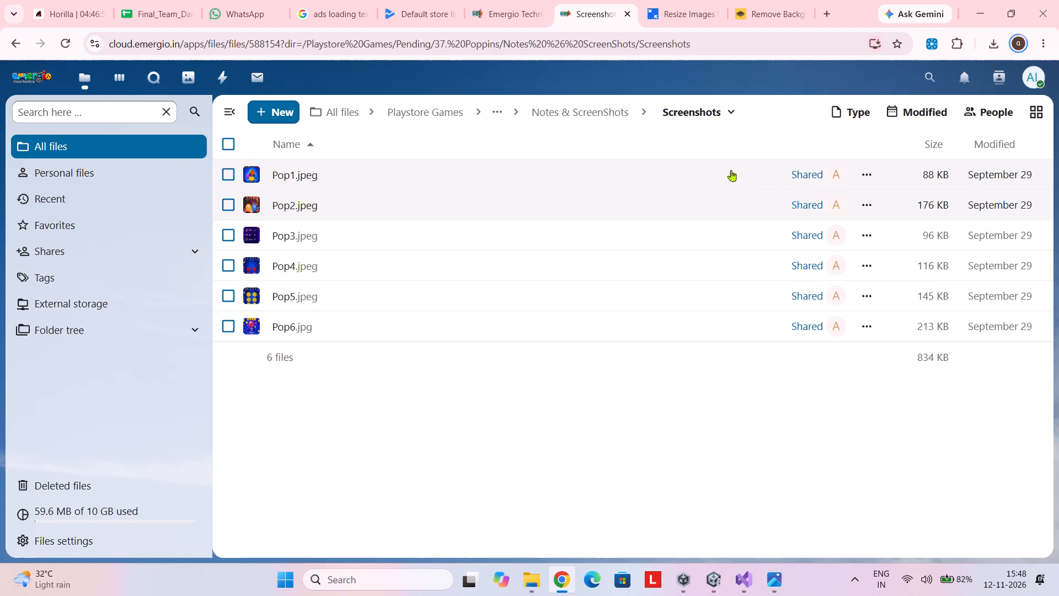
Download the screenshots Pop1.jpeg, Pop2.jpeg and Pop3.jpeg from the Screenshots folder to the computer.
{"action": "left_click", "coordinate": [866, 179]}
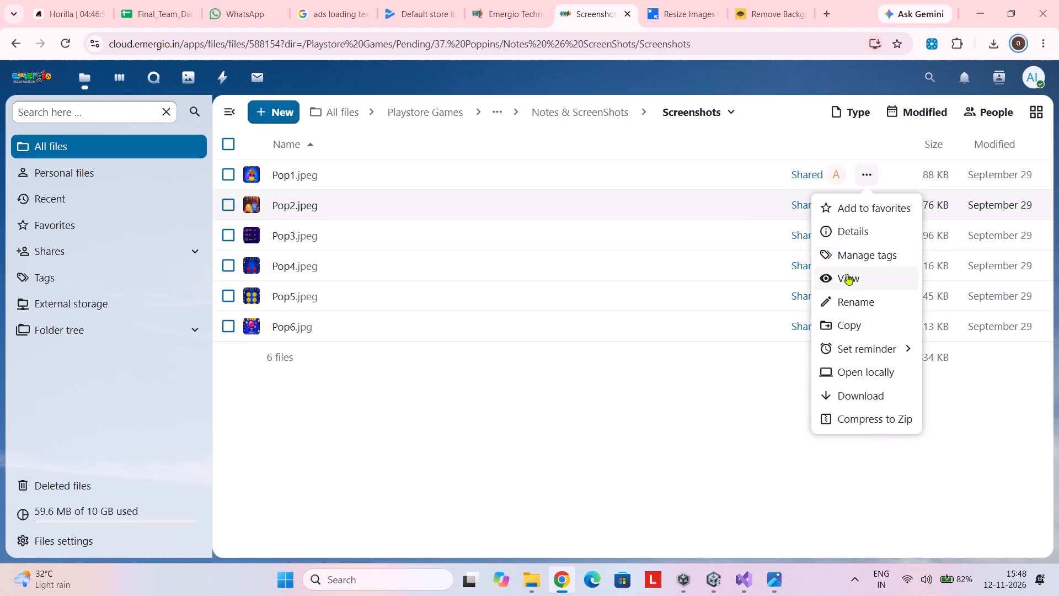
{"action": "left_click", "coordinate": [854, 404]}
{"action": "left_click", "coordinate": [863, 206]}
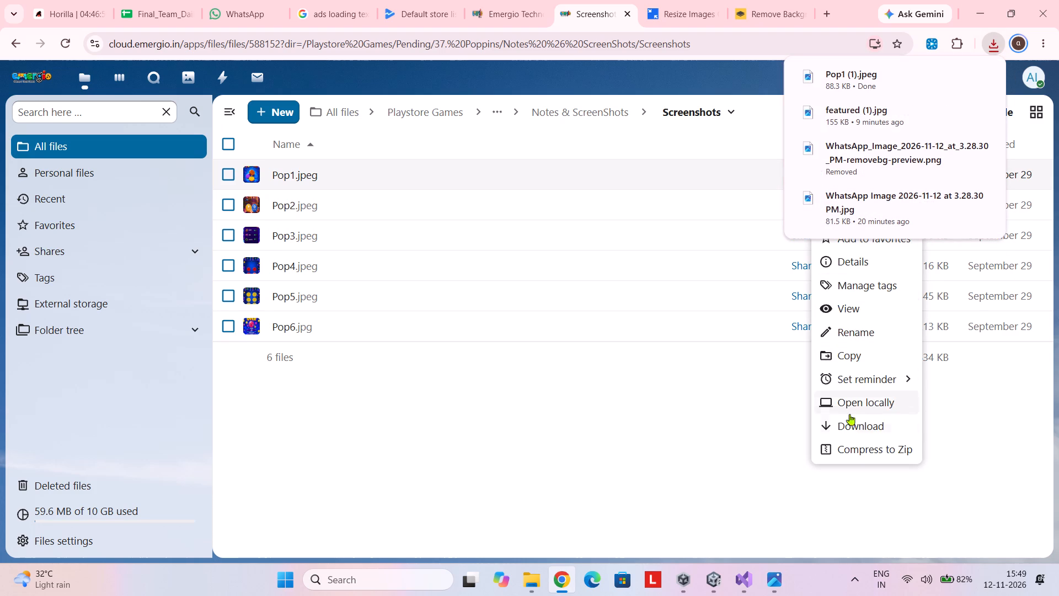
{"action": "left_click", "coordinate": [837, 419]}
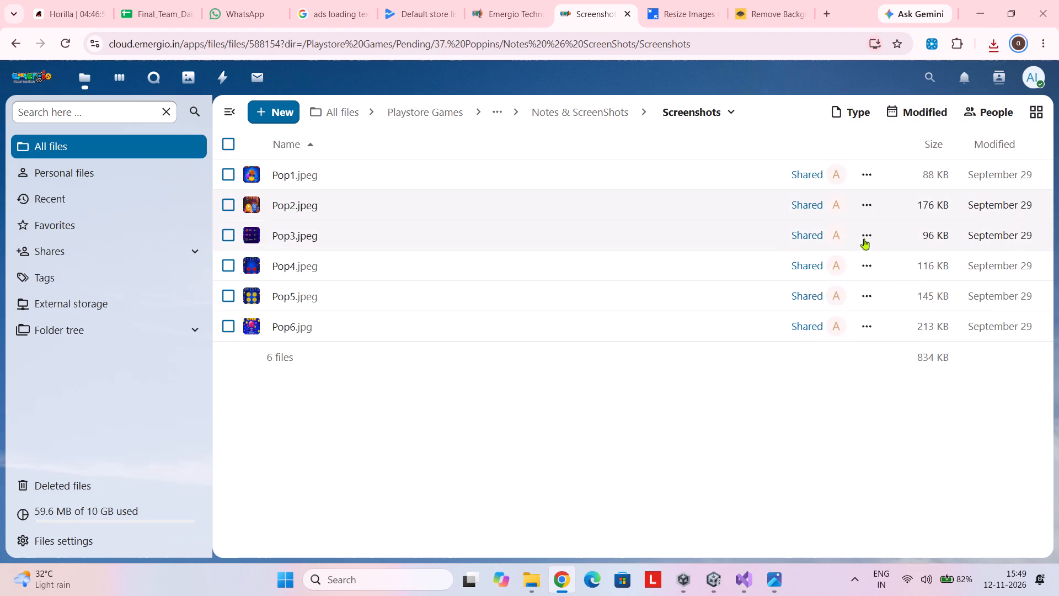
{"action": "left_click", "coordinate": [864, 238]}
{"action": "left_click", "coordinate": [855, 453]}
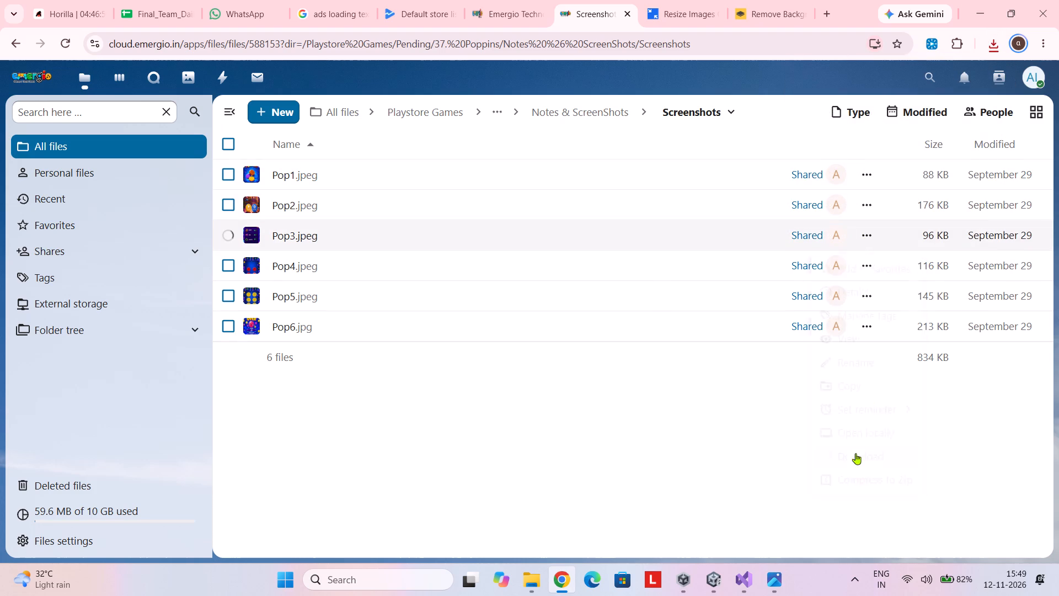
Download the screenshots Pop4.jpeg, Pop5.jpeg and Pop6.jpg from the cloud Screenshots folder to the computer.
{"action": "left_click", "coordinate": [868, 266]}
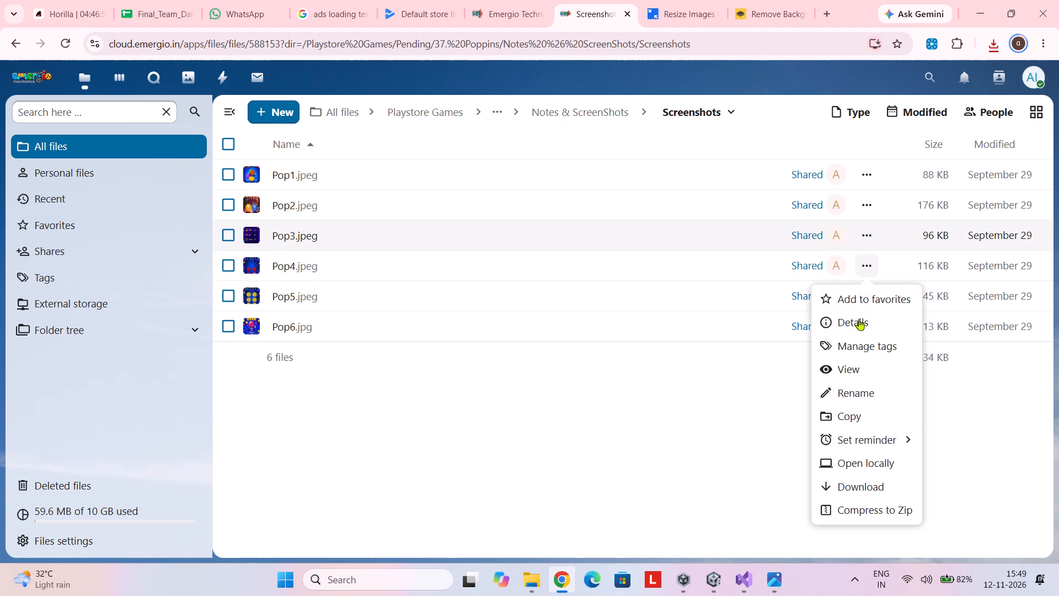
{"action": "left_click", "coordinate": [859, 476]}
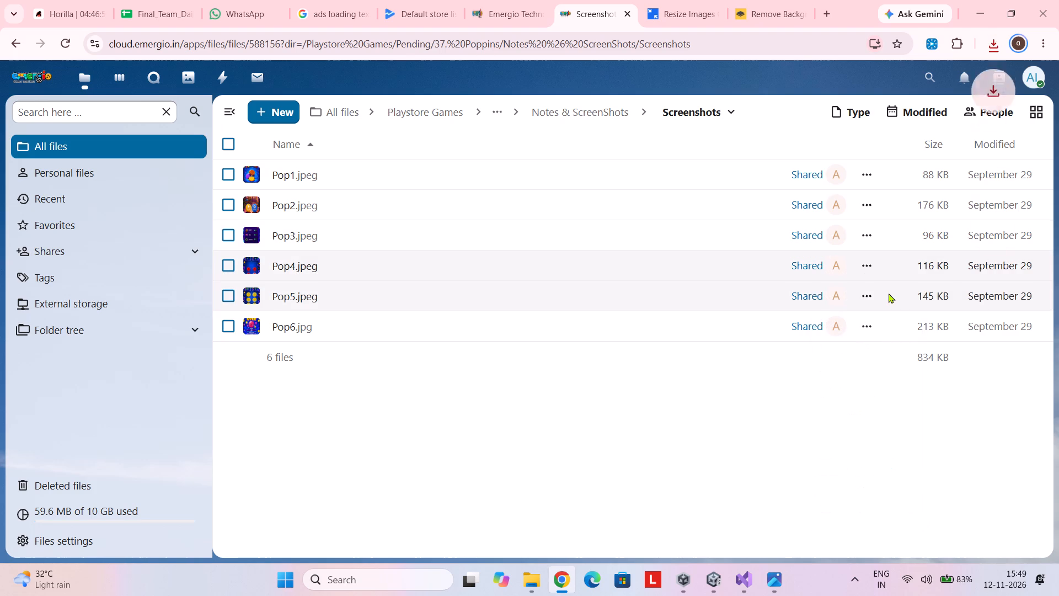
{"action": "left_click", "coordinate": [869, 293]}
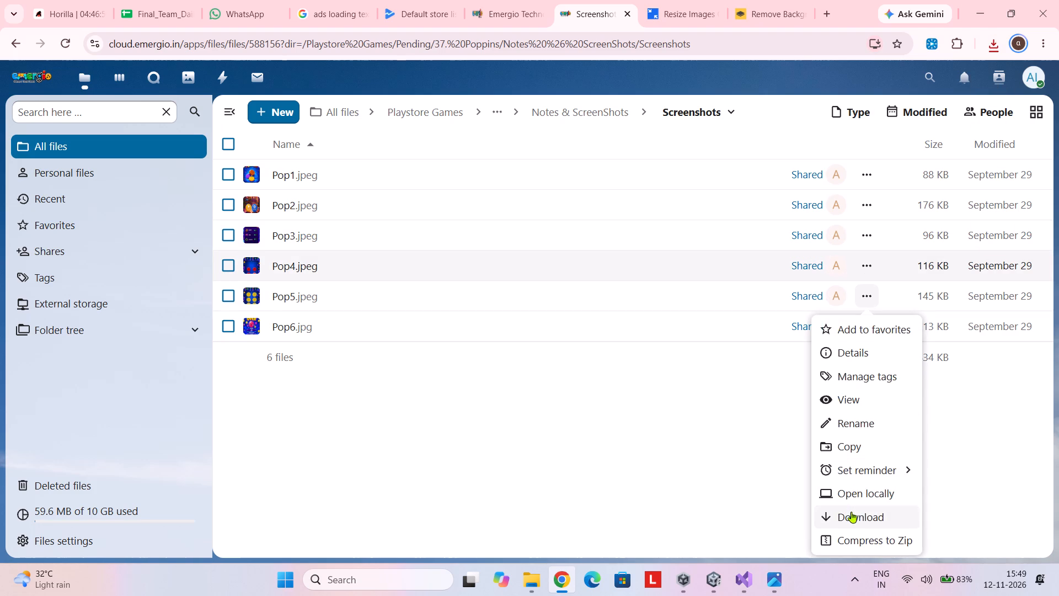
{"action": "left_click", "coordinate": [851, 513]}
{"action": "left_click", "coordinate": [865, 323]}
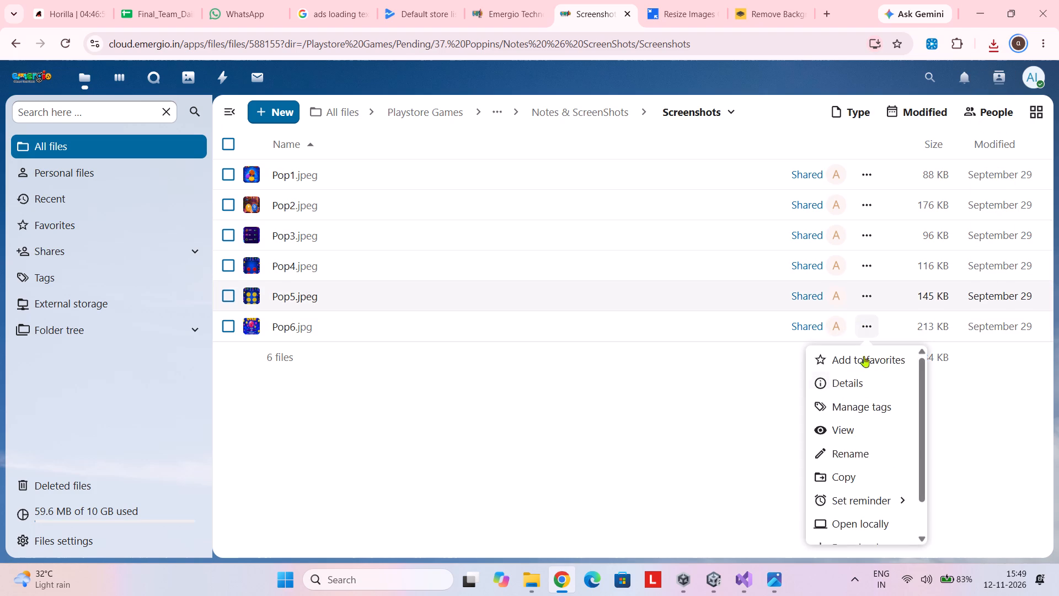
{"action": "scroll", "coordinate": [860, 439], "scroll_direction": "down", "scroll_amount": 2}
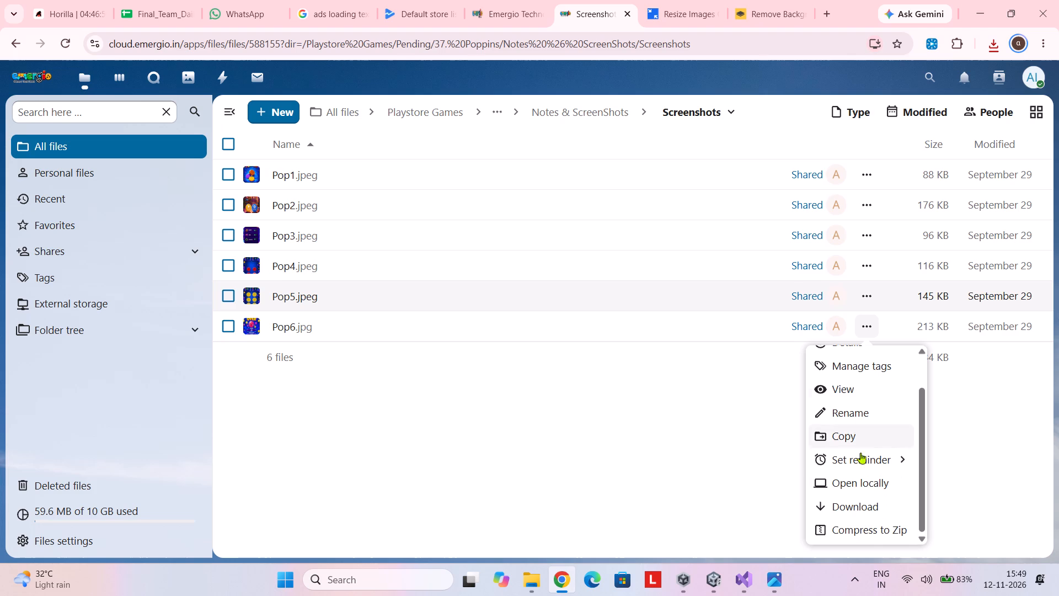
{"action": "left_click", "coordinate": [863, 499]}
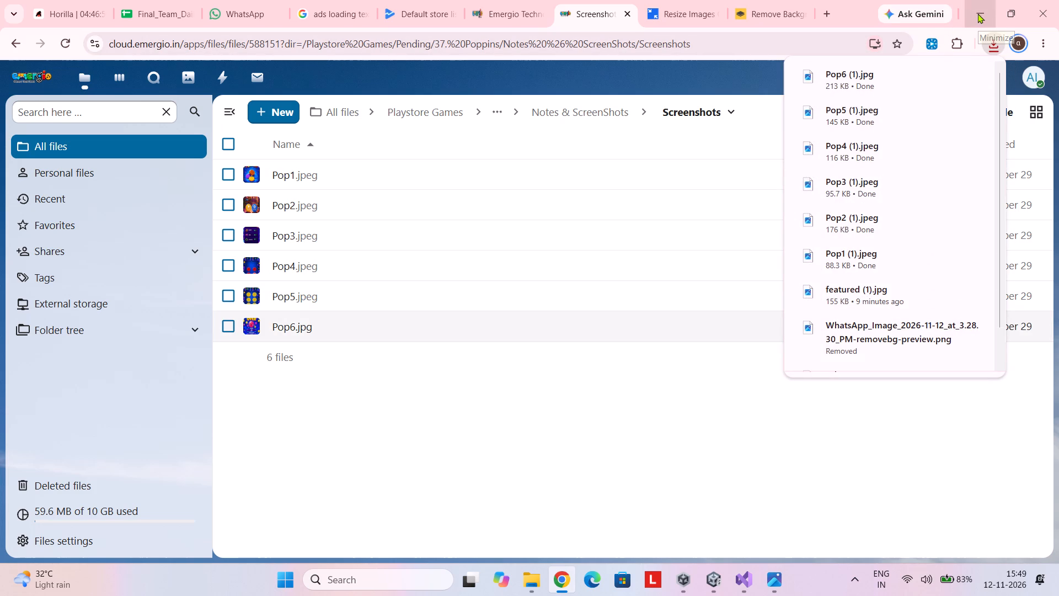
Upload the six files Pop1 (1) through Pop6 (1) from Downloads as phone screenshots in the Play Console default store listing.
{"action": "left_click", "coordinate": [419, 11]}
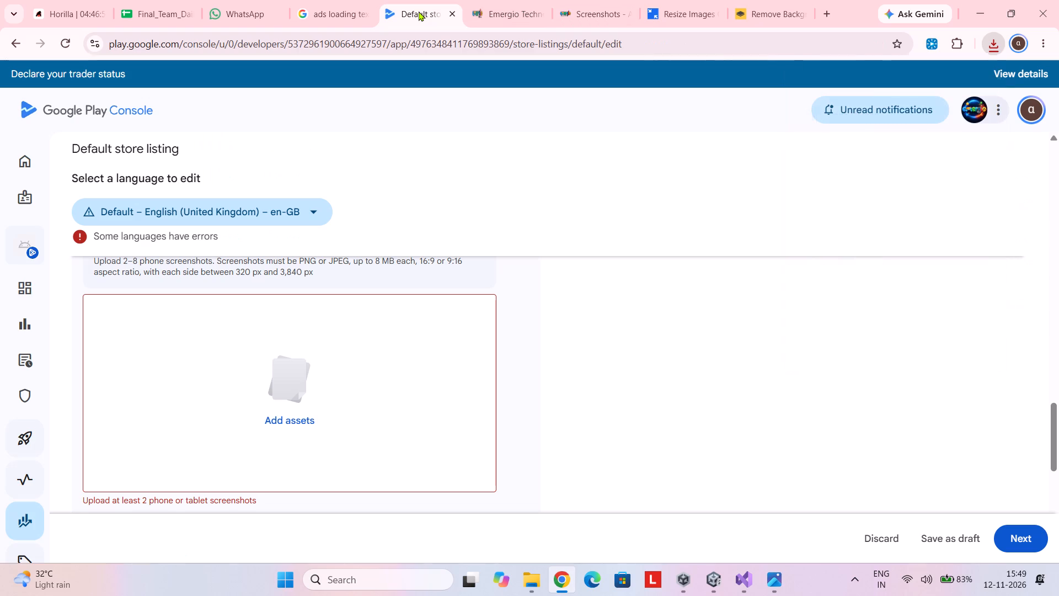
{"action": "left_click", "coordinate": [291, 412]}
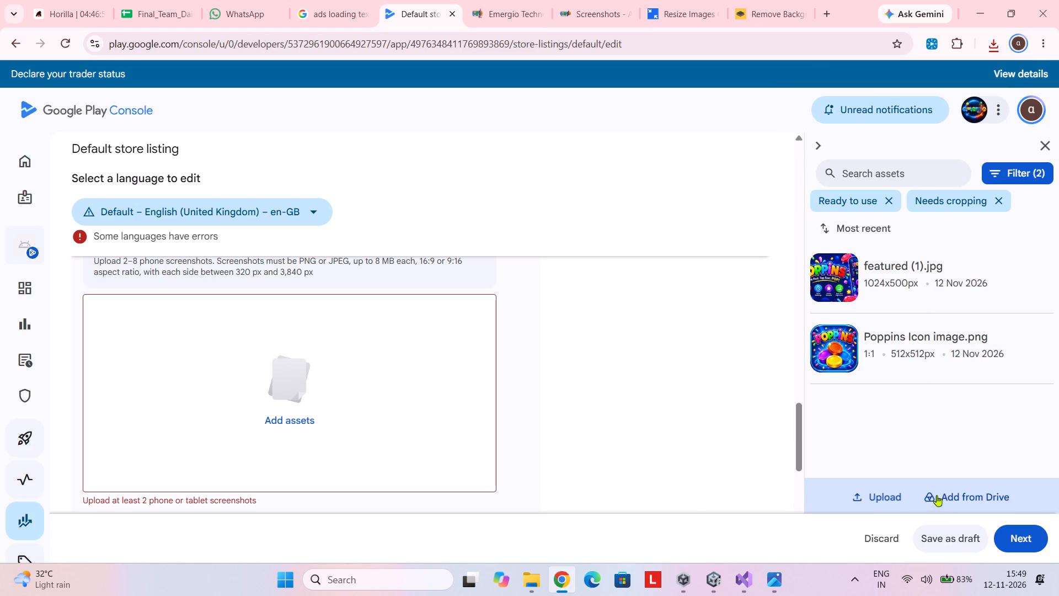
{"action": "left_click", "coordinate": [871, 497]}
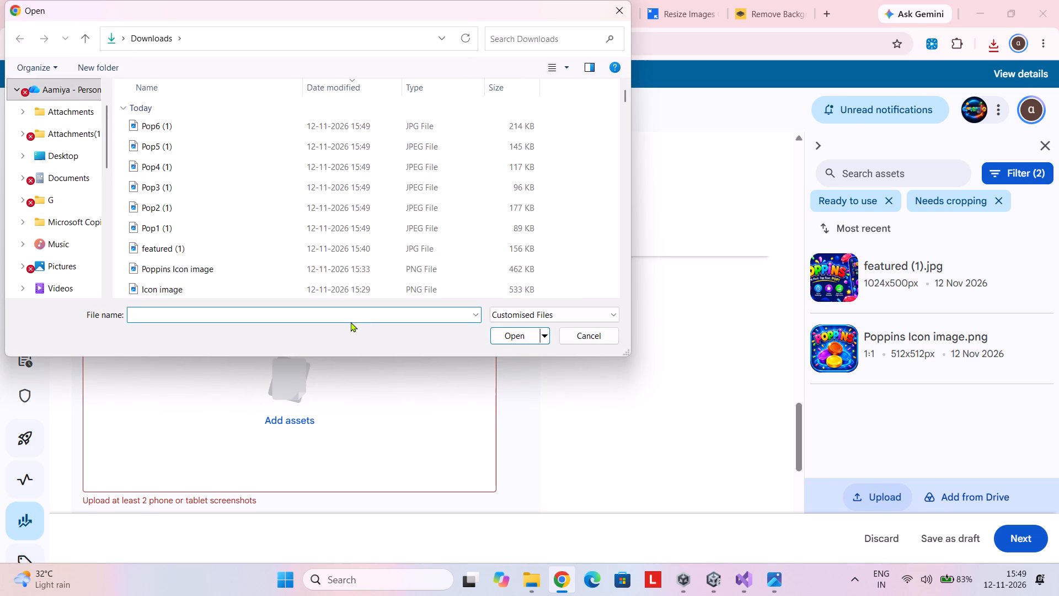
{"action": "left_click", "coordinate": [179, 225]}
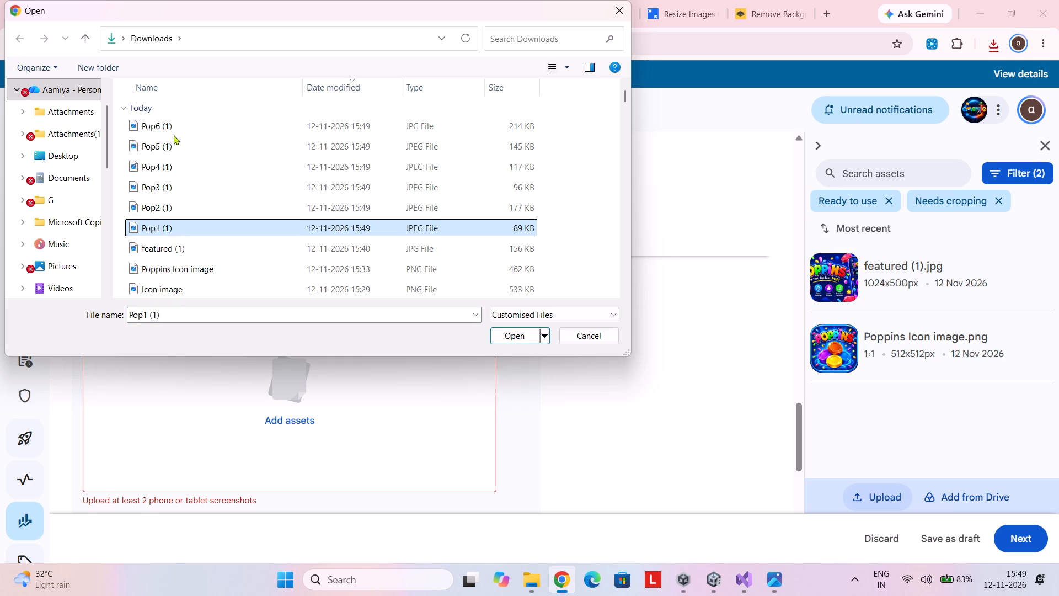
{"action": "left_click", "coordinate": [173, 129], "text": "shift"}
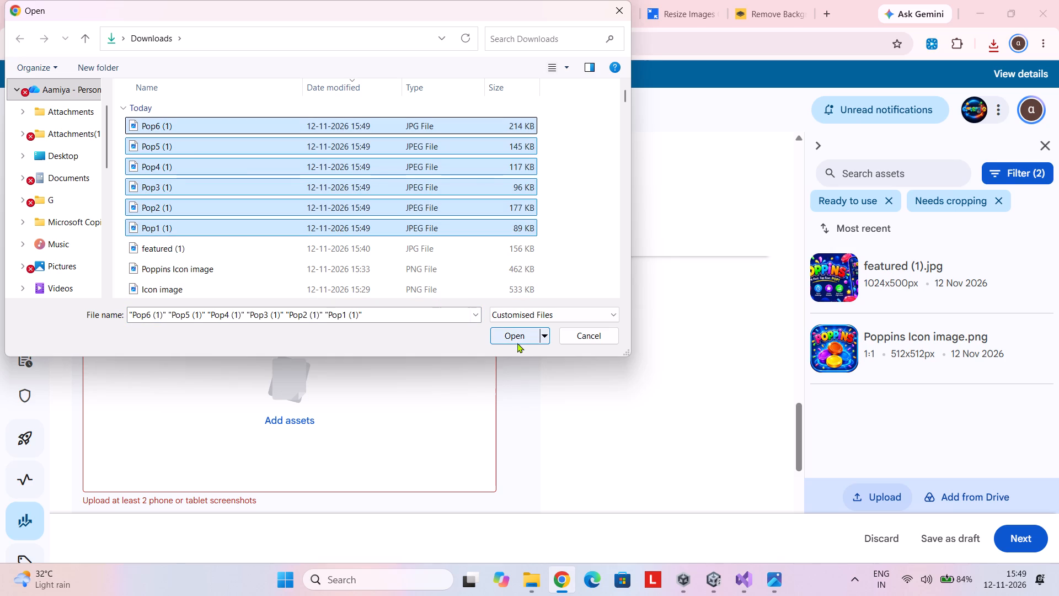
{"action": "left_click", "coordinate": [517, 343]}
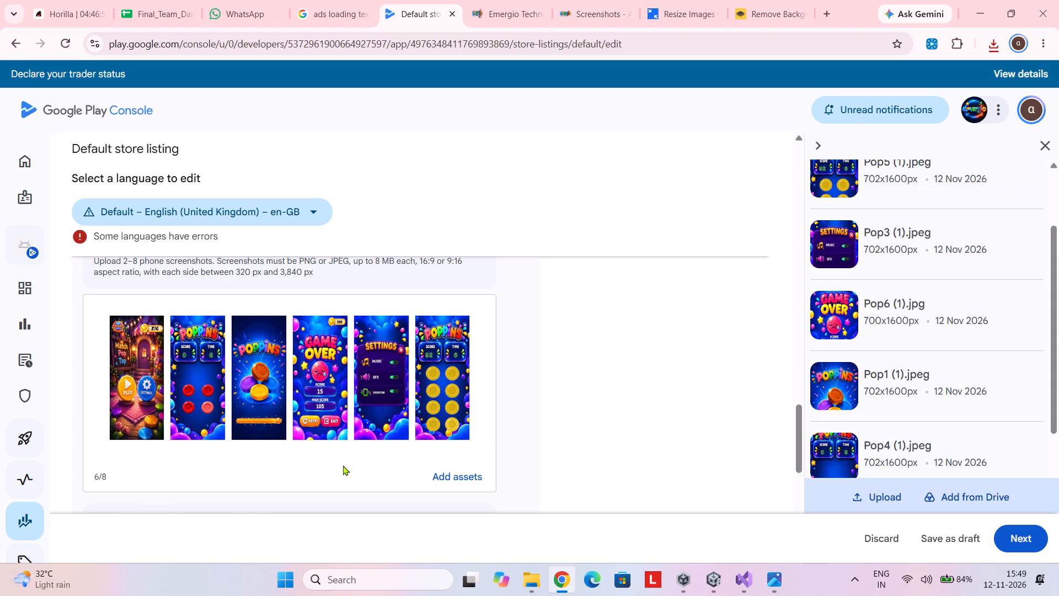
Examine the default store listing's phone screenshots, asset library, feature graphic, app icon and text fields for completeness.
{"action": "scroll", "coordinate": [343, 465], "scroll_direction": "down", "scroll_amount": 1}
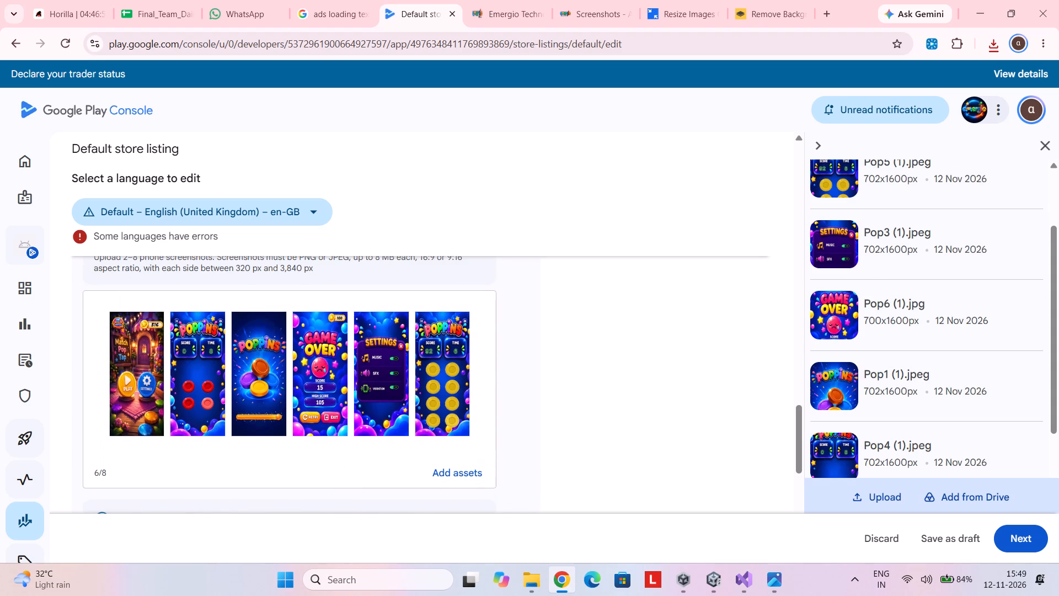
{"action": "scroll", "coordinate": [349, 381], "scroll_direction": "down", "scroll_amount": 1}
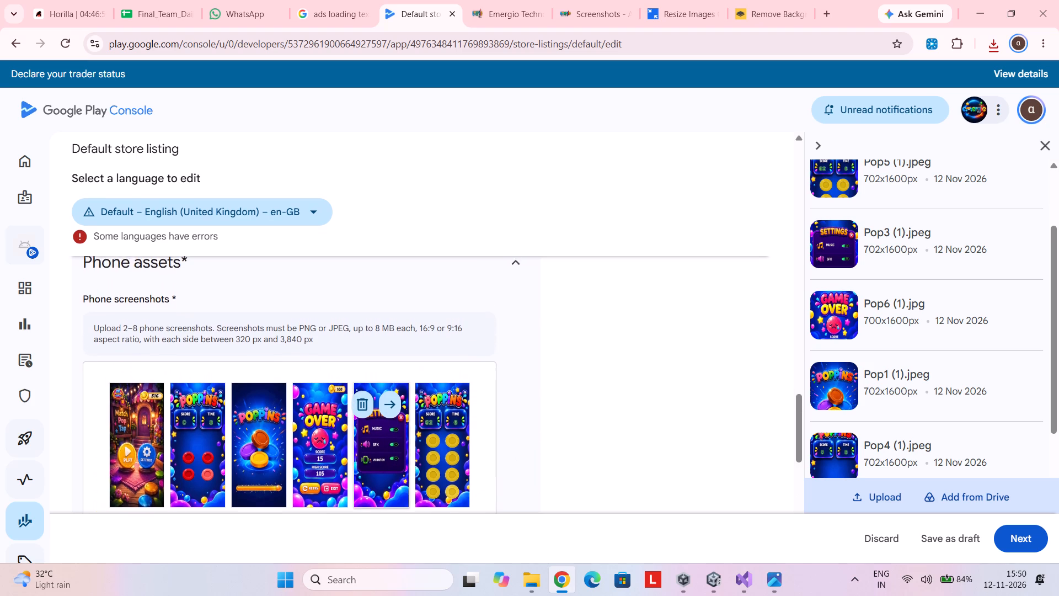
{"action": "scroll", "coordinate": [349, 381], "scroll_direction": "down", "scroll_amount": 1}
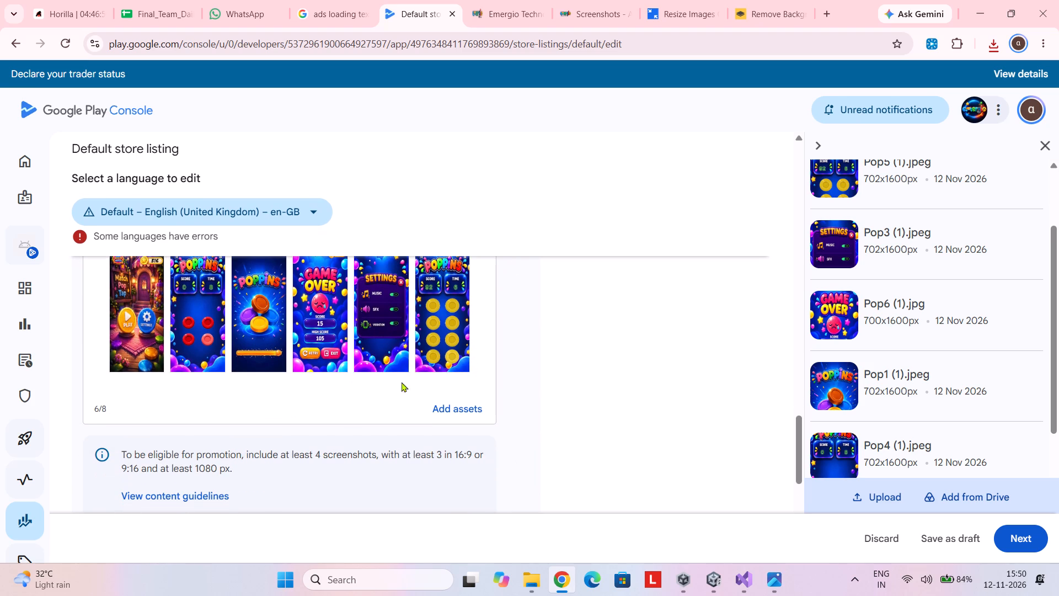
{"action": "scroll", "coordinate": [857, 370], "scroll_direction": "down", "scroll_amount": 4}
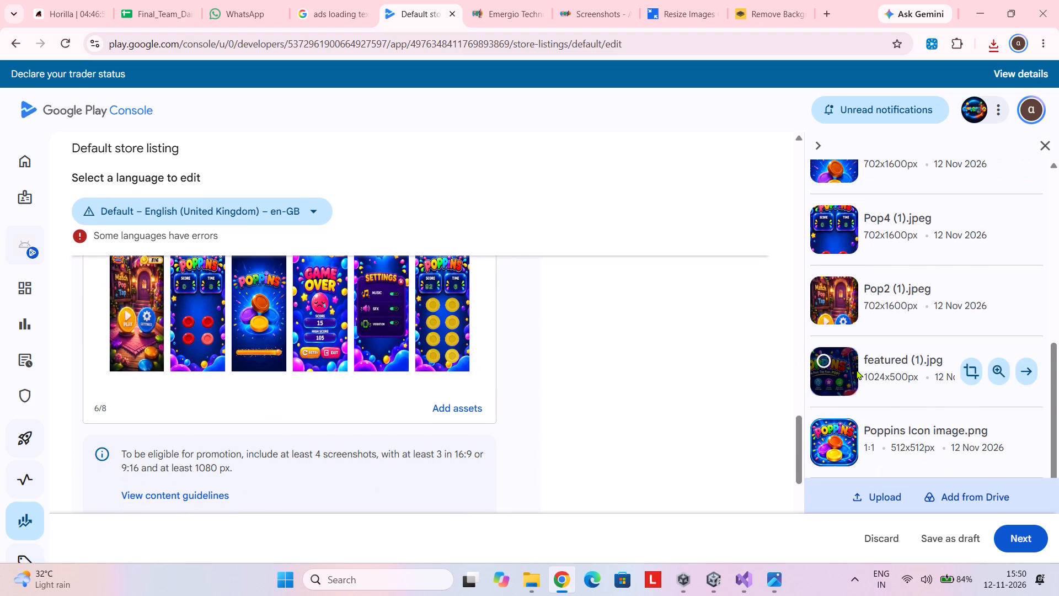
{"action": "scroll", "coordinate": [857, 370], "scroll_direction": "up", "scroll_amount": 3}
{"action": "scroll", "coordinate": [857, 370], "scroll_direction": "down", "scroll_amount": 2}
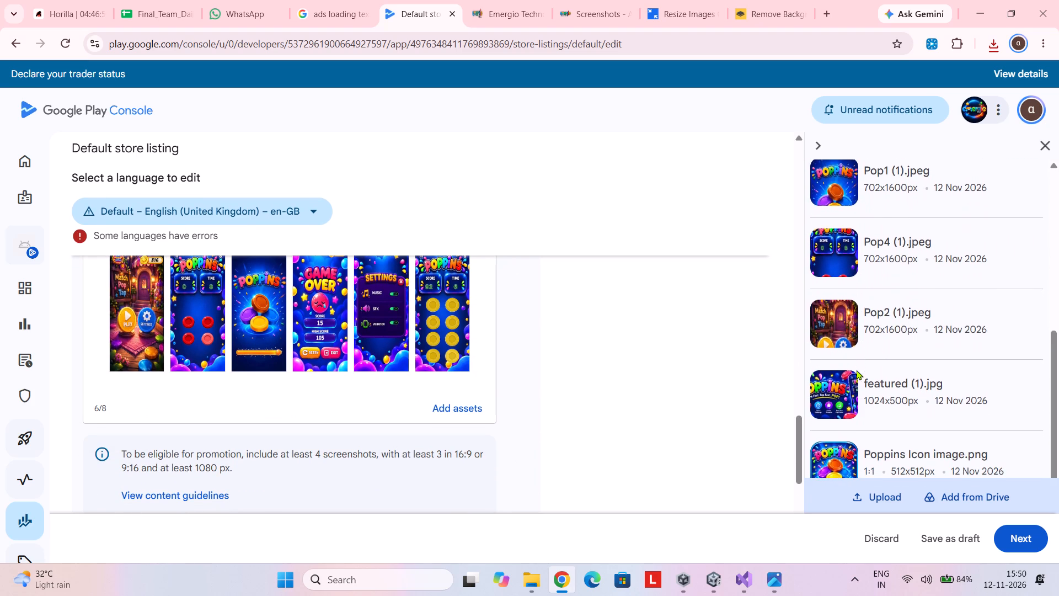
{"action": "scroll", "coordinate": [895, 409], "scroll_direction": "down", "scroll_amount": 1}
{"action": "scroll", "coordinate": [585, 450], "scroll_direction": "down", "scroll_amount": 3}
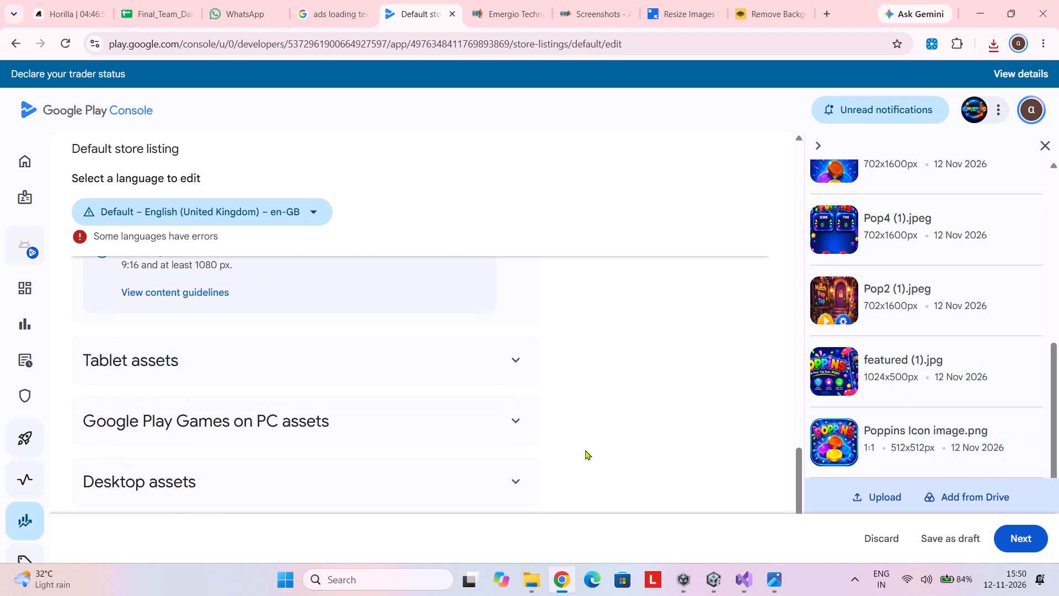
{"action": "scroll", "coordinate": [585, 450], "scroll_direction": "down", "scroll_amount": 2}
{"action": "scroll", "coordinate": [585, 450], "scroll_direction": "up", "scroll_amount": 1}
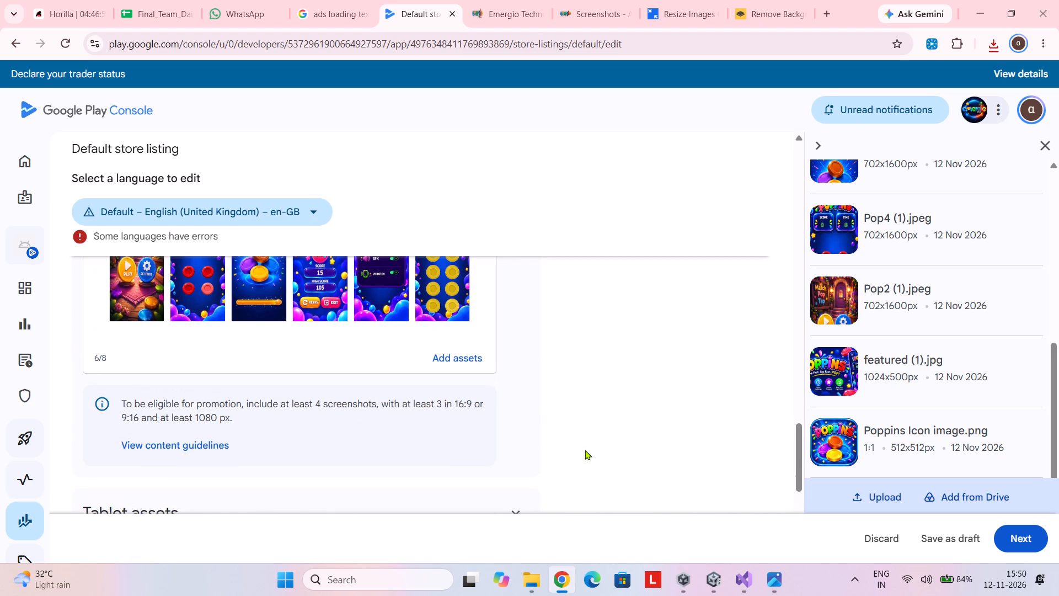
{"action": "scroll", "coordinate": [585, 450], "scroll_direction": "up", "scroll_amount": 1}
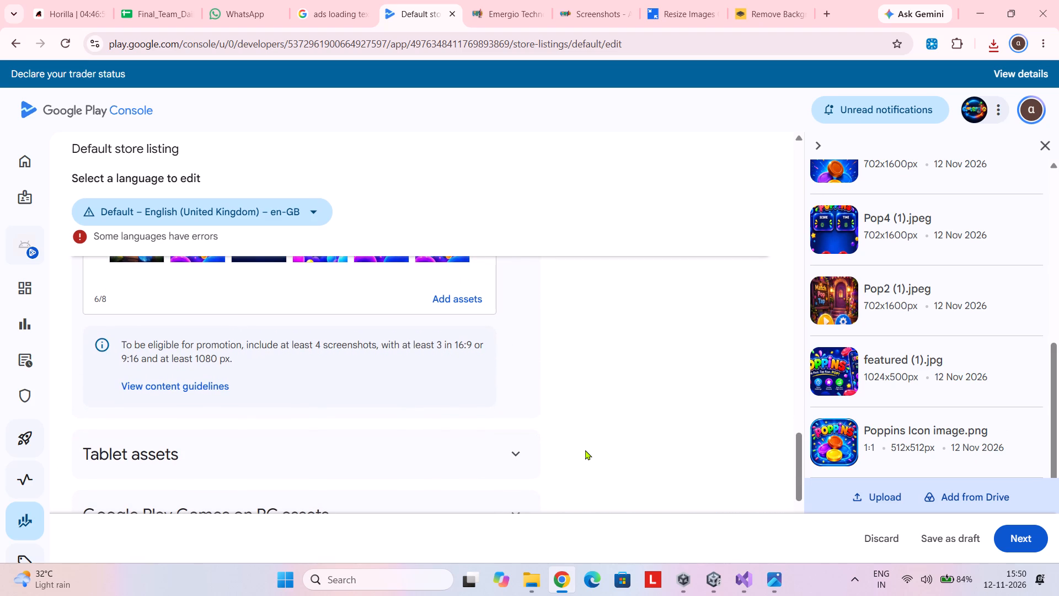
{"action": "scroll", "coordinate": [585, 450], "scroll_direction": "up", "scroll_amount": 2}
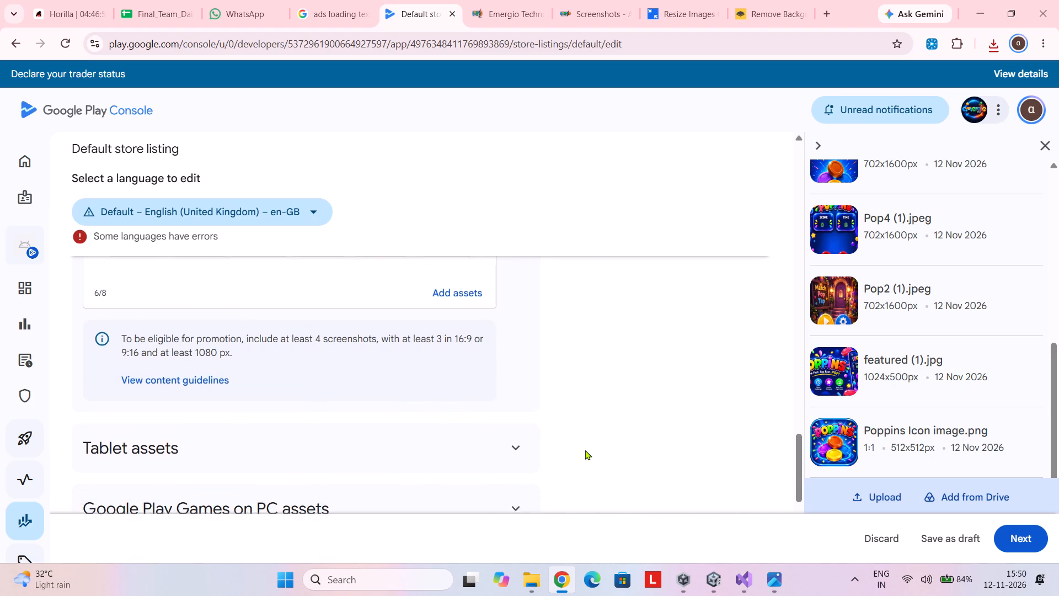
{"action": "scroll", "coordinate": [585, 450], "scroll_direction": "up", "scroll_amount": 2}
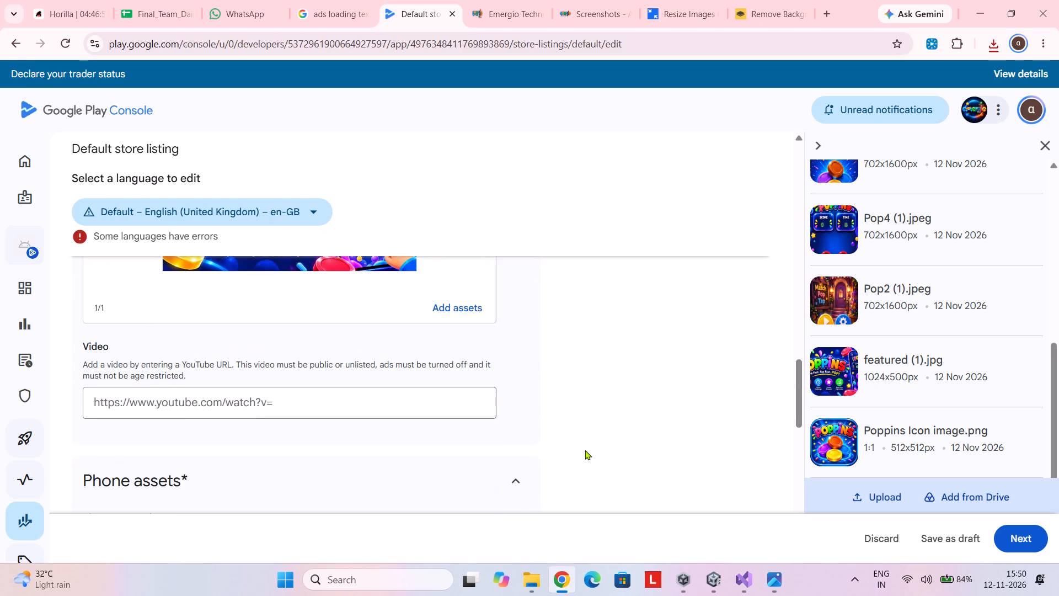
{"action": "scroll", "coordinate": [585, 450], "scroll_direction": "up", "scroll_amount": 8}
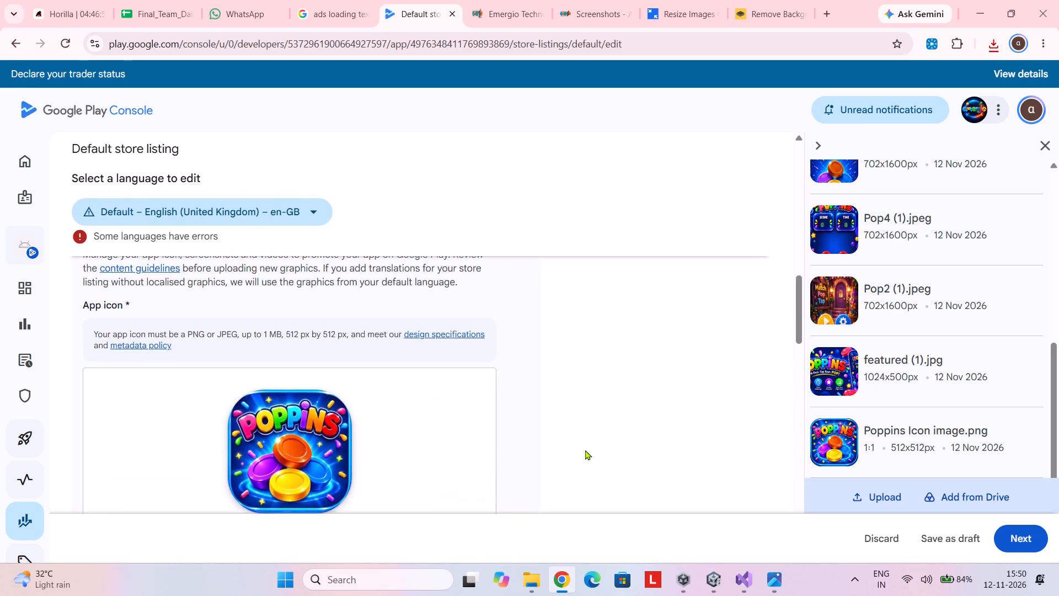
{"action": "scroll", "coordinate": [585, 450], "scroll_direction": "up", "scroll_amount": 2}
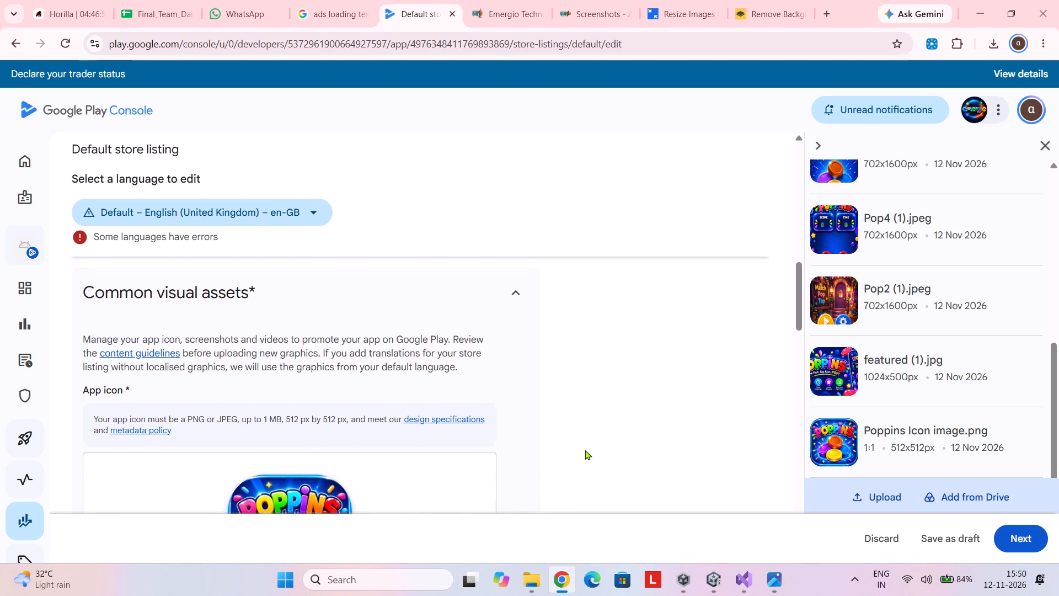
{"action": "scroll", "coordinate": [585, 450], "scroll_direction": "up", "scroll_amount": 3}
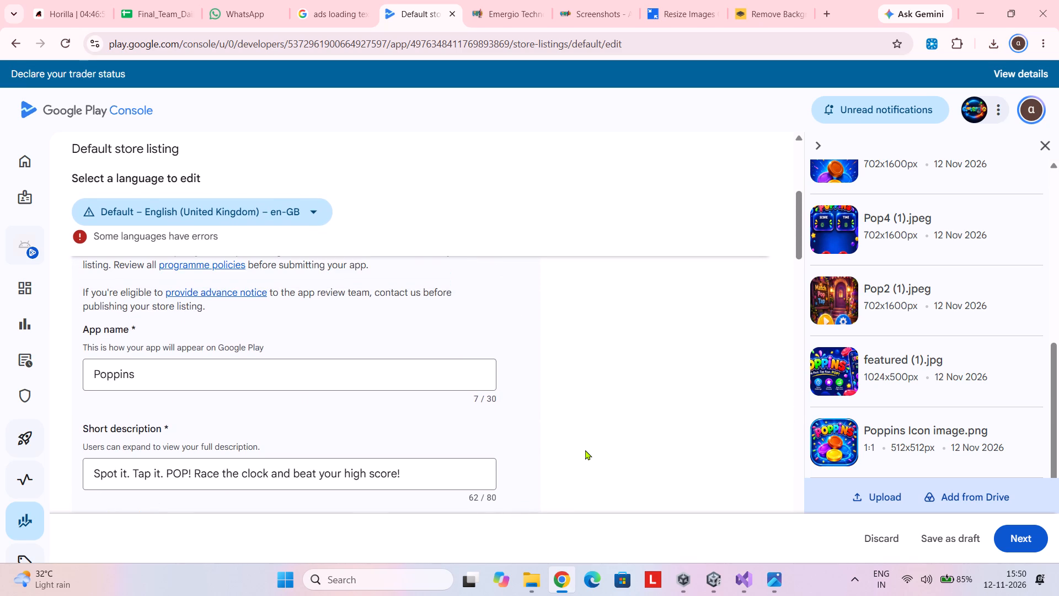
{"action": "scroll", "coordinate": [585, 450], "scroll_direction": "up", "scroll_amount": 6}
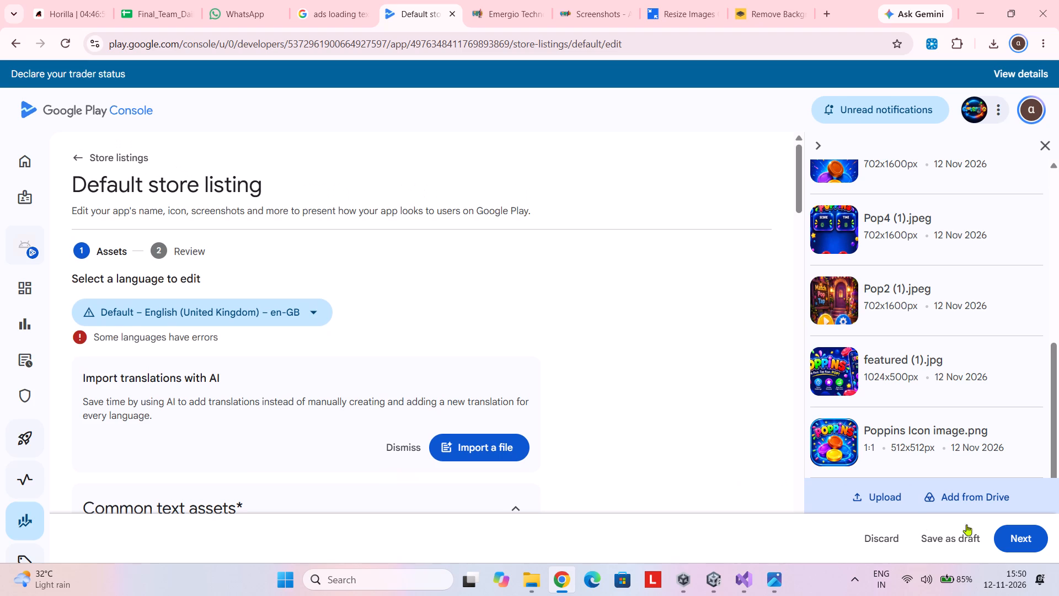
Advance the default store listing to the Review stage and look over the AI asset declaration and listed assets.
{"action": "left_click", "coordinate": [1013, 531]}
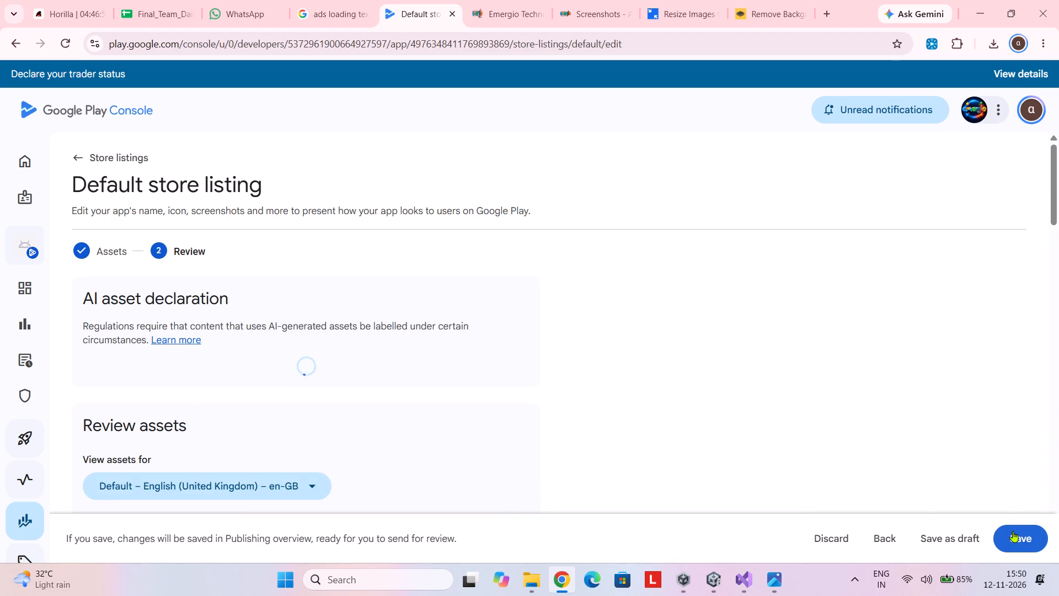
{"action": "scroll", "coordinate": [473, 419], "scroll_direction": "down", "scroll_amount": 1}
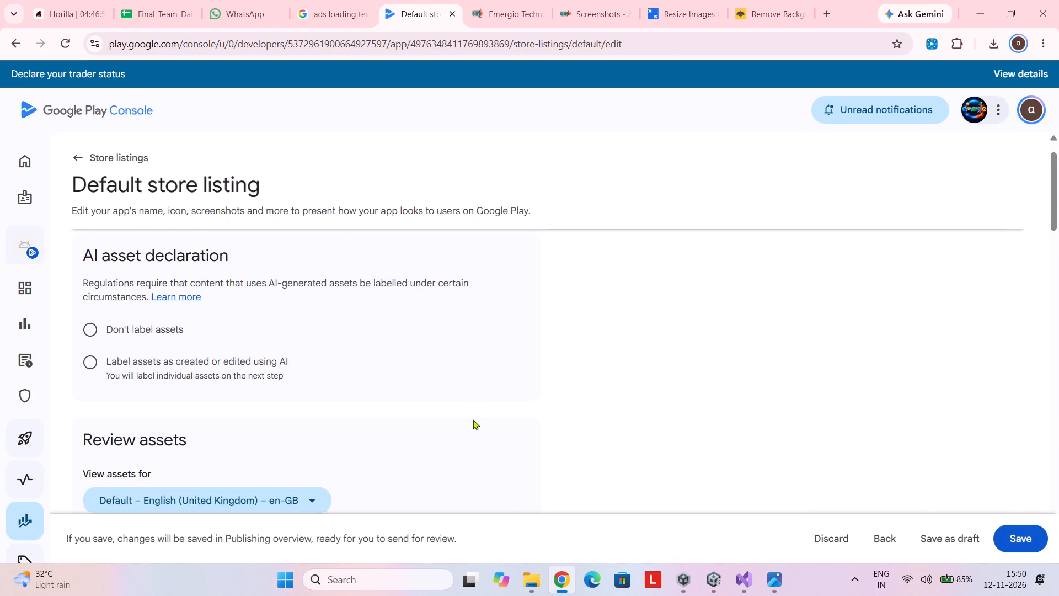
{"action": "scroll", "coordinate": [473, 419], "scroll_direction": "down", "scroll_amount": 4}
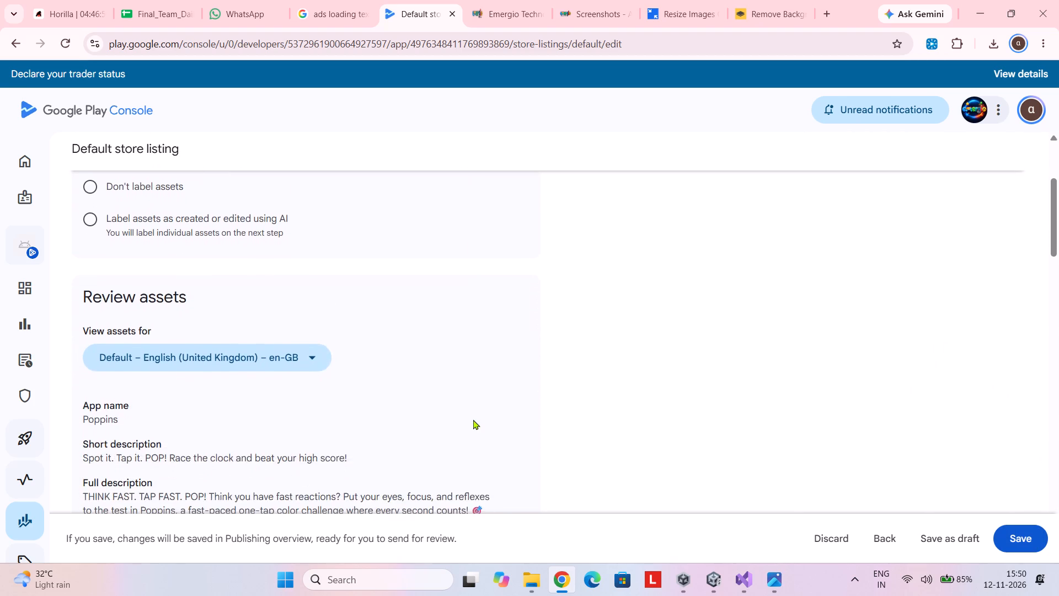
{"action": "scroll", "coordinate": [473, 419], "scroll_direction": "down", "scroll_amount": 4}
{"action": "scroll", "coordinate": [473, 419], "scroll_direction": "up", "scroll_amount": 6}
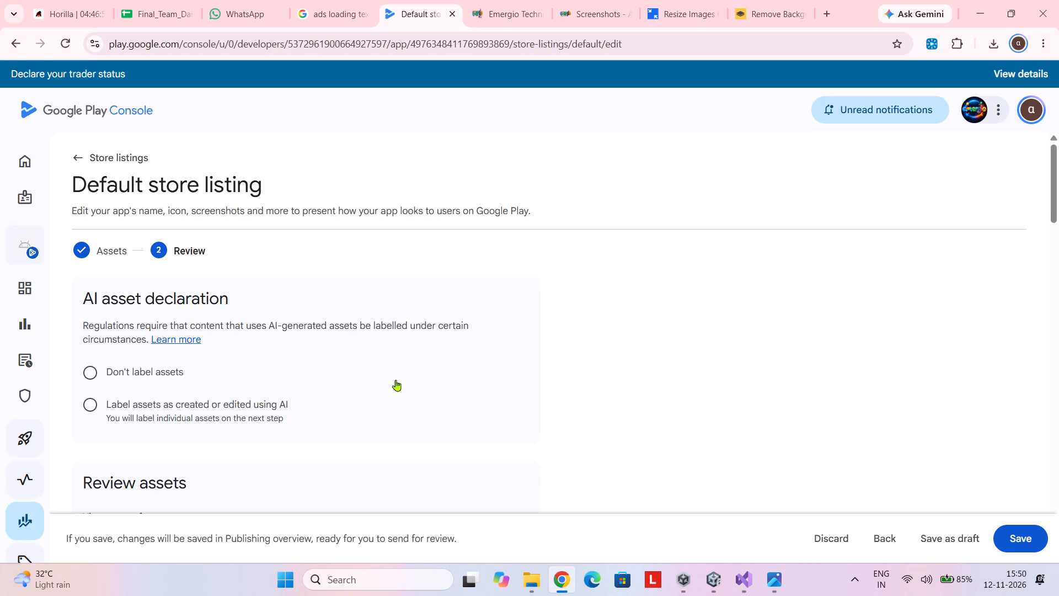
Capture a screen snip of the Review page covering the AI asset declaration options.
{"action": "key", "text": "Print"}
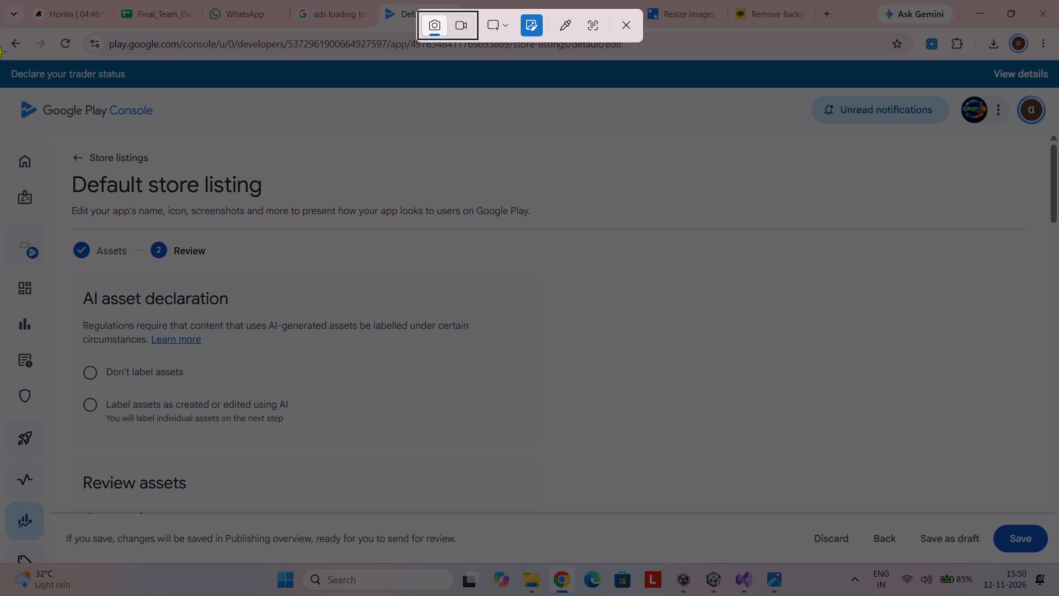
{"action": "left_click_drag", "start_coordinate": [0, 54], "coordinate": [811, 557]}
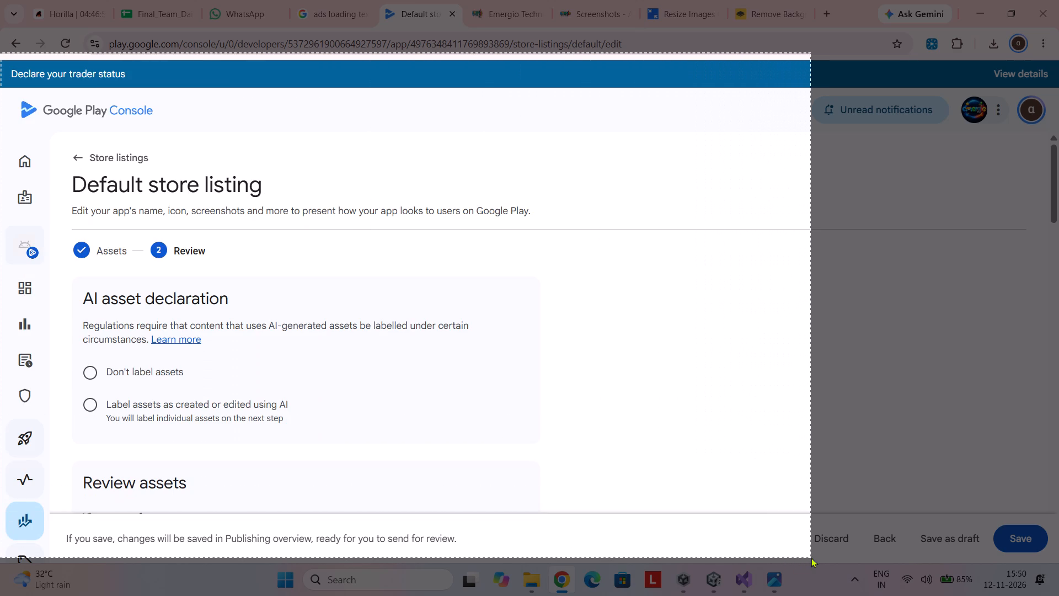
{"action": "left_click_drag", "start_coordinate": [811, 557], "coordinate": [817, 557]}
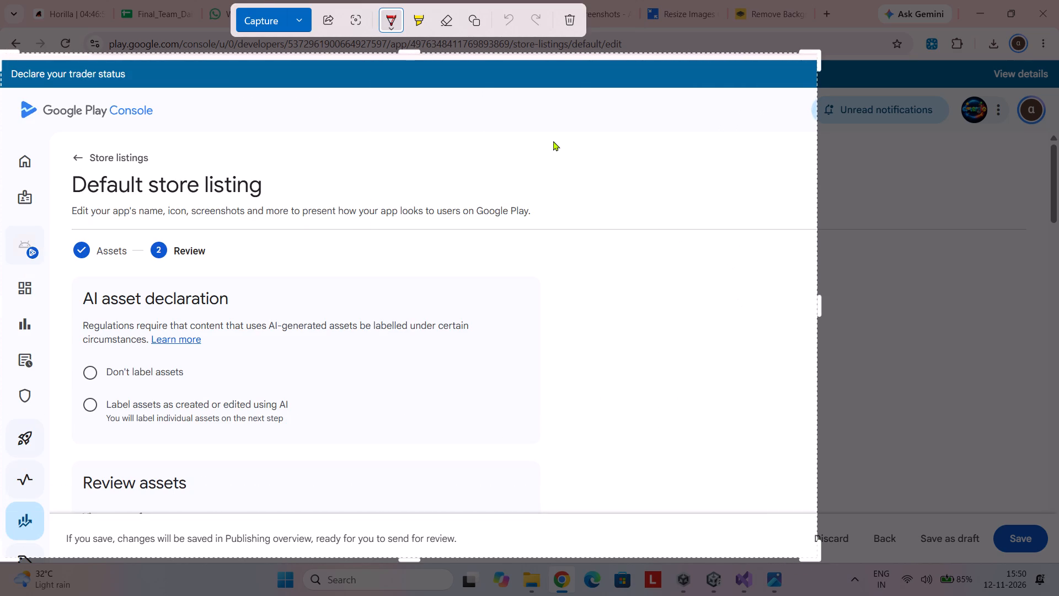
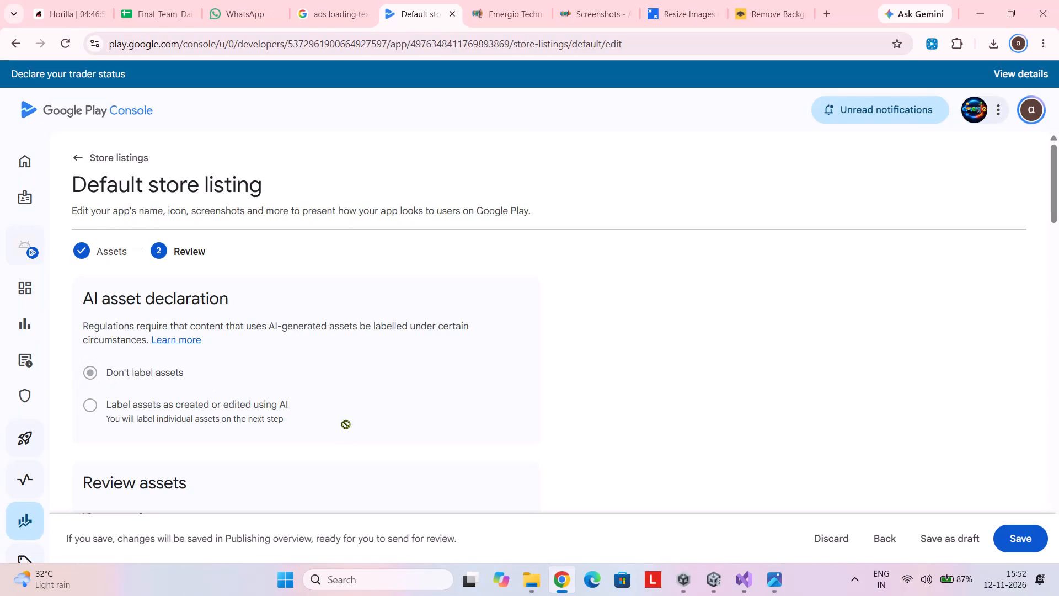
Check the assets on the default store listing's Review stage and save the listing with Don't label assets selected.
{"action": "scroll", "coordinate": [346, 424], "scroll_direction": "down", "scroll_amount": 5}
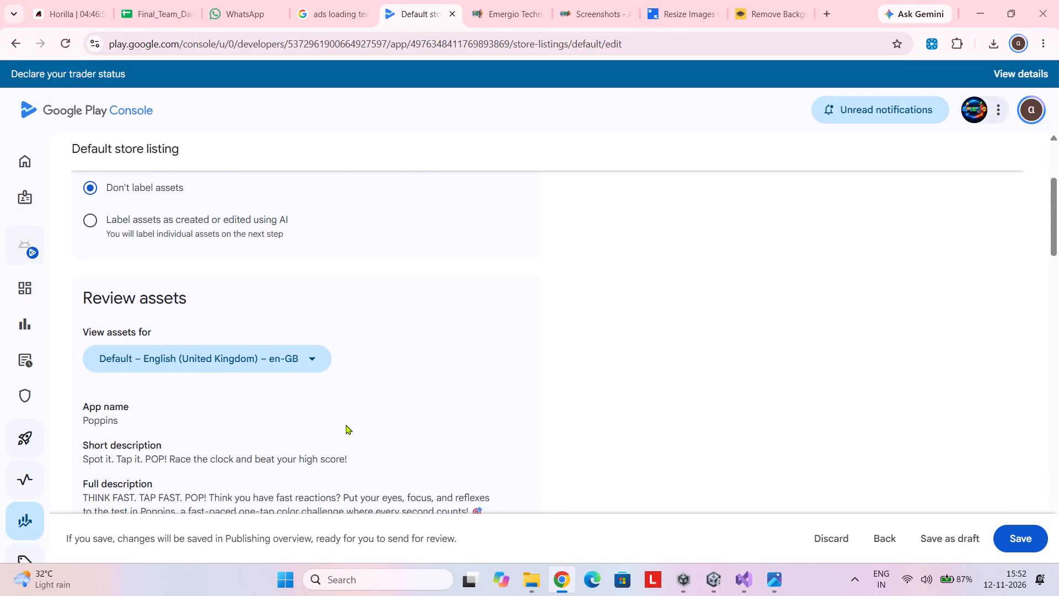
{"action": "scroll", "coordinate": [346, 424], "scroll_direction": "down", "scroll_amount": 8}
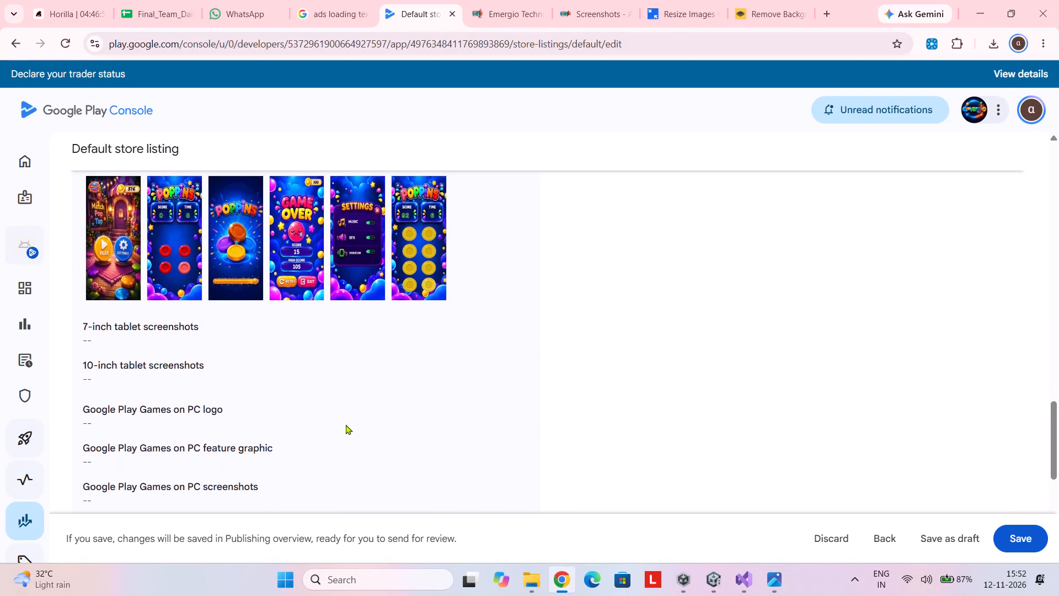
{"action": "scroll", "coordinate": [346, 424], "scroll_direction": "up", "scroll_amount": 5}
{"action": "scroll", "coordinate": [346, 424], "scroll_direction": "down", "scroll_amount": 1}
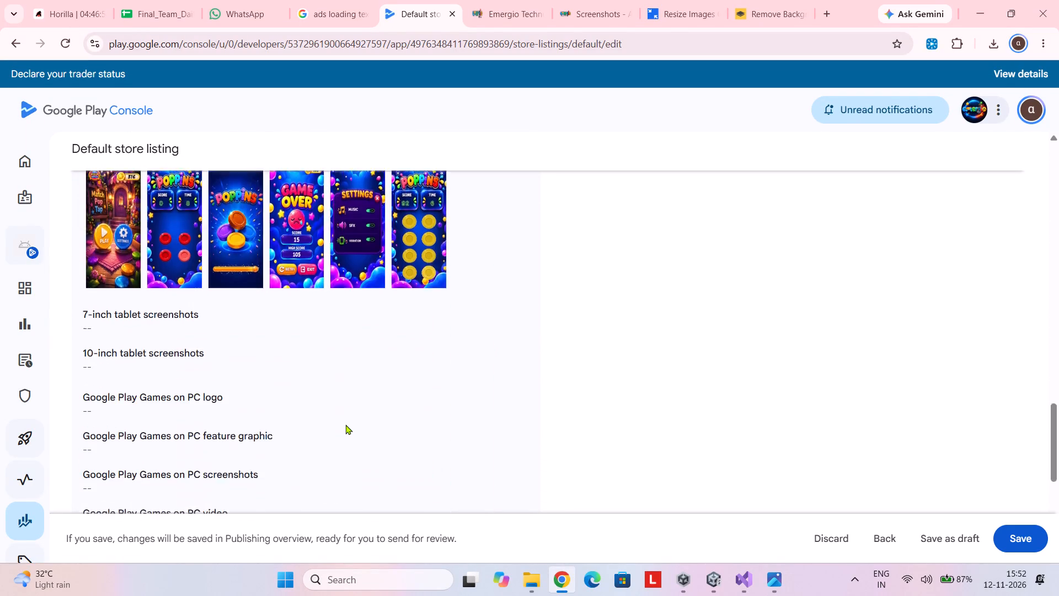
{"action": "scroll", "coordinate": [346, 424], "scroll_direction": "down", "scroll_amount": 5}
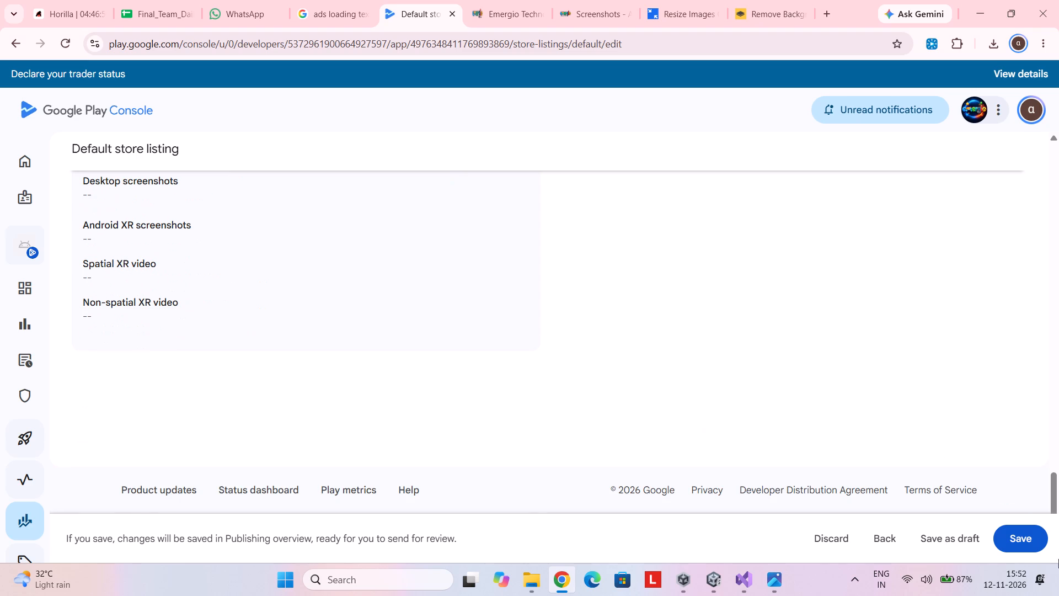
{"action": "left_click", "coordinate": [1036, 547]}
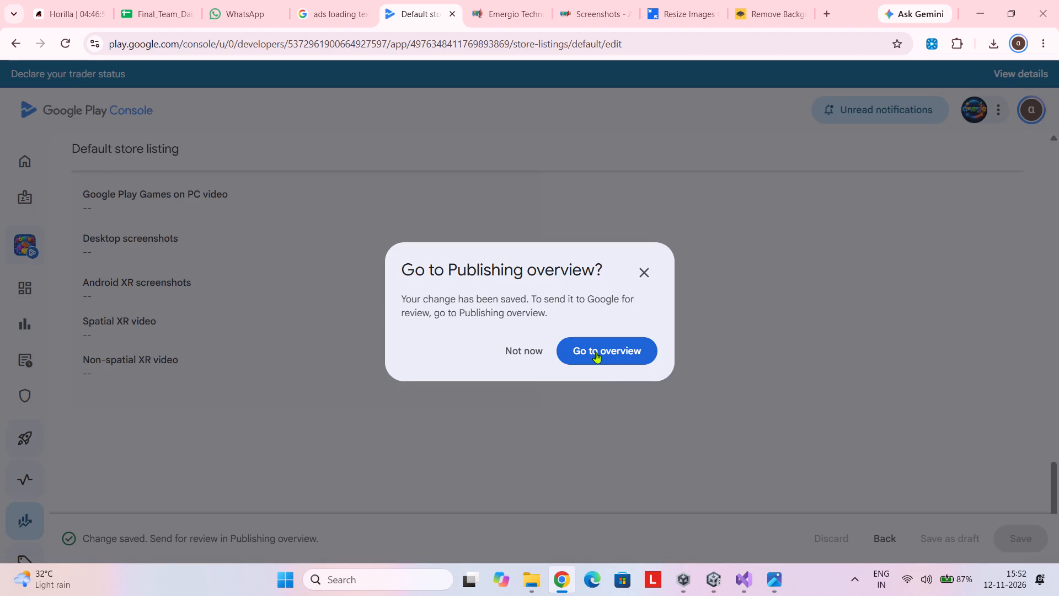
Go to the Publishing overview for Poppins and go through its introductory pages to the end.
{"action": "left_click", "coordinate": [596, 349]}
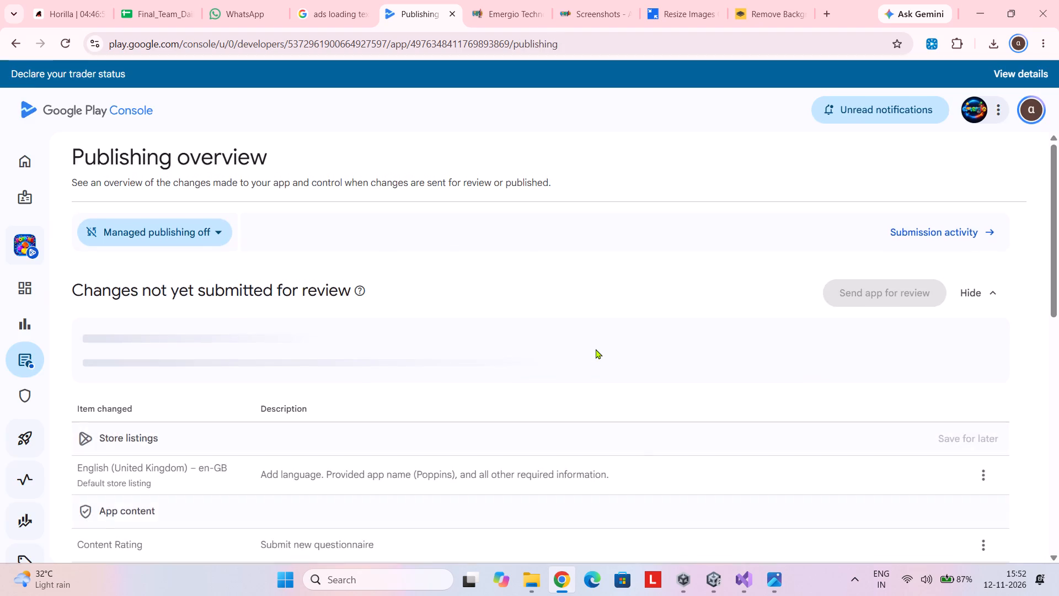
{"action": "left_click", "coordinate": [785, 290]}
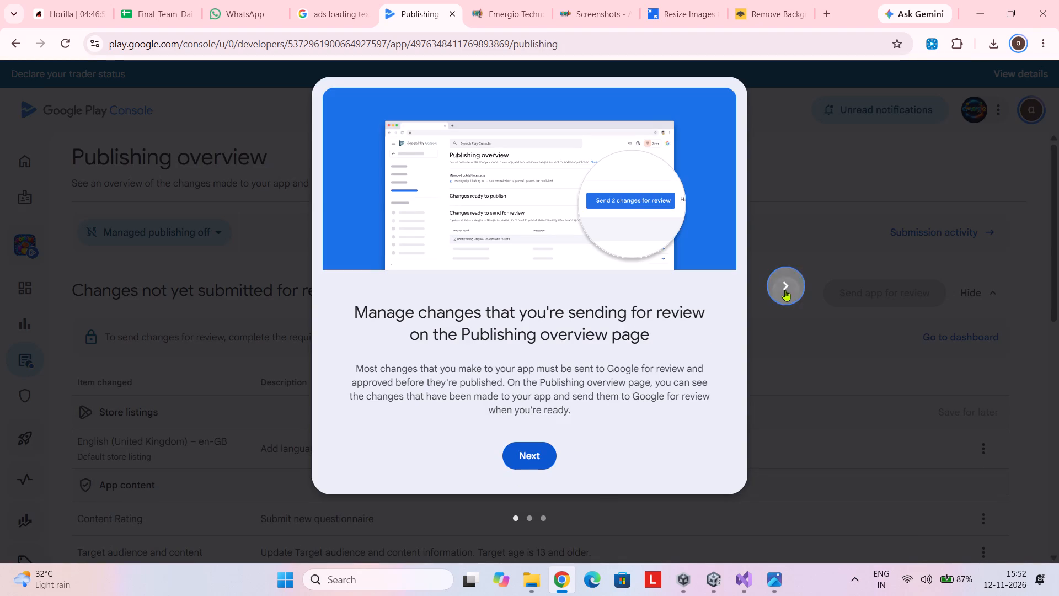
{"action": "left_click", "coordinate": [785, 290]}
{"action": "left_click", "coordinate": [560, 442]}
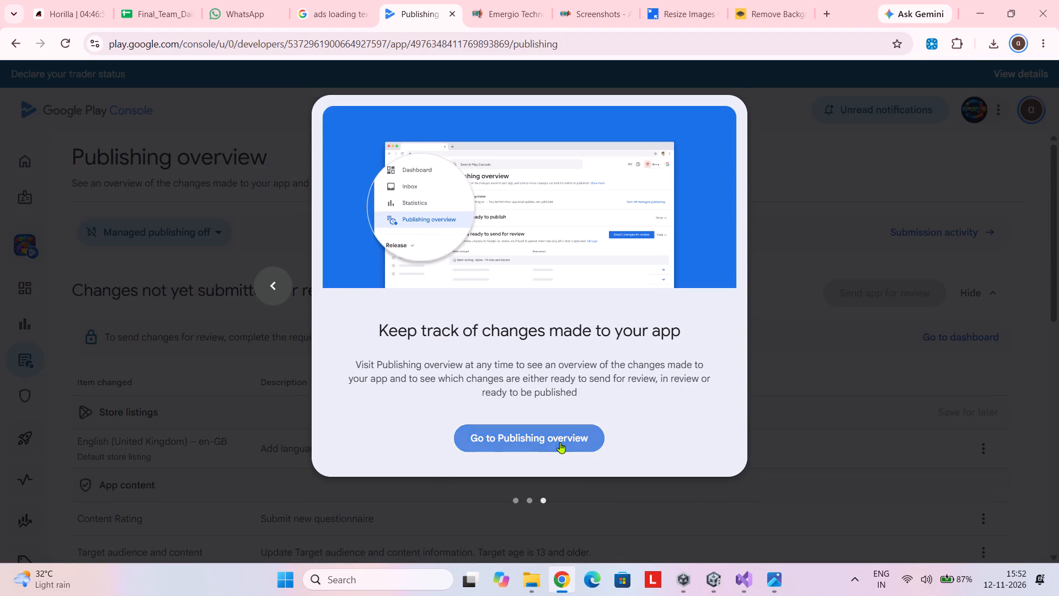
Examine the changes not yet submitted for review, including store listing, app content, advanced settings and store settings.
{"action": "scroll", "coordinate": [560, 442], "scroll_direction": "down", "scroll_amount": 1}
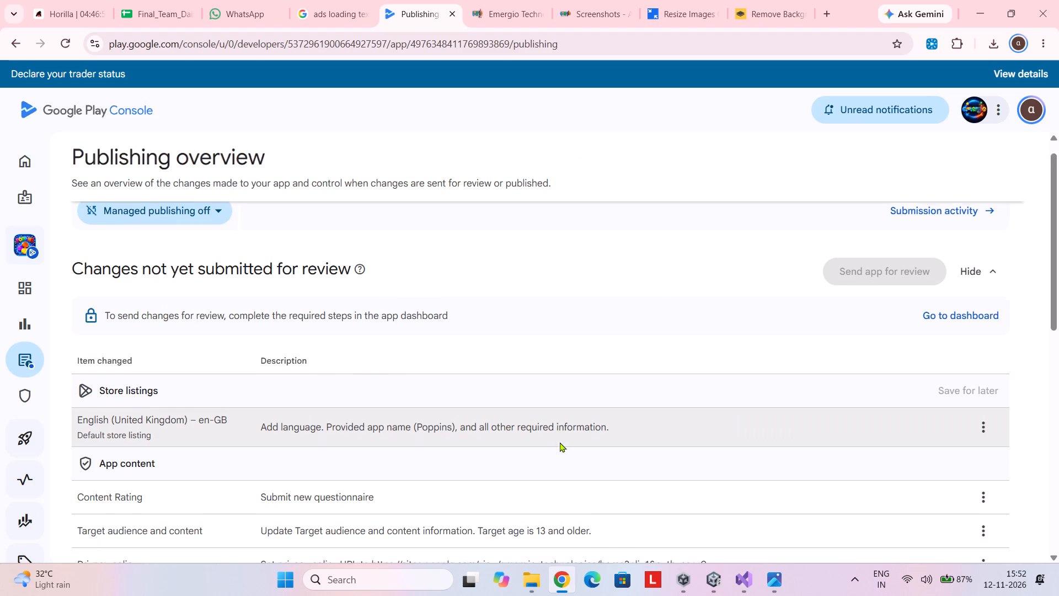
{"action": "scroll", "coordinate": [560, 442], "scroll_direction": "down", "scroll_amount": 5}
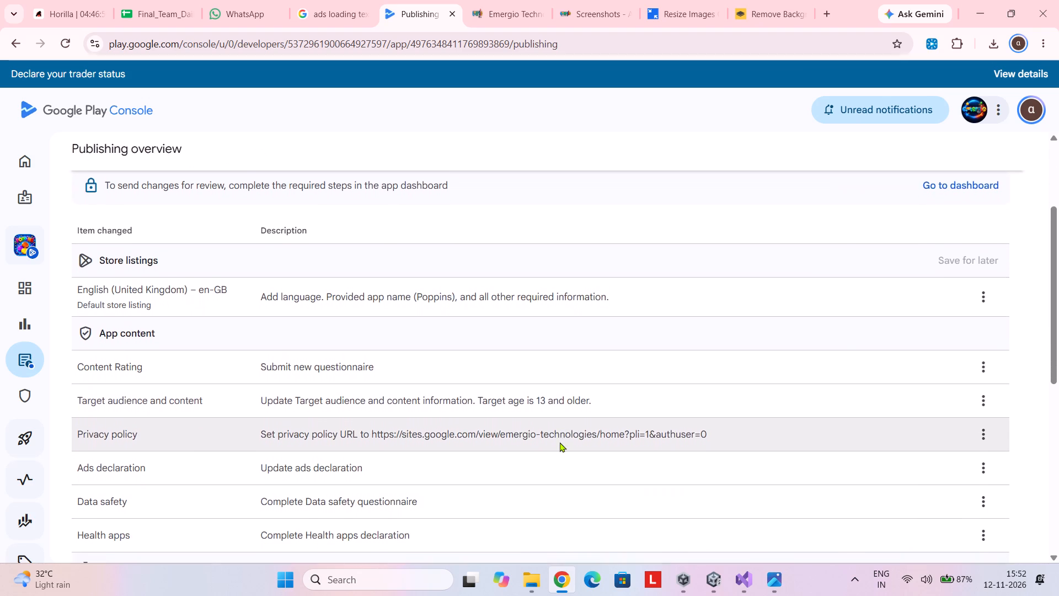
{"action": "scroll", "coordinate": [560, 442], "scroll_direction": "down", "scroll_amount": 1}
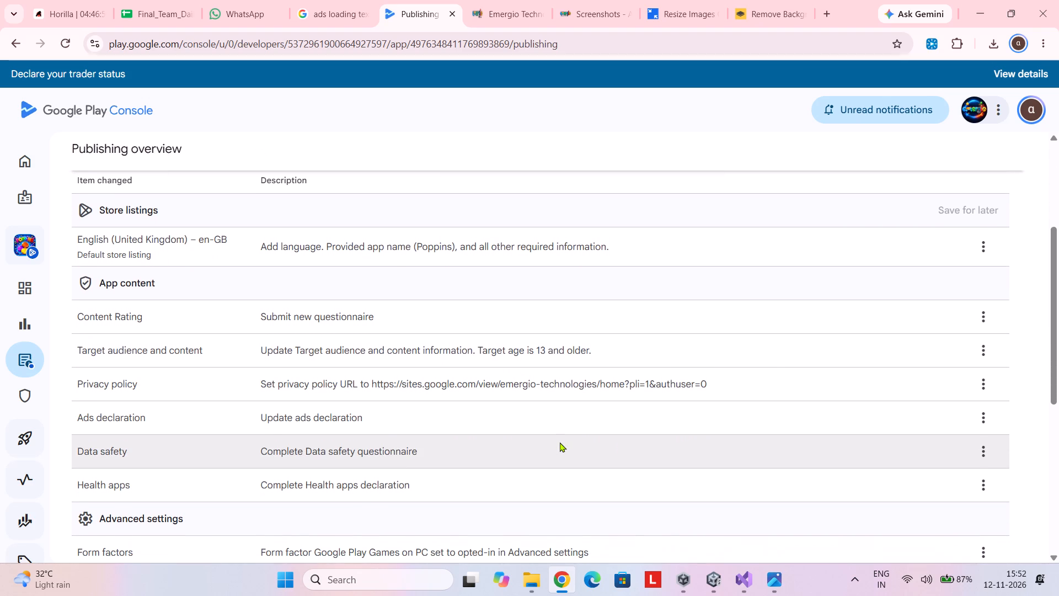
{"action": "scroll", "coordinate": [560, 442], "scroll_direction": "down", "scroll_amount": 4}
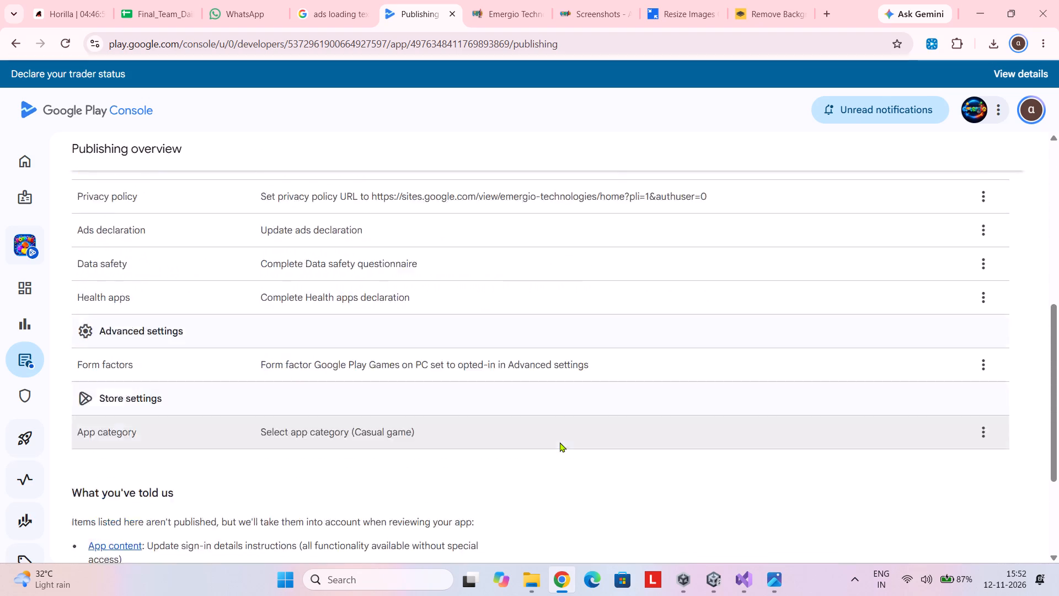
{"action": "scroll", "coordinate": [560, 442], "scroll_direction": "down", "scroll_amount": 3}
{"action": "scroll", "coordinate": [560, 442], "scroll_direction": "up", "scroll_amount": 4}
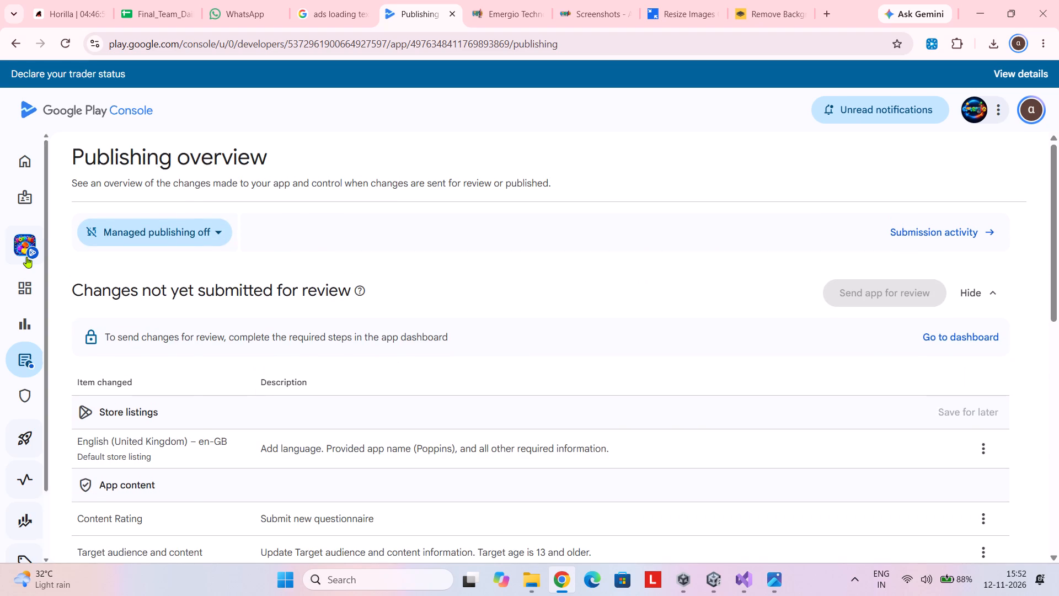
{"action": "scroll", "coordinate": [119, 366], "scroll_direction": "down", "scroll_amount": 1}
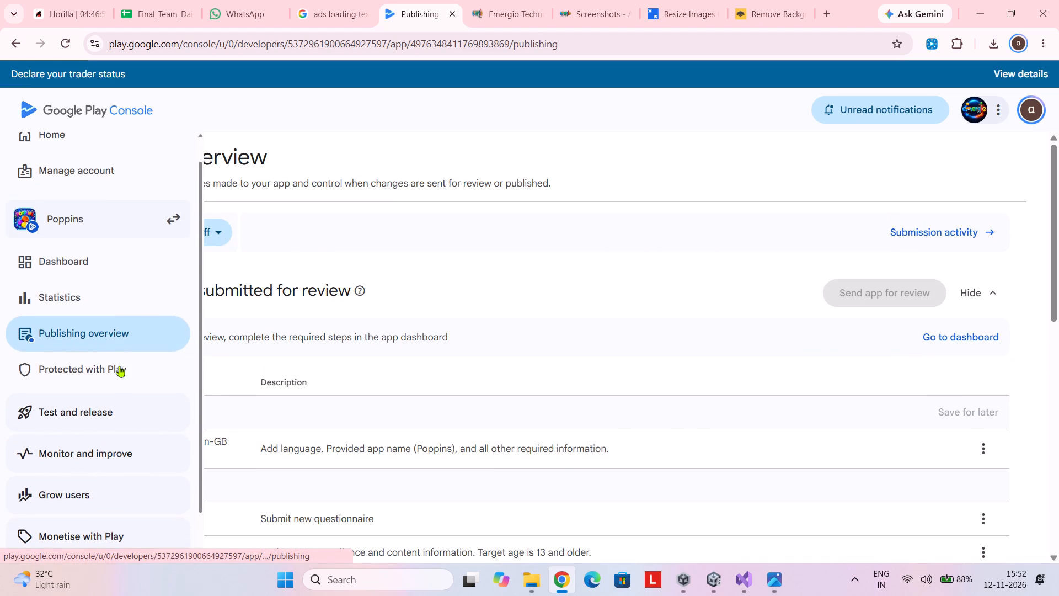
{"action": "scroll", "coordinate": [119, 366], "scroll_direction": "down", "scroll_amount": 1}
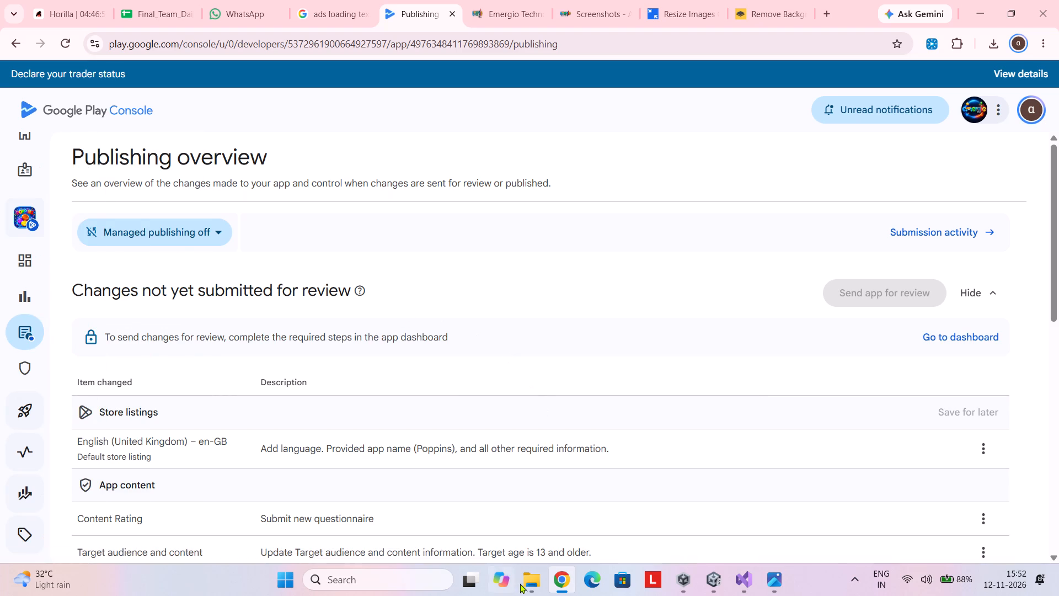
Switch to the poppins project in Unity and set the Player version to 0.2.19 from the Android build profile.
{"action": "left_click", "coordinate": [706, 568]}
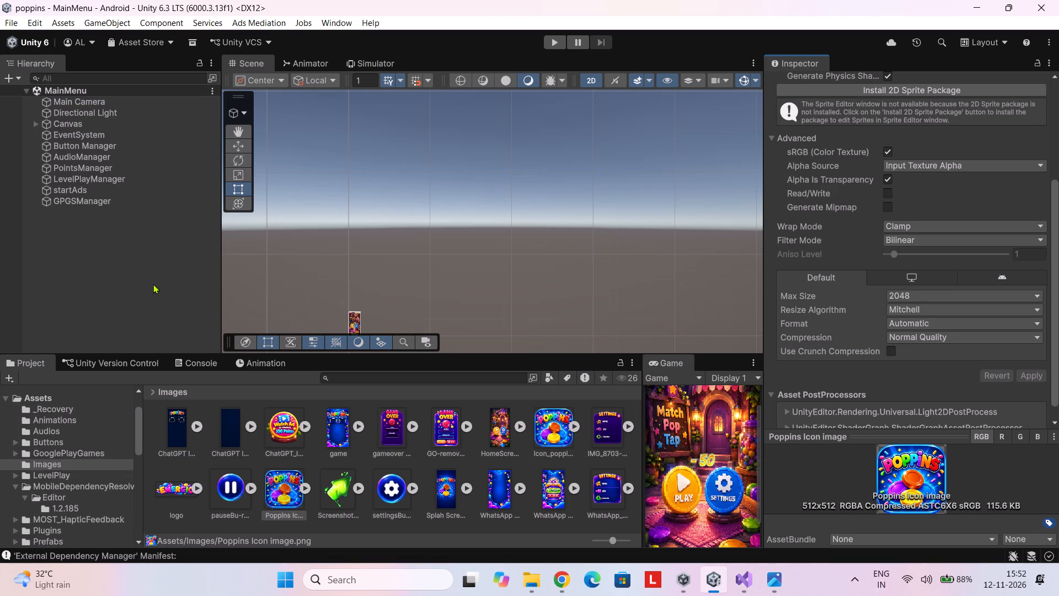
{"action": "left_click", "coordinate": [8, 26]}
{"action": "left_click", "coordinate": [104, 189]}
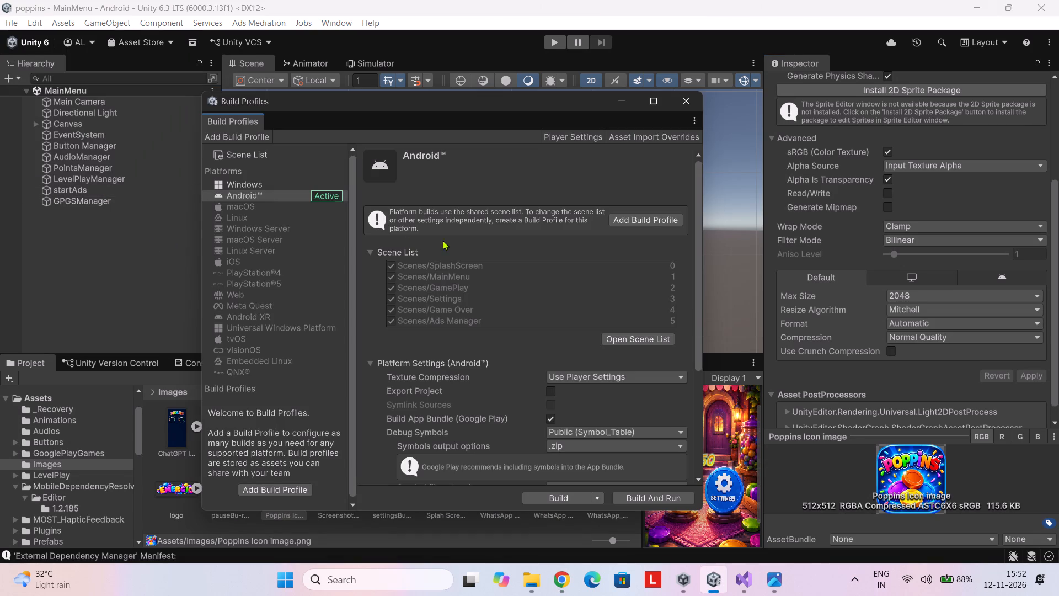
{"action": "left_click", "coordinate": [586, 142]}
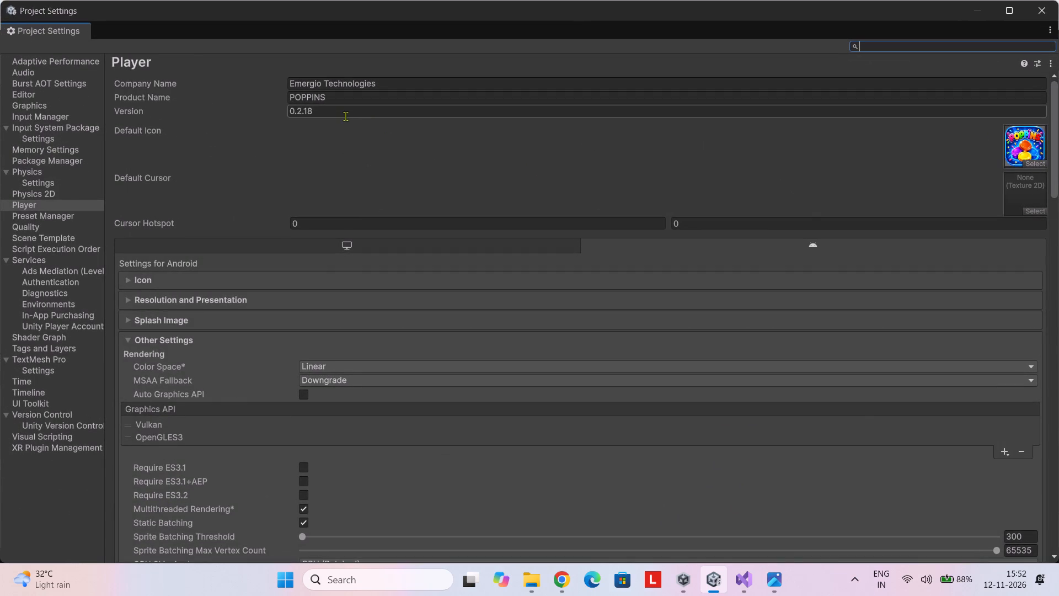
{"action": "left_click", "coordinate": [345, 116]}
{"action": "left_click", "coordinate": [345, 116]}
{"action": "left_click", "coordinate": [488, 164]}
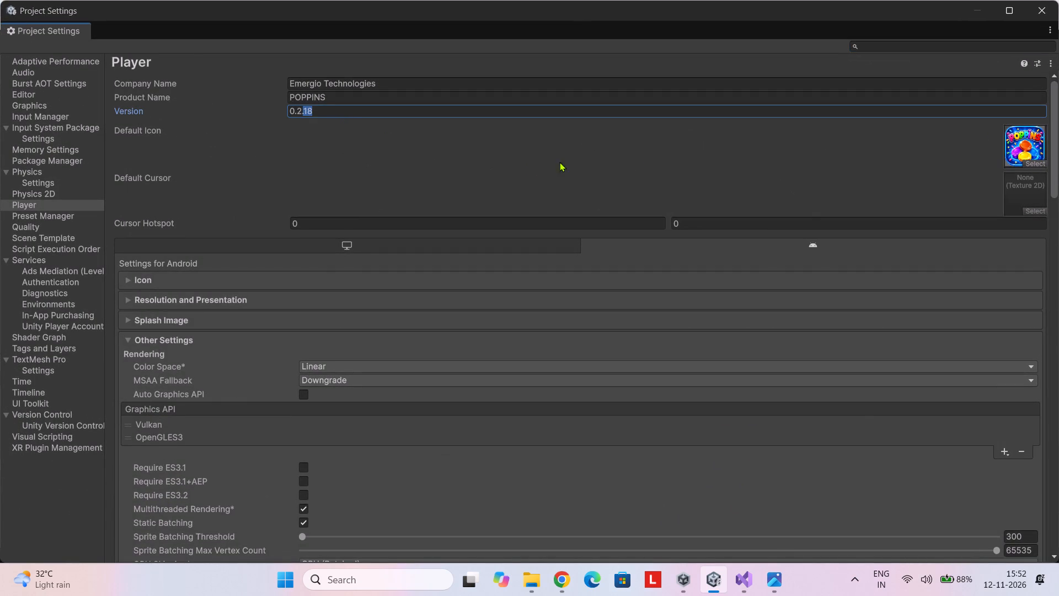
{"action": "left_click", "coordinate": [645, 163]}
{"action": "key", "text": "BackSpace"}
{"action": "type", "text": "19"}
Set the Android Bundle Version Code to 21 under Identification and close the project settings.
{"action": "scroll", "coordinate": [477, 135], "scroll_direction": "down", "scroll_amount": 7}
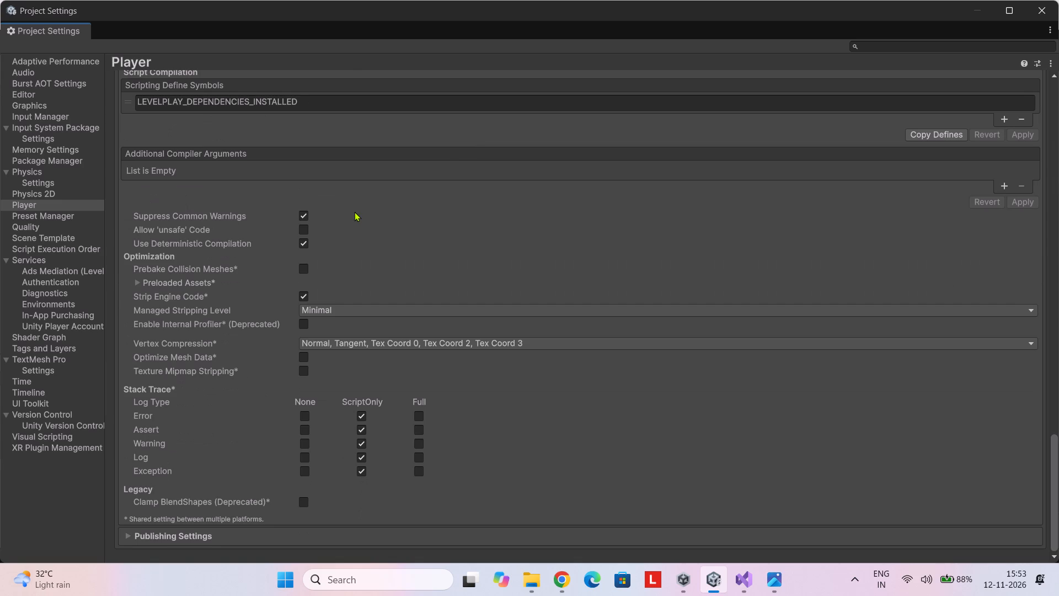
{"action": "scroll", "coordinate": [355, 211], "scroll_direction": "up", "scroll_amount": 4}
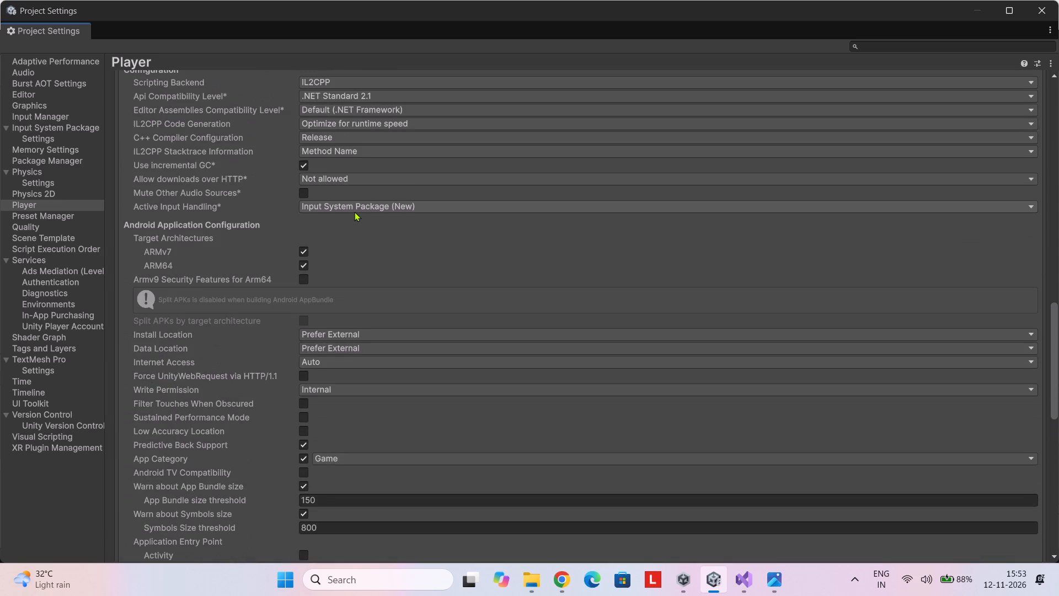
{"action": "scroll", "coordinate": [355, 211], "scroll_direction": "up", "scroll_amount": 1}
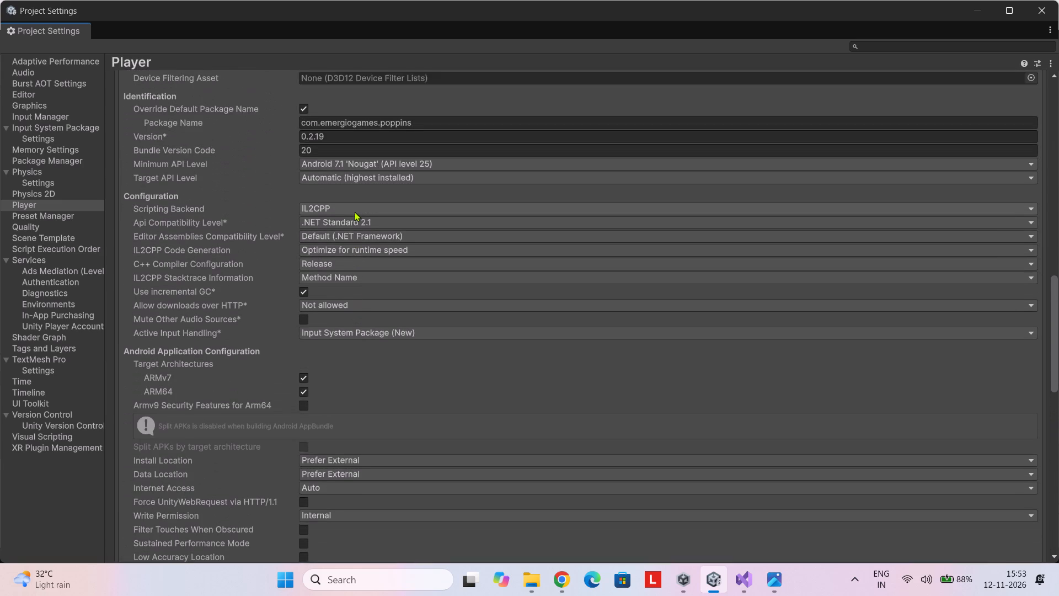
{"action": "scroll", "coordinate": [355, 211], "scroll_direction": "up", "scroll_amount": 1}
{"action": "left_click", "coordinate": [325, 220]}
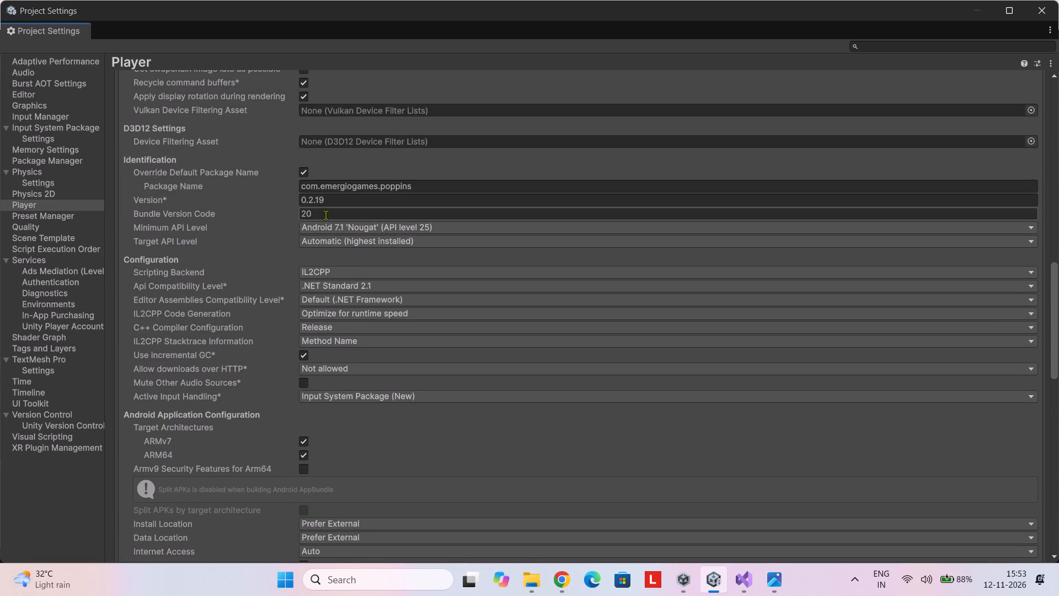
{"action": "left_click", "coordinate": [325, 214]}
{"action": "type", "text": "21"}
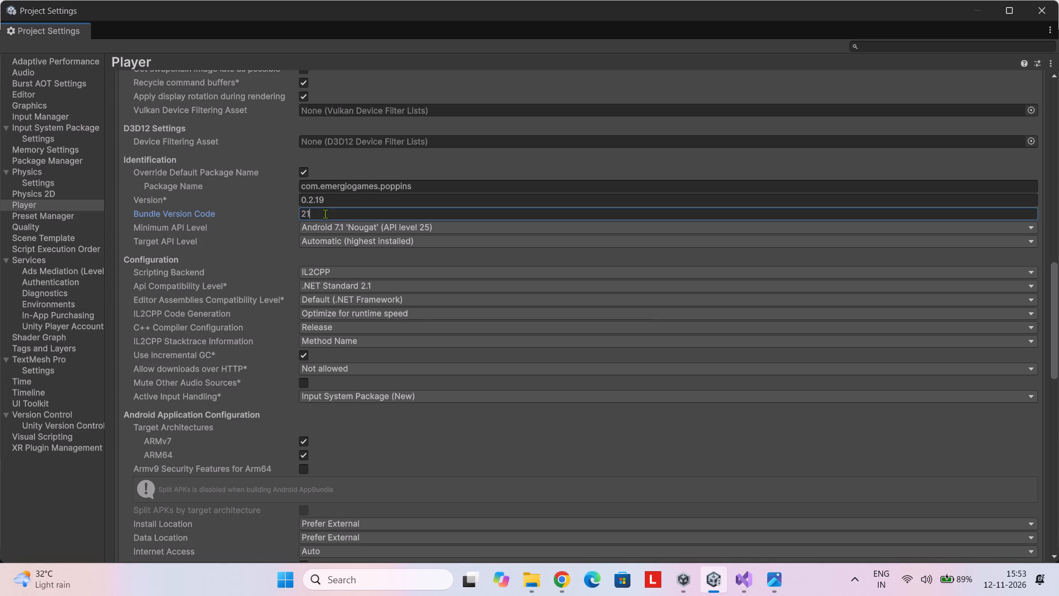
{"action": "scroll", "coordinate": [475, 392], "scroll_direction": "down", "scroll_amount": 2}
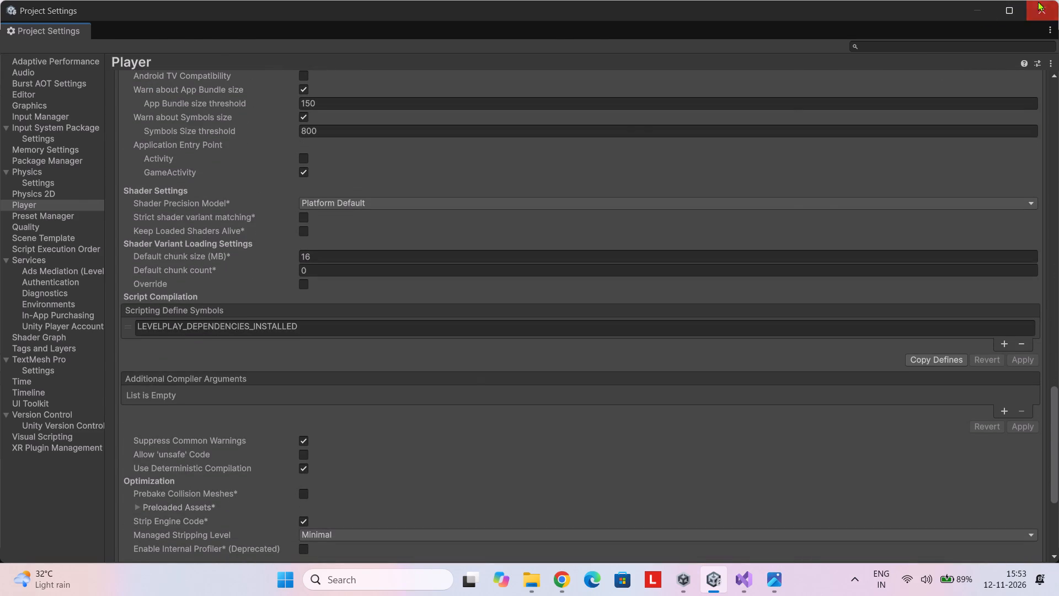
{"action": "left_click", "coordinate": [1042, 3]}
Switch to File Explorer and delete all old build files and folders inside the AAB BUILD POPP folder.
{"action": "left_click", "coordinate": [538, 582]}
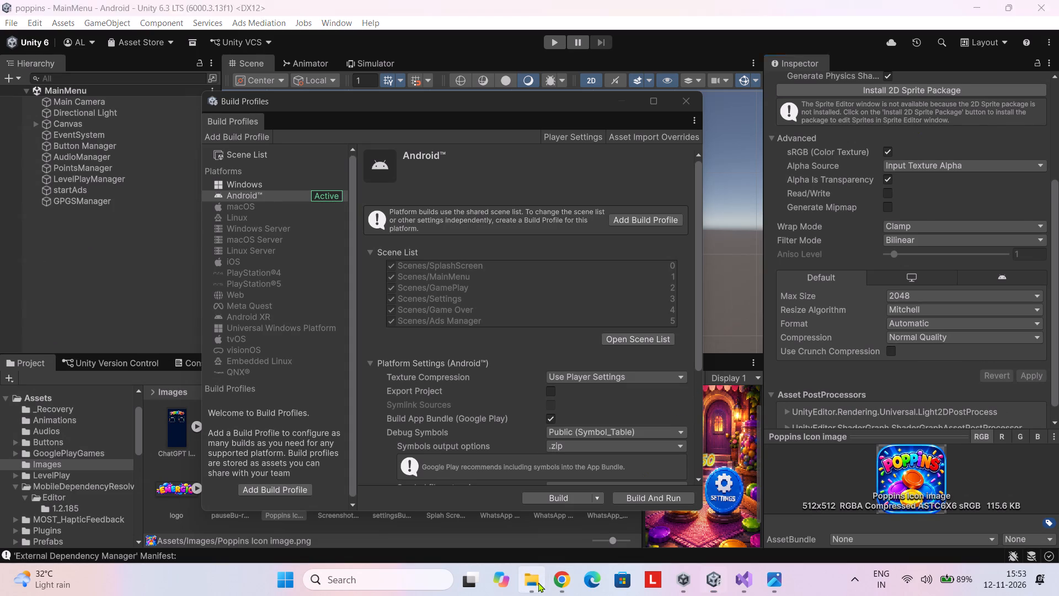
{"action": "scroll", "coordinate": [81, 375], "scroll_direction": "down", "scroll_amount": 1}
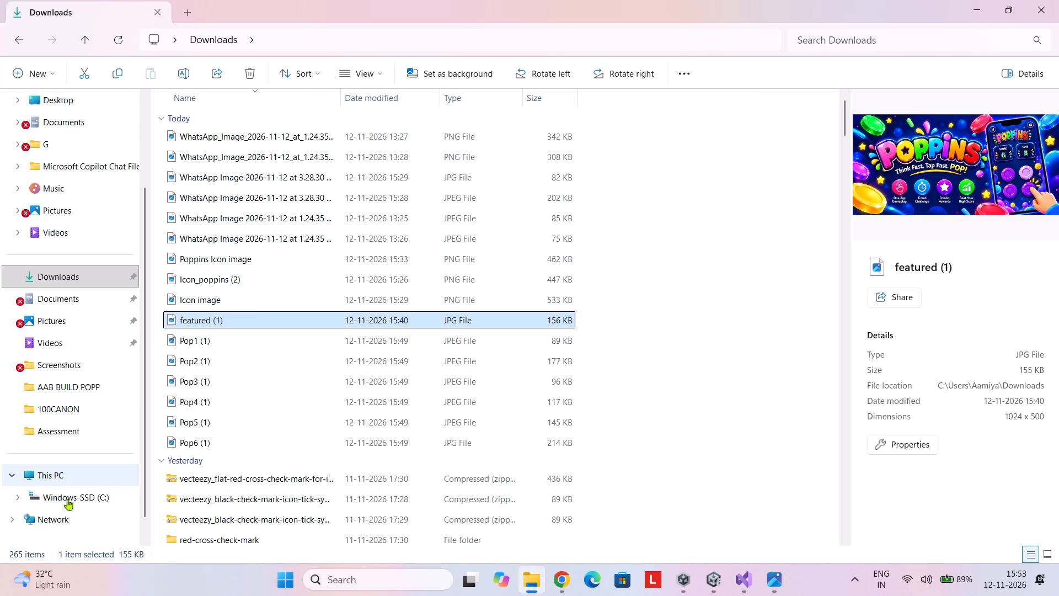
{"action": "left_click", "coordinate": [88, 391]}
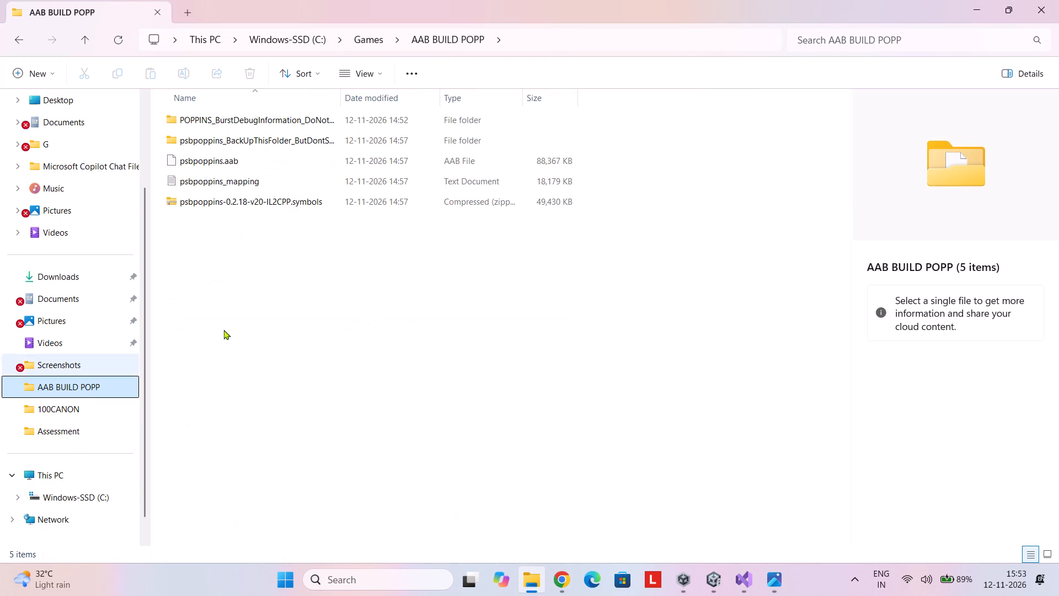
{"action": "left_click_drag", "start_coordinate": [334, 280], "coordinate": [187, 111]}
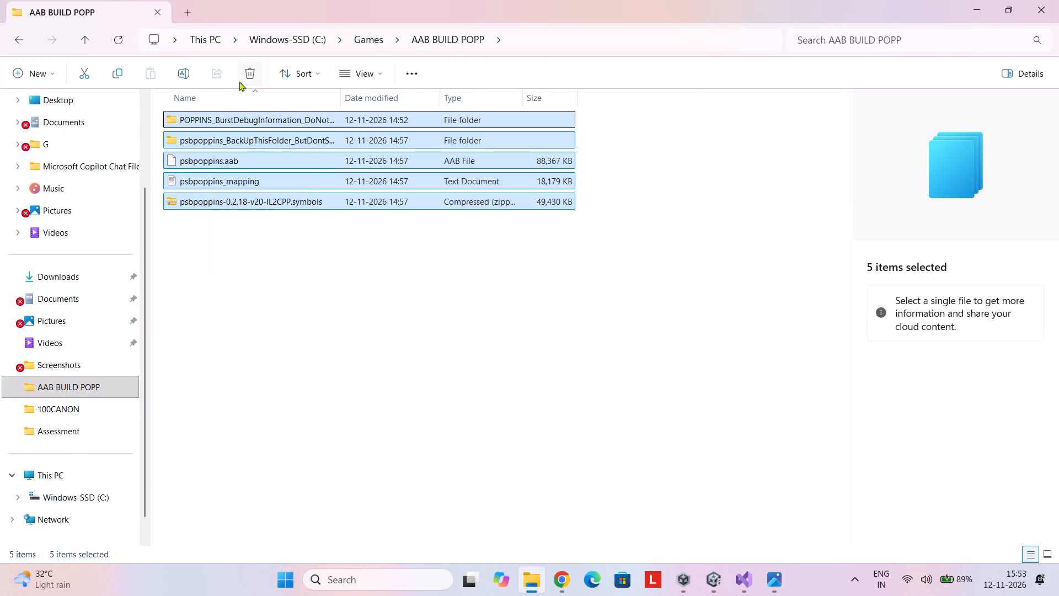
{"action": "left_click", "coordinate": [240, 81]}
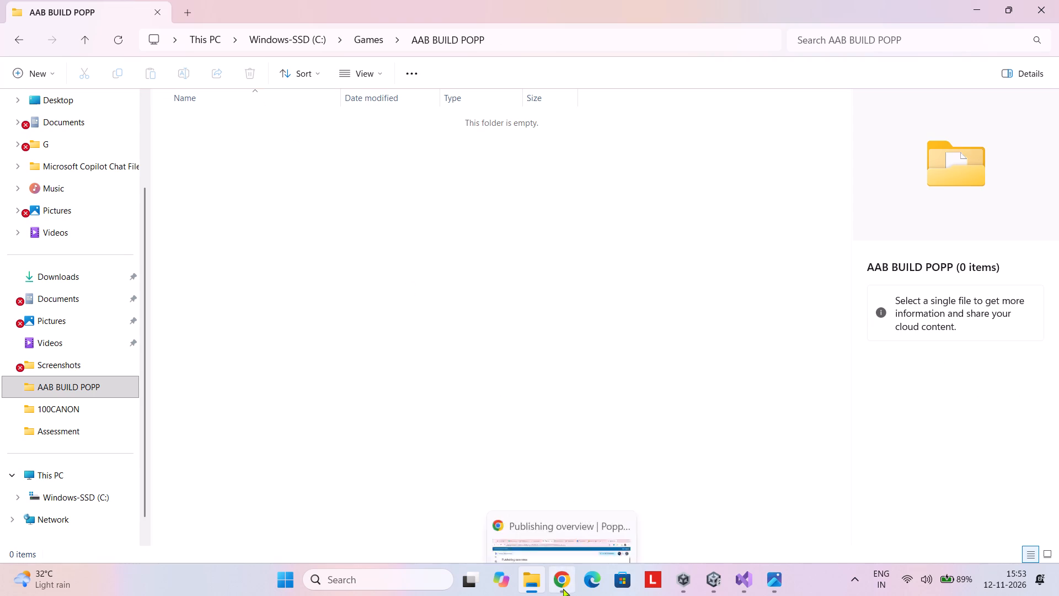
Switch back to Unity and build the Android app bundle as psbpoppins in the AAB BUILD POPP folder.
{"action": "left_click", "coordinate": [716, 588]}
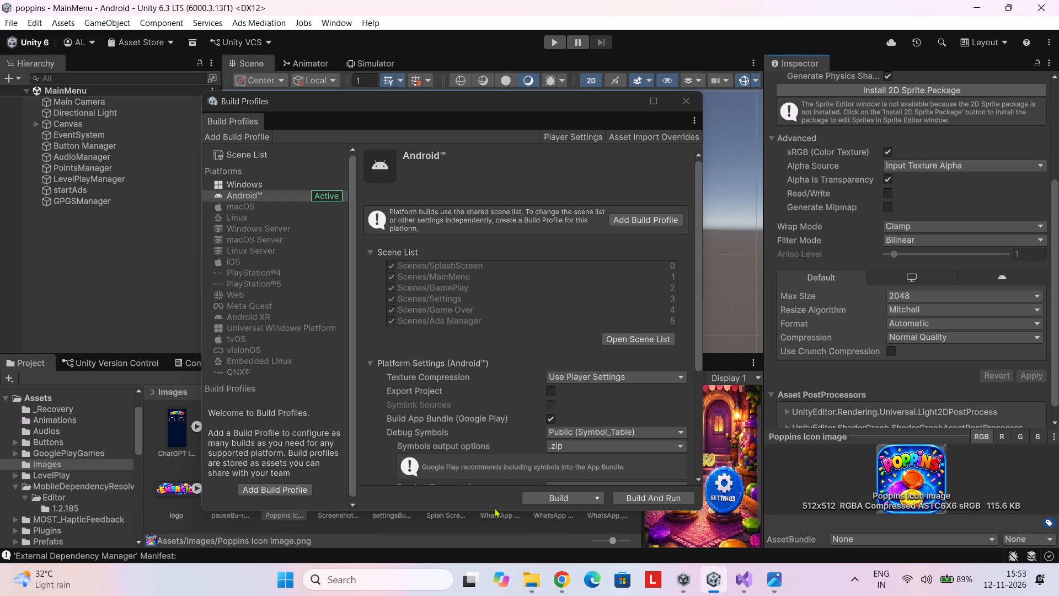
{"action": "left_click", "coordinate": [527, 496]}
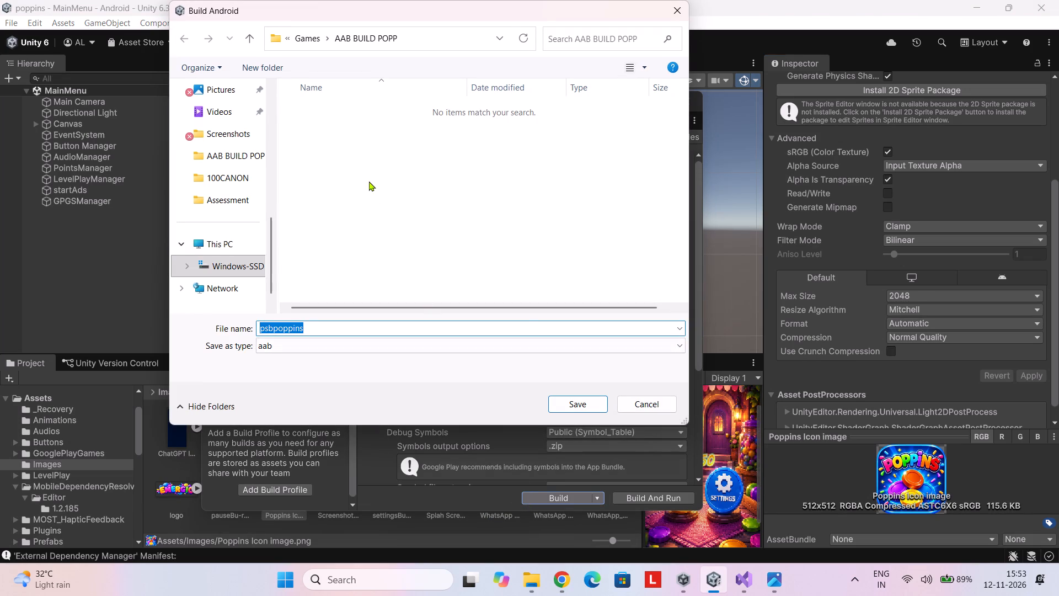
{"action": "left_click", "coordinate": [571, 397]}
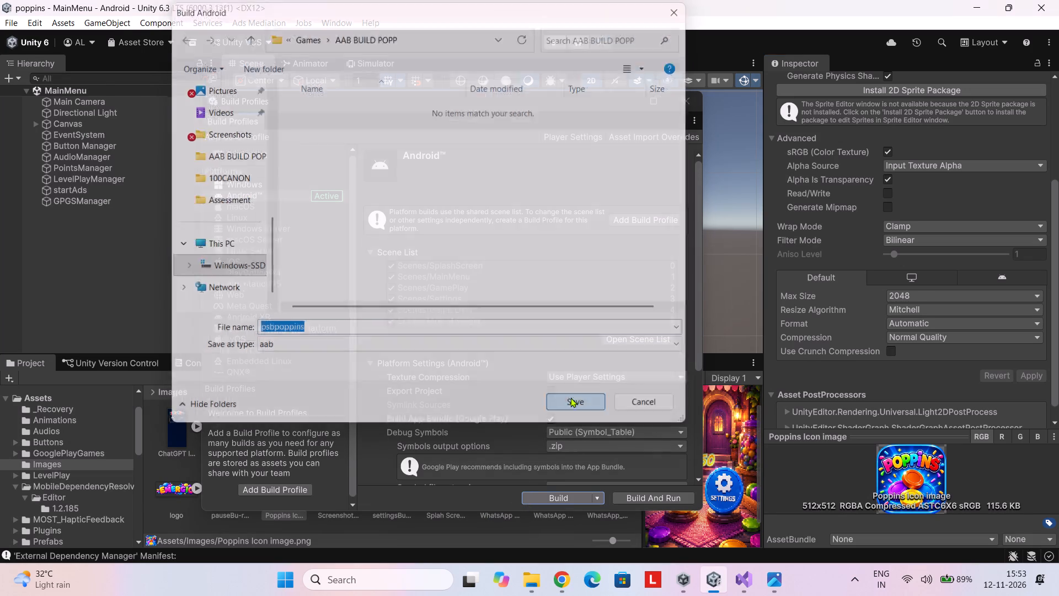
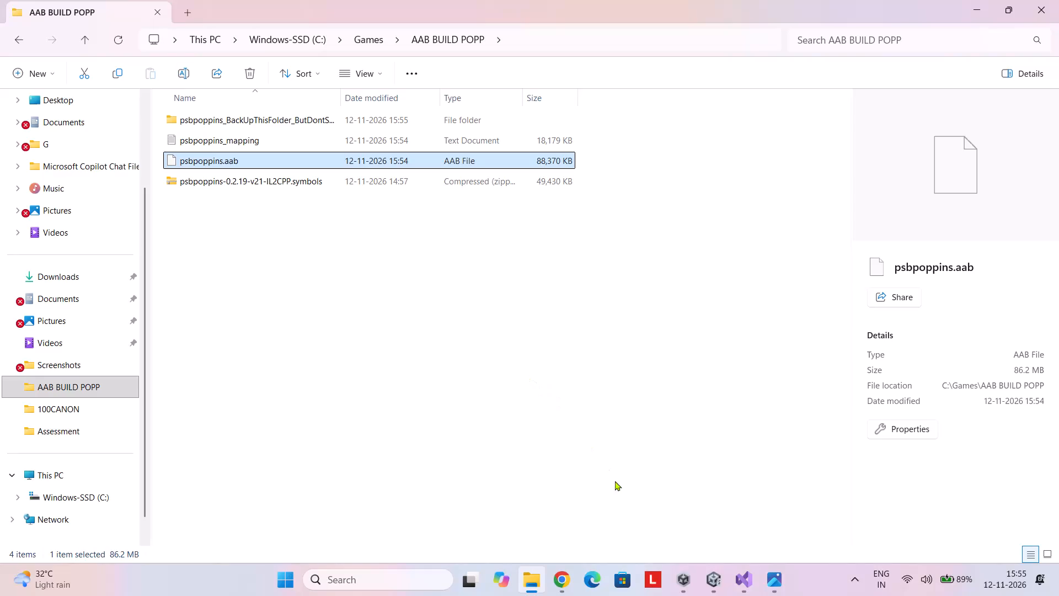
Switch to Google Play Console in Chrome and create a new internal testing release for Poppins.
{"action": "left_click", "coordinate": [554, 574]}
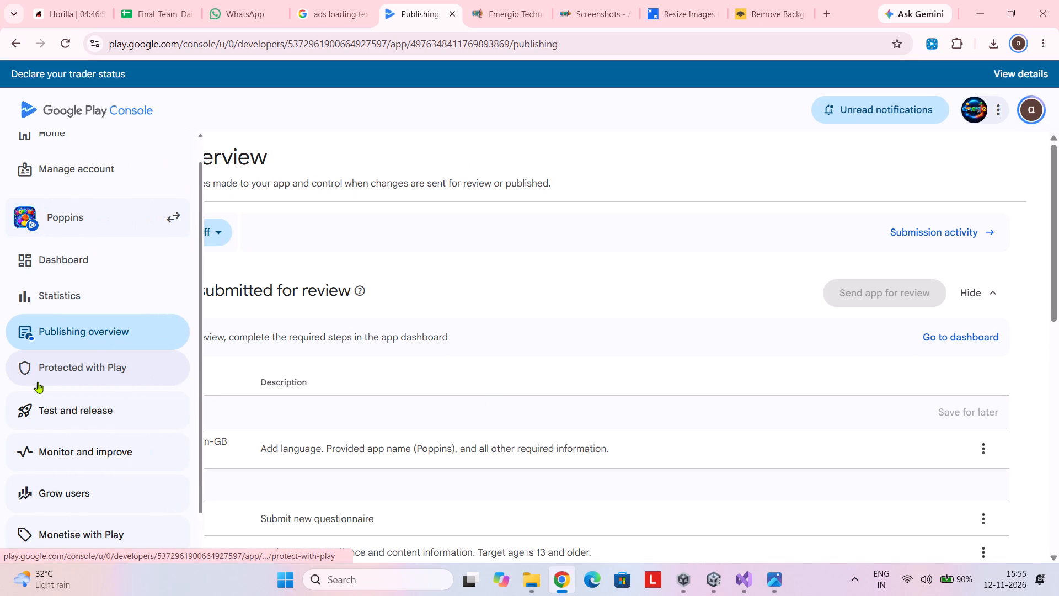
{"action": "left_click", "coordinate": [85, 414]}
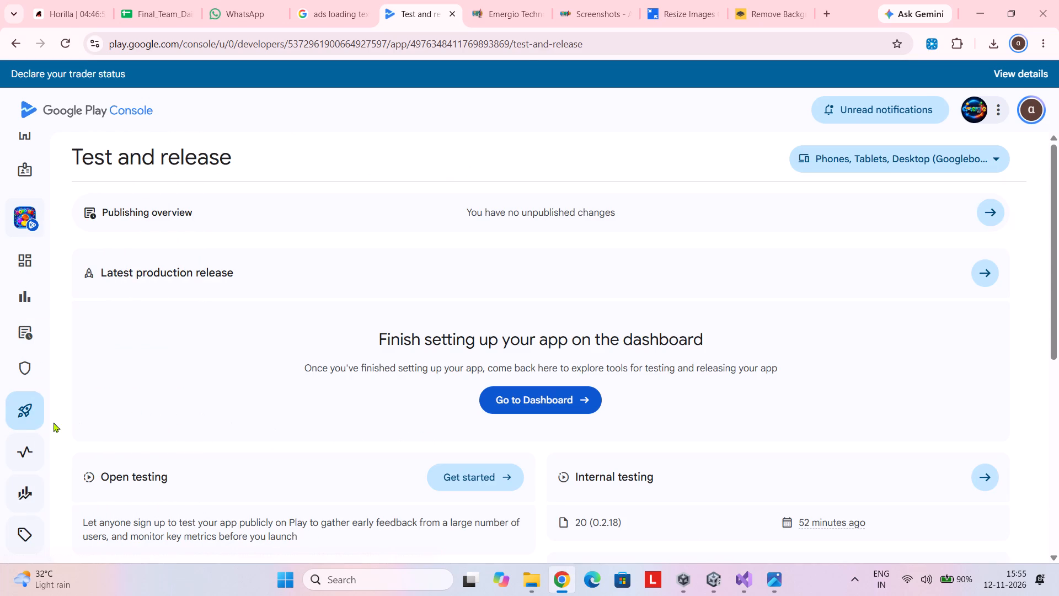
{"action": "scroll", "coordinate": [52, 445], "scroll_direction": "down", "scroll_amount": 3}
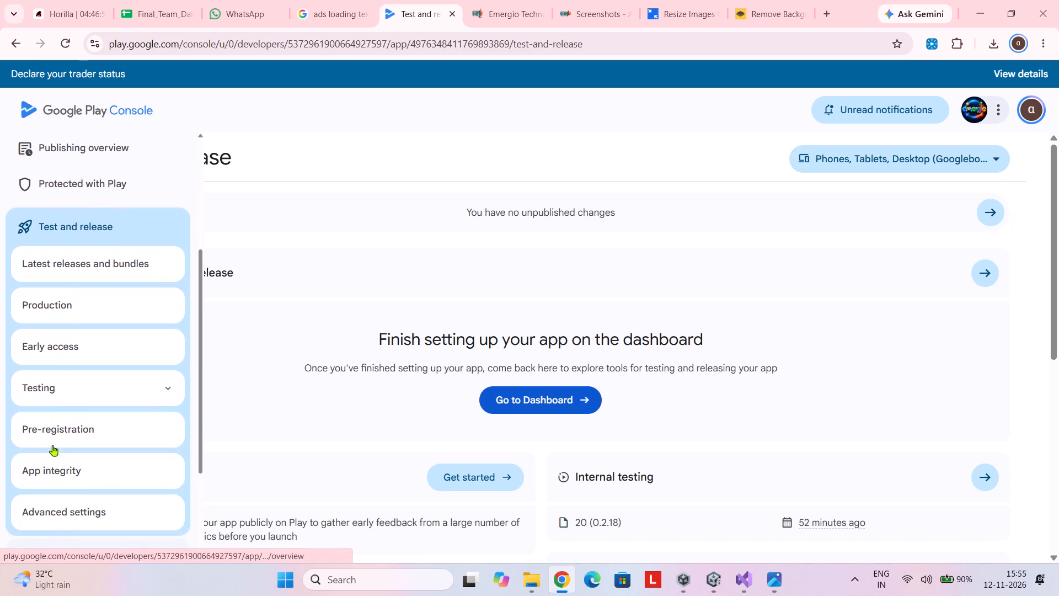
{"action": "scroll", "coordinate": [52, 445], "scroll_direction": "down", "scroll_amount": 3}
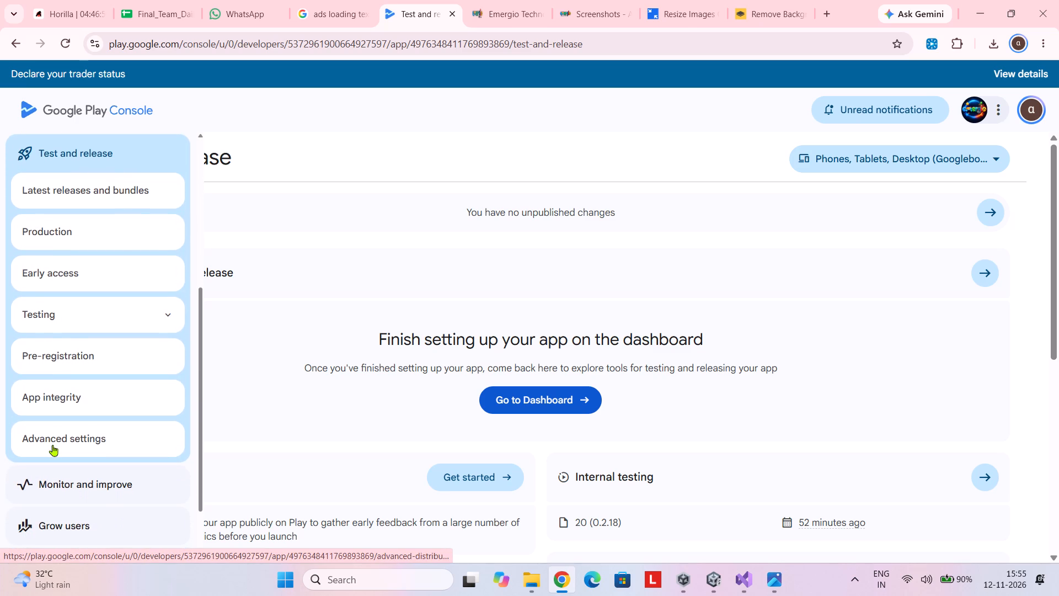
{"action": "left_click", "coordinate": [113, 313]}
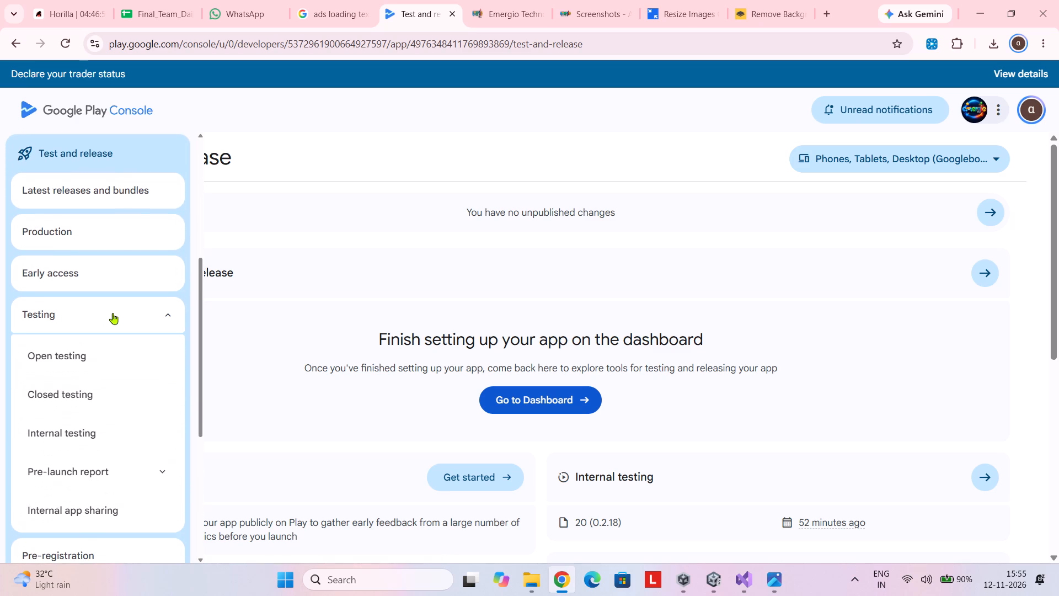
{"action": "left_click", "coordinate": [82, 440]}
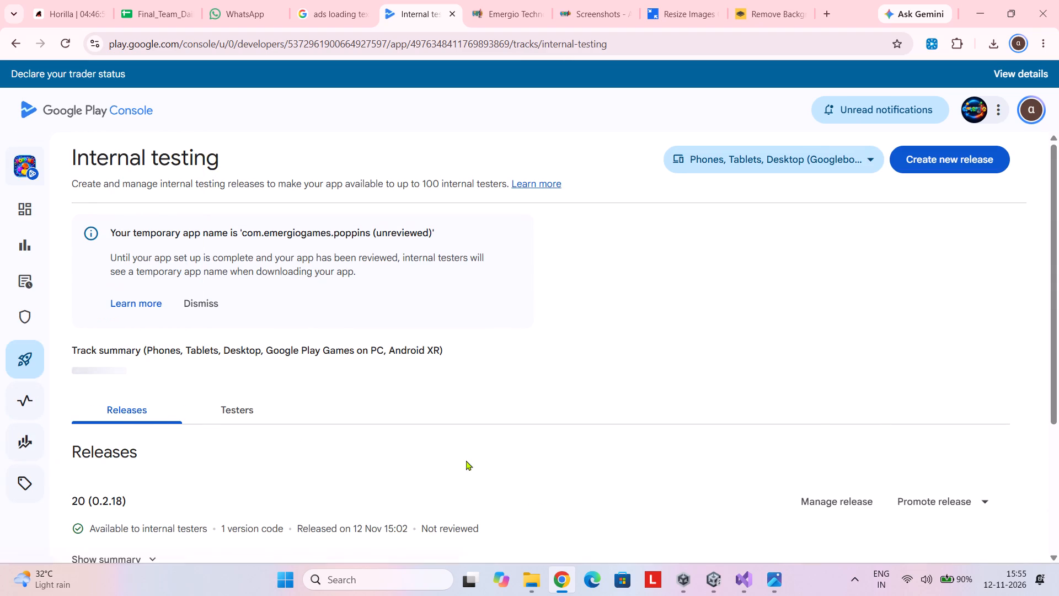
{"action": "left_click", "coordinate": [925, 148]}
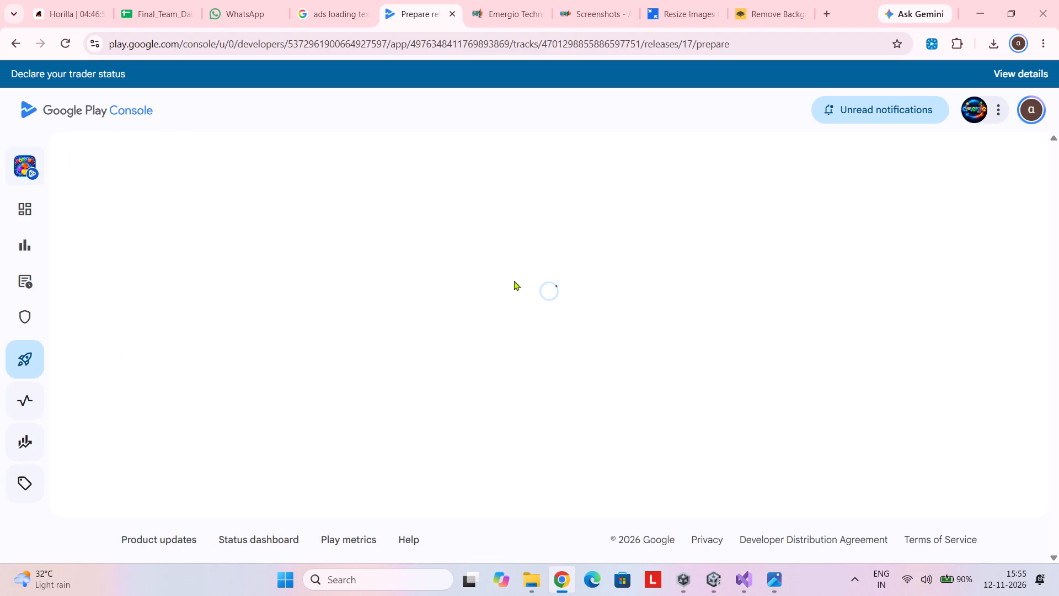
Look over the internal testing release form and the testing tracks available under Test and release.
{"action": "scroll", "coordinate": [529, 372], "scroll_direction": "down", "scroll_amount": 1}
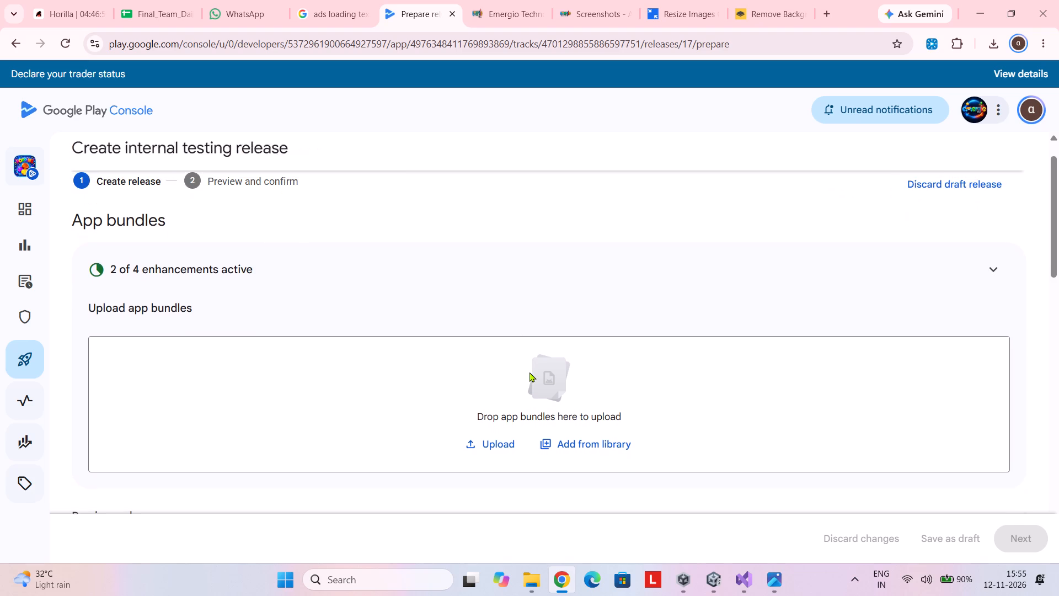
{"action": "scroll", "coordinate": [529, 372], "scroll_direction": "up", "scroll_amount": 3}
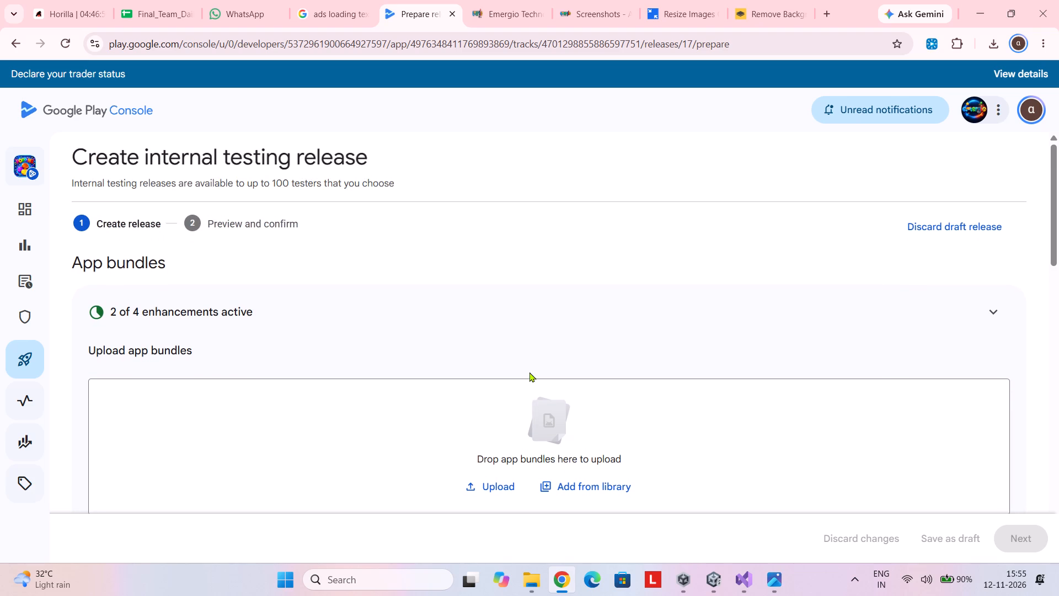
{"action": "scroll", "coordinate": [529, 372], "scroll_direction": "down", "scroll_amount": 1}
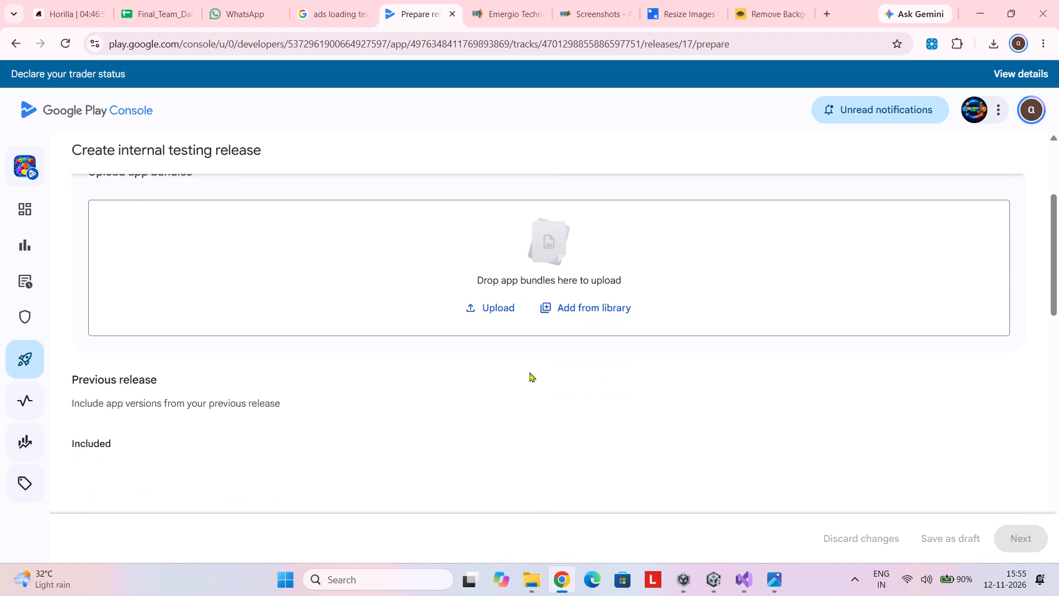
{"action": "scroll", "coordinate": [529, 372], "scroll_direction": "down", "scroll_amount": 1}
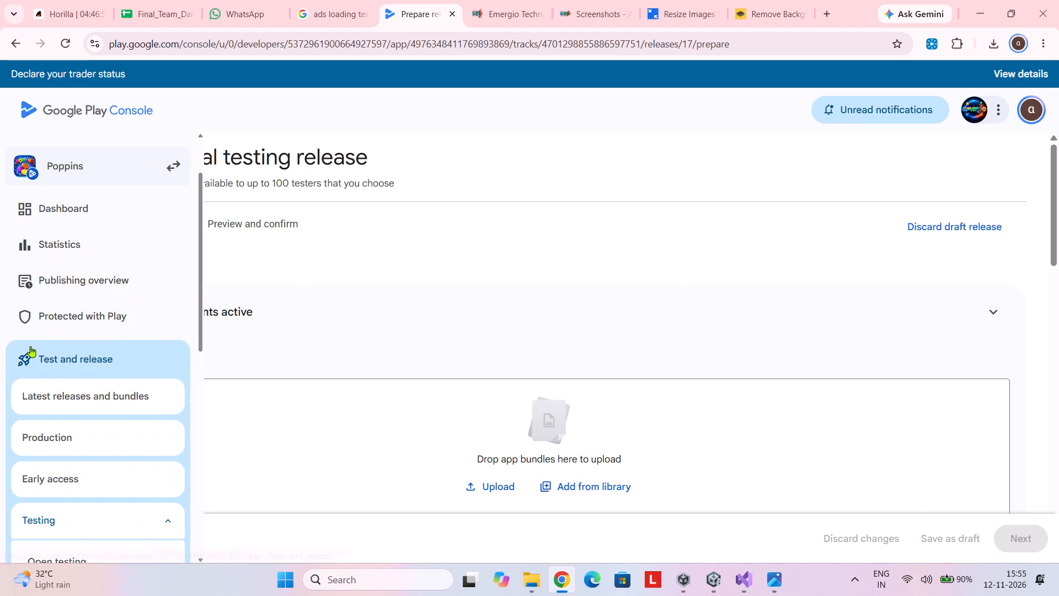
{"action": "scroll", "coordinate": [68, 446], "scroll_direction": "down", "scroll_amount": 4}
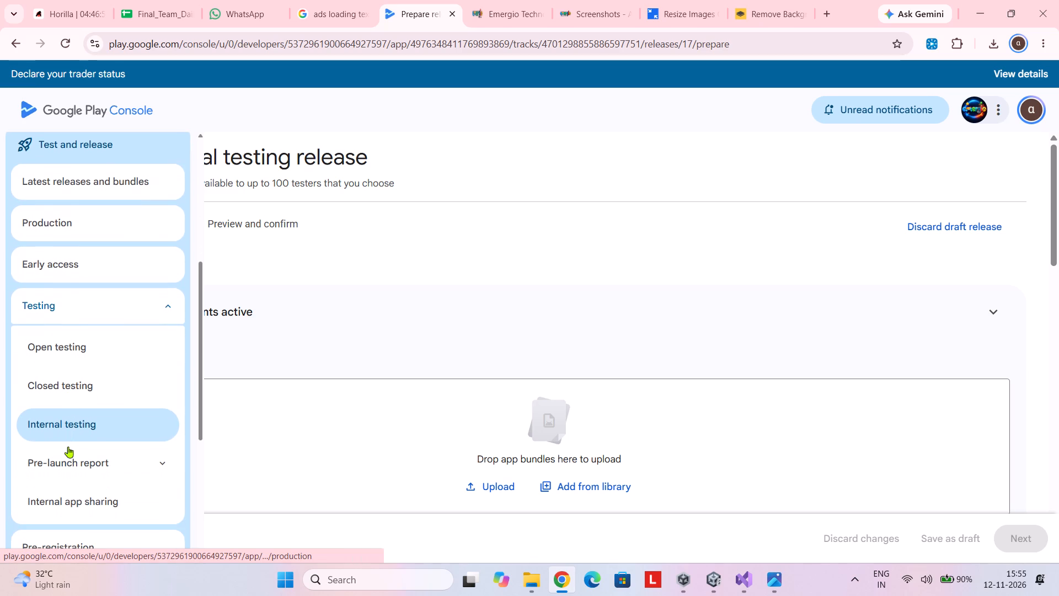
{"action": "scroll", "coordinate": [68, 446], "scroll_direction": "down", "scroll_amount": 1}
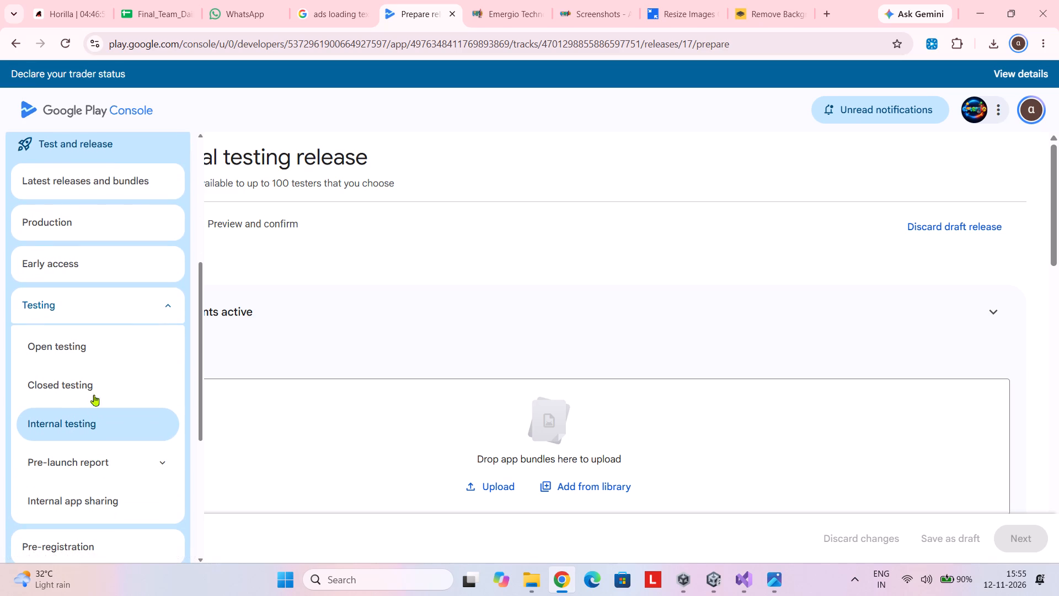
{"action": "scroll", "coordinate": [94, 429], "scroll_direction": "up", "scroll_amount": 1}
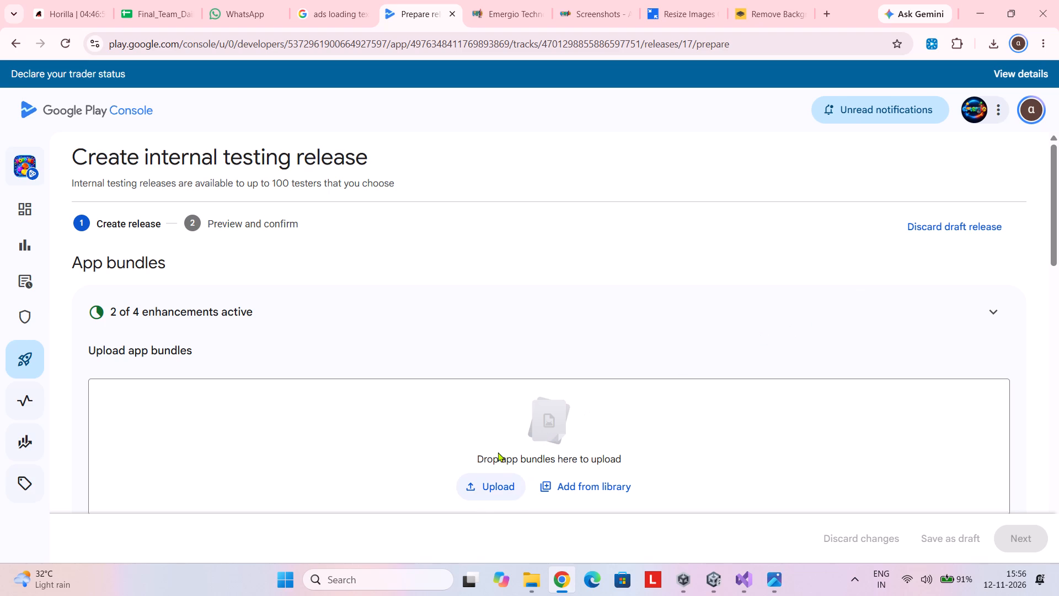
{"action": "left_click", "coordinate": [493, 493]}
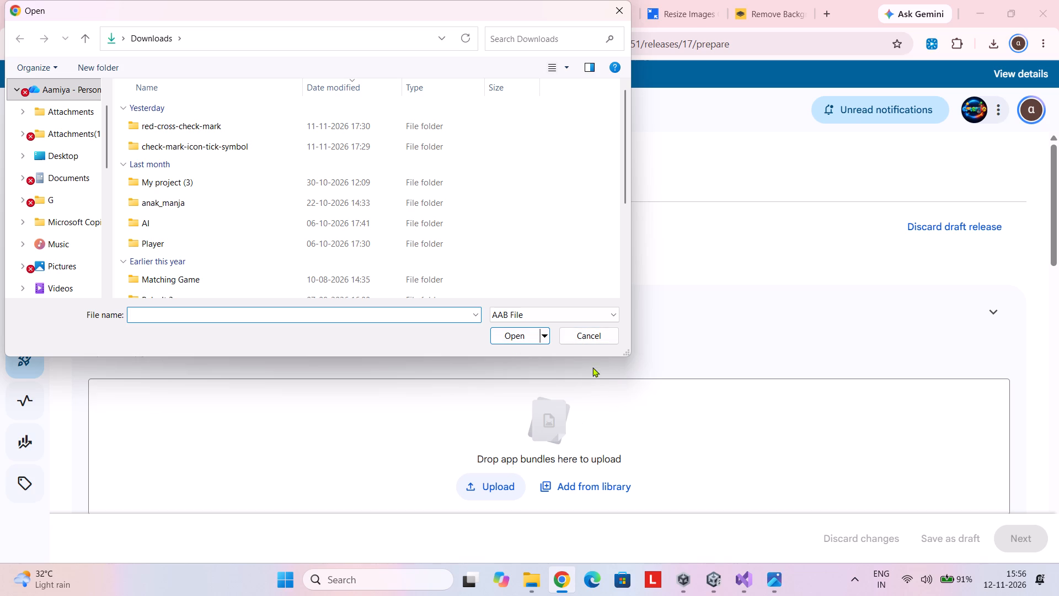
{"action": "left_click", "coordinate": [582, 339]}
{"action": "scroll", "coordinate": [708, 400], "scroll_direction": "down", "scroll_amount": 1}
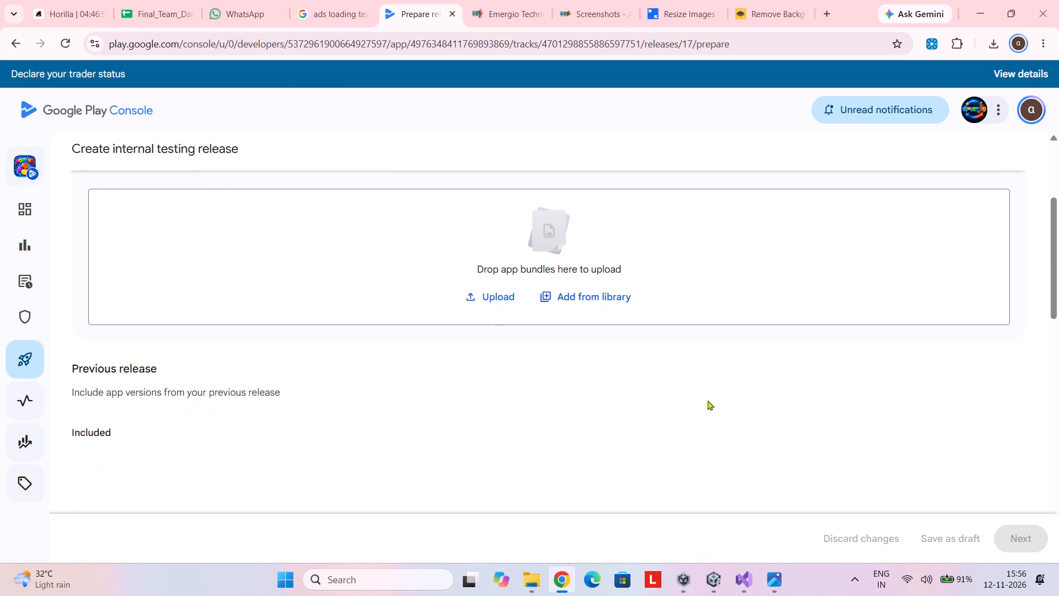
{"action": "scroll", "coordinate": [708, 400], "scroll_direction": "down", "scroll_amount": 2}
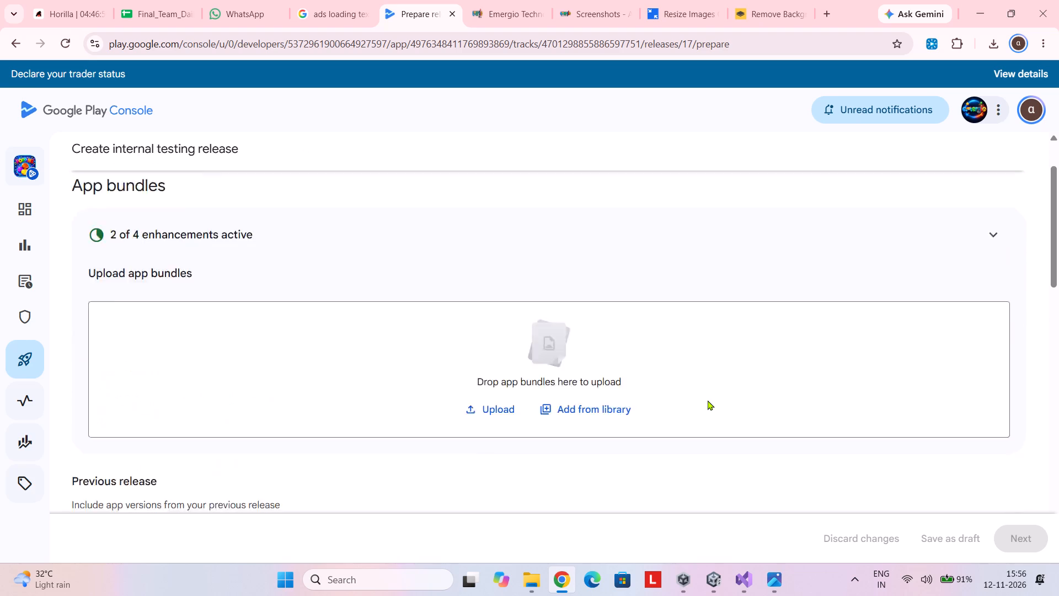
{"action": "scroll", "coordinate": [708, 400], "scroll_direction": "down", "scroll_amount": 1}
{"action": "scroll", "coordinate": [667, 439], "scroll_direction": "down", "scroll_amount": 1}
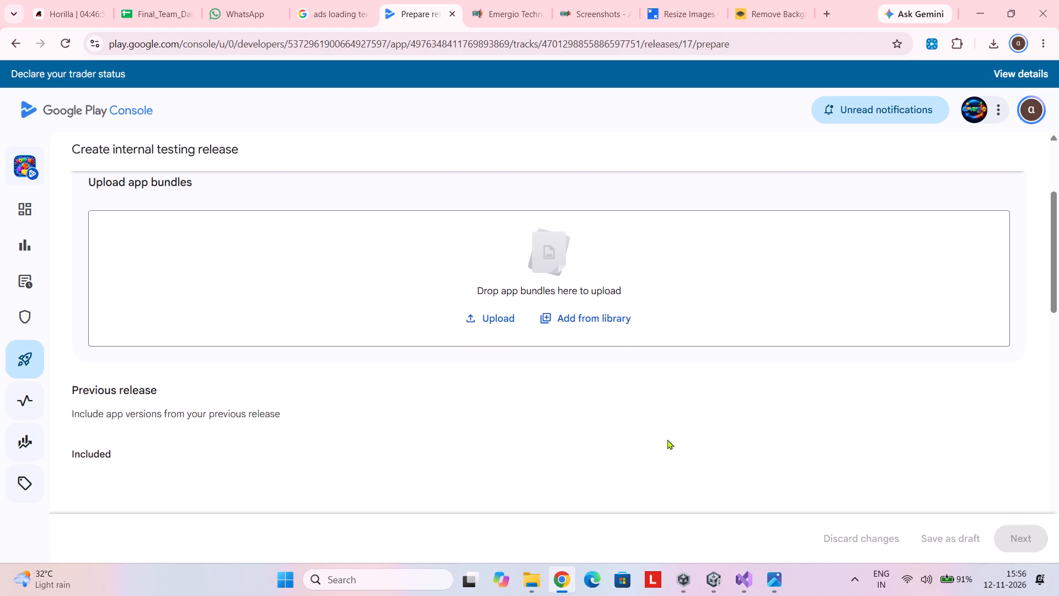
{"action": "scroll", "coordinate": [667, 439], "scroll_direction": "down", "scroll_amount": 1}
Upload psbpoppins.aab from the AAB BUILD POPP folder to the internal testing release's app bundles.
{"action": "left_click", "coordinate": [501, 326]}
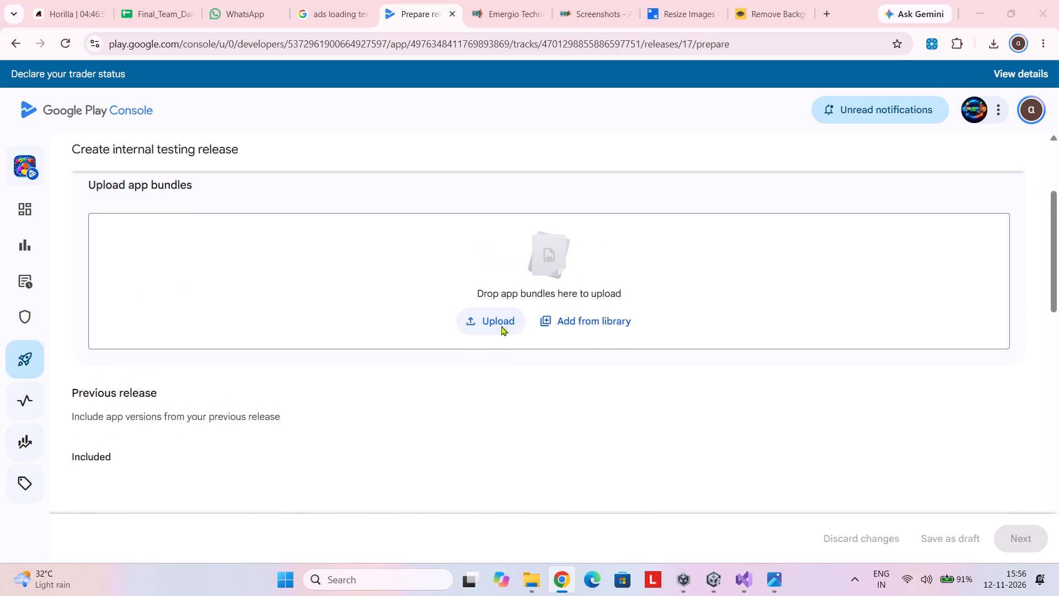
{"action": "scroll", "coordinate": [50, 276], "scroll_direction": "down", "scroll_amount": 1}
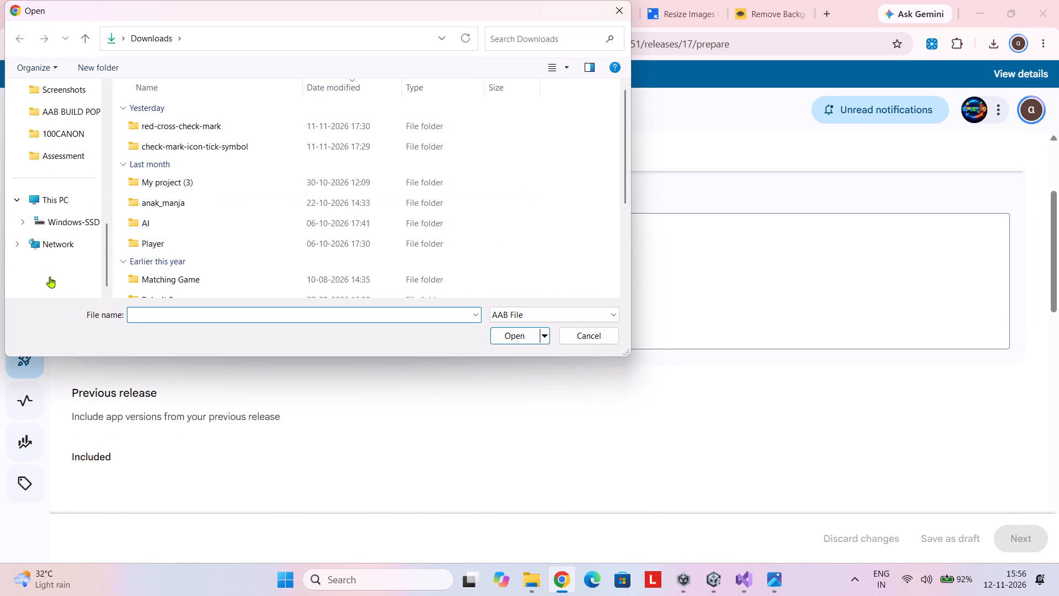
{"action": "scroll", "coordinate": [50, 276], "scroll_direction": "down", "scroll_amount": 1}
{"action": "left_click", "coordinate": [71, 110]}
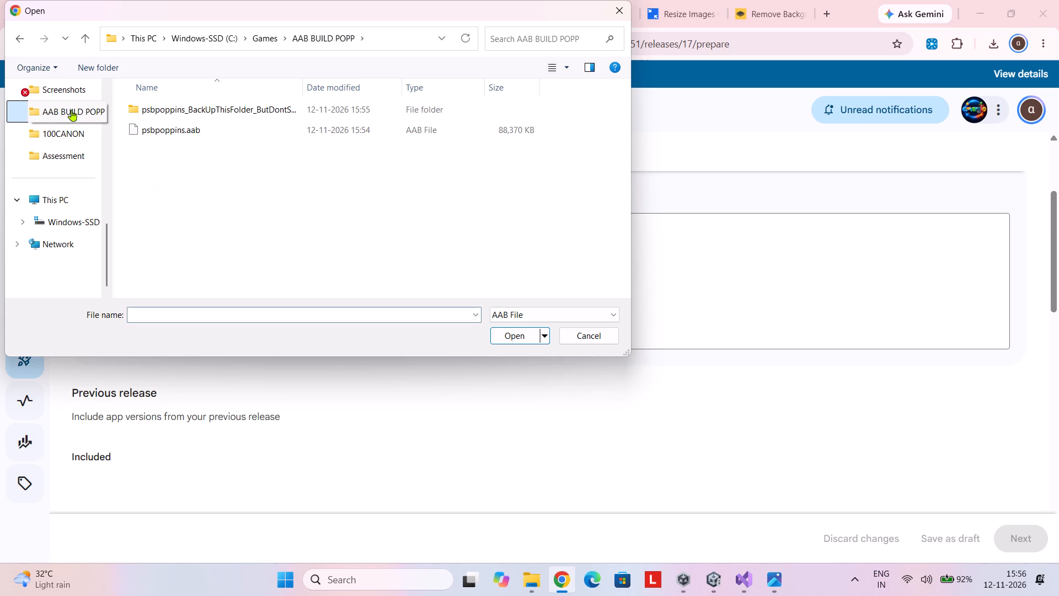
{"action": "double_click", "coordinate": [245, 127]}
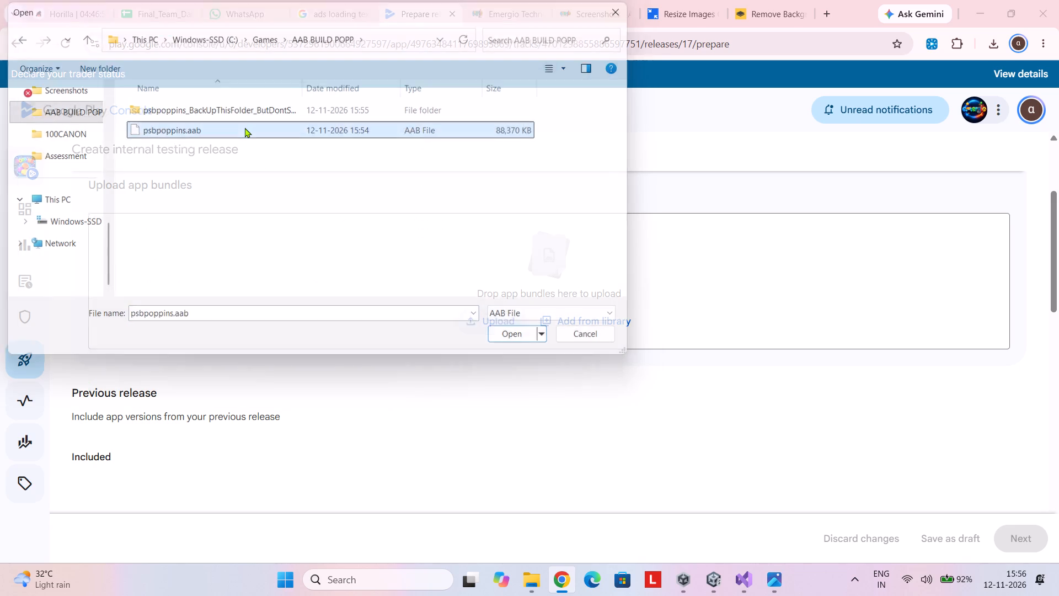
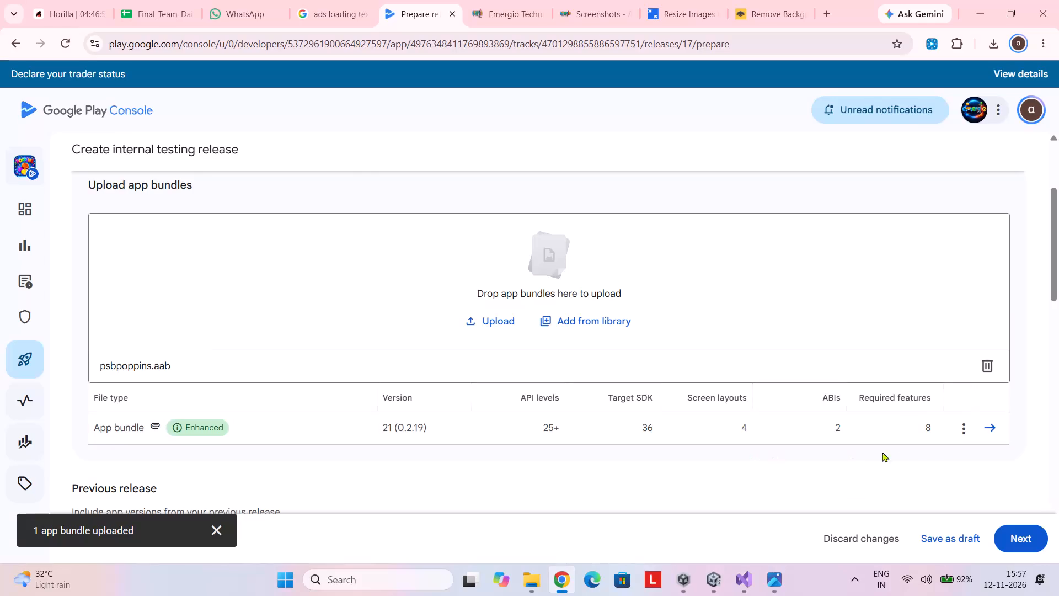
Upload psbpoppins-0.2.19-v21-IL2CPP.symbols from the AAB BUILD POPP folder as the native debug symbols for app bundle 21 (0.2.19).
{"action": "left_click", "coordinate": [962, 429]}
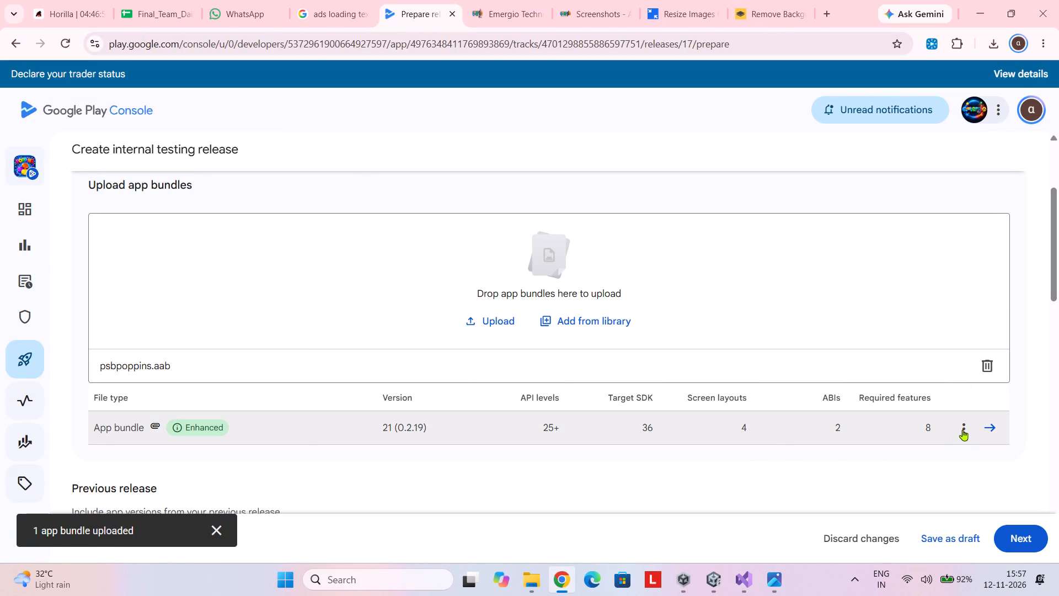
{"action": "left_click", "coordinate": [855, 478]}
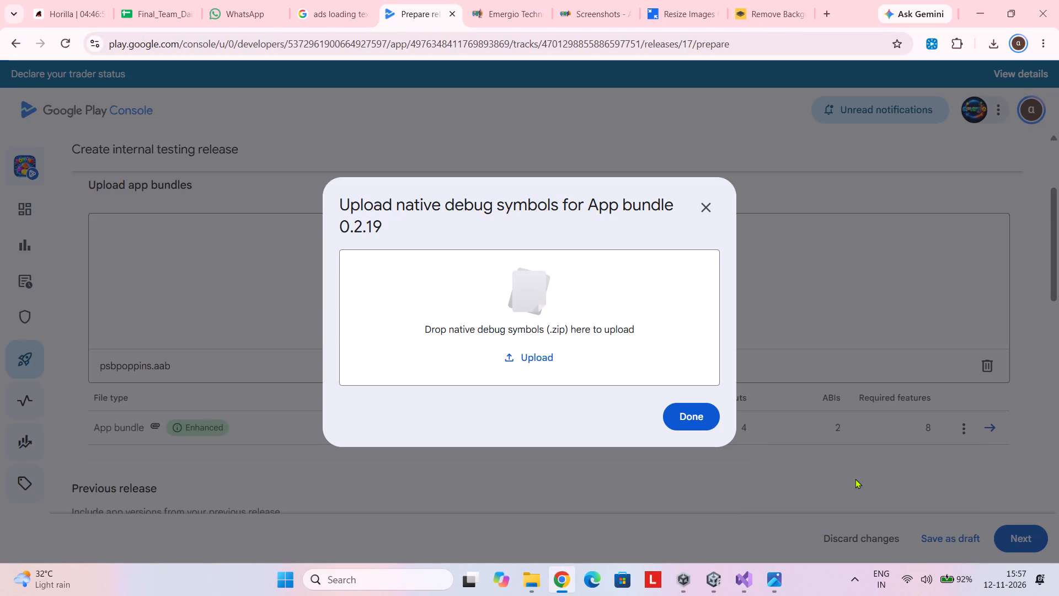
{"action": "left_click", "coordinate": [537, 355]}
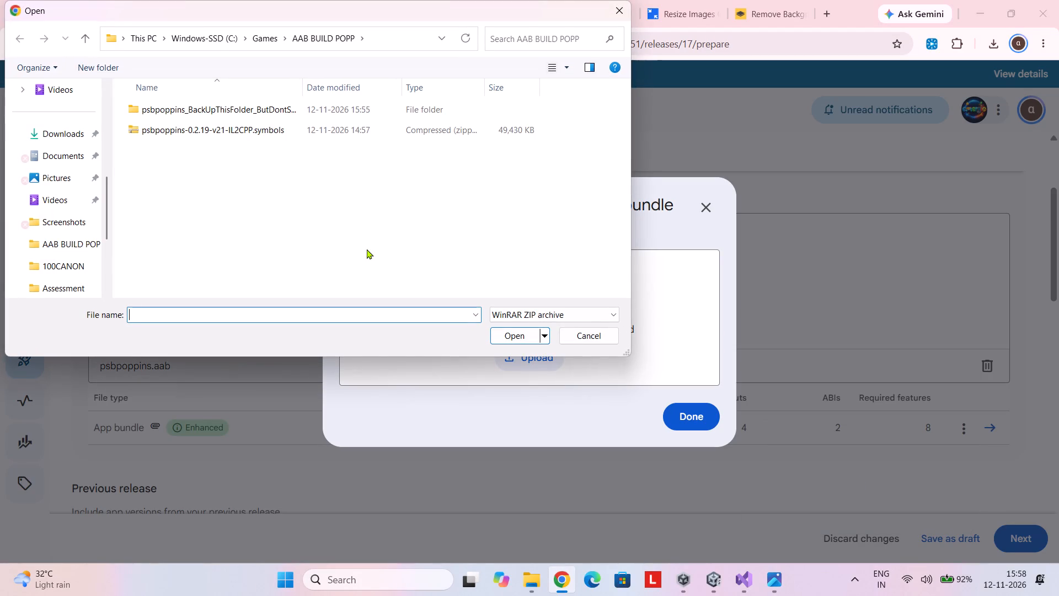
{"action": "double_click", "coordinate": [260, 131]}
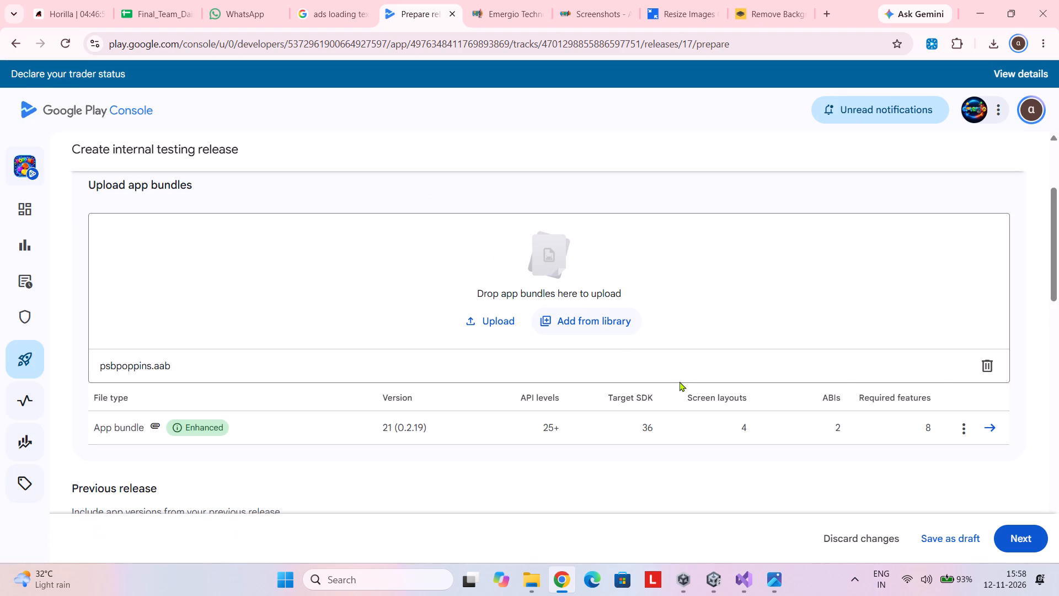
Proceed to the release preview, then save and publish the internal testing release 21 (0.2.19).
{"action": "left_click", "coordinate": [1012, 533]}
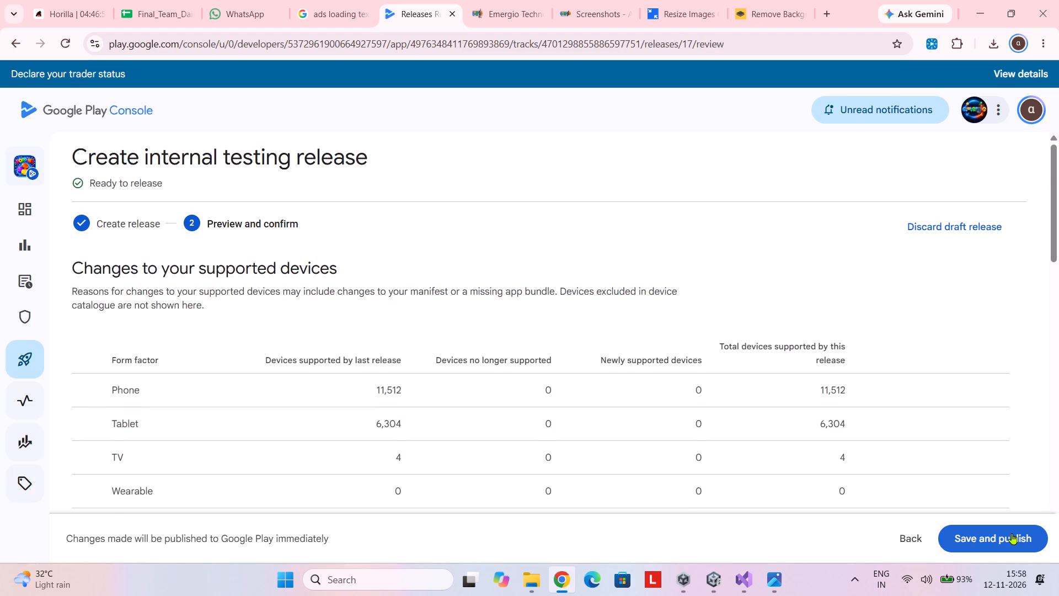
{"action": "scroll", "coordinate": [1012, 533], "scroll_direction": "down", "scroll_amount": 2}
{"action": "left_click", "coordinate": [1002, 540]}
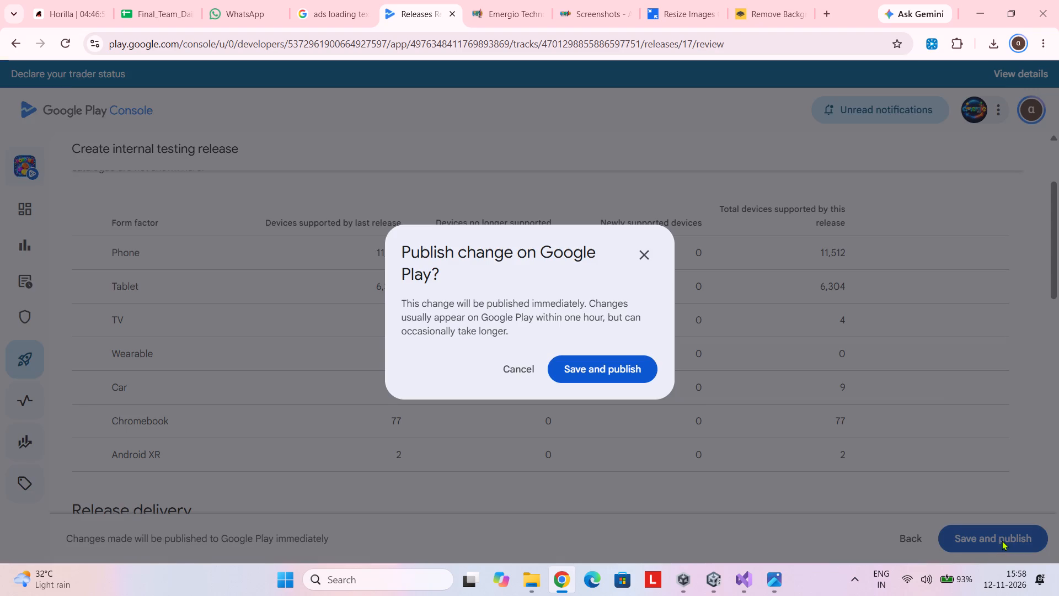
{"action": "left_click", "coordinate": [600, 375]}
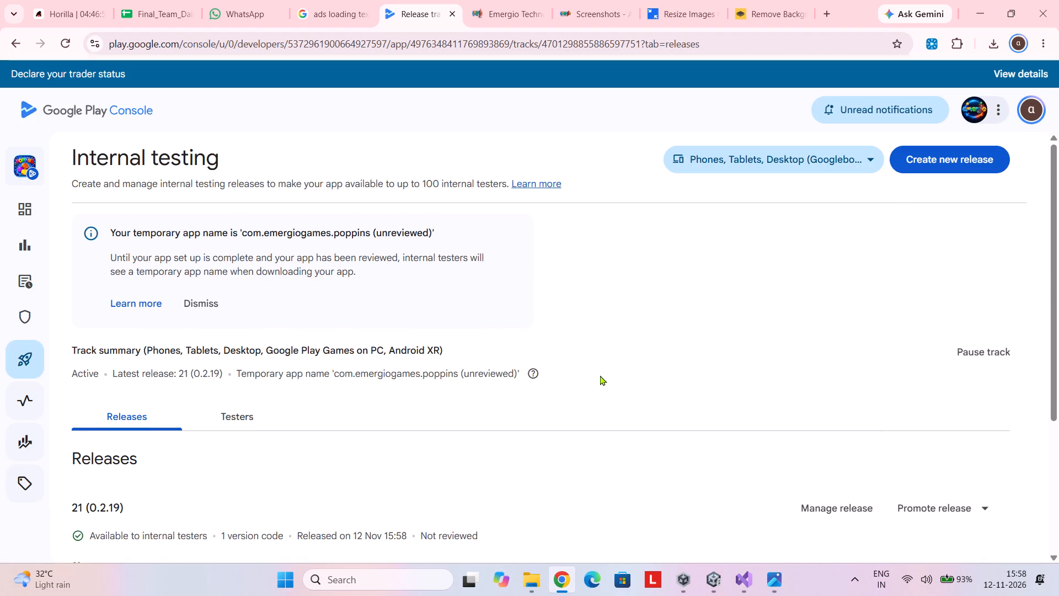
{"action": "scroll", "coordinate": [600, 375], "scroll_direction": "down", "scroll_amount": 5}
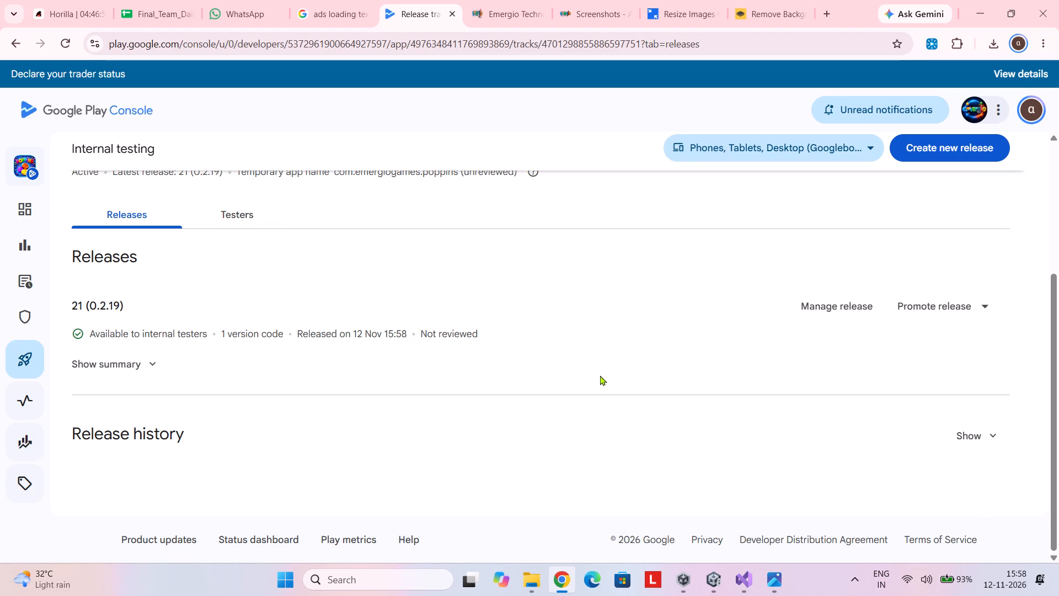
{"action": "scroll", "coordinate": [600, 375], "scroll_direction": "down", "scroll_amount": 1}
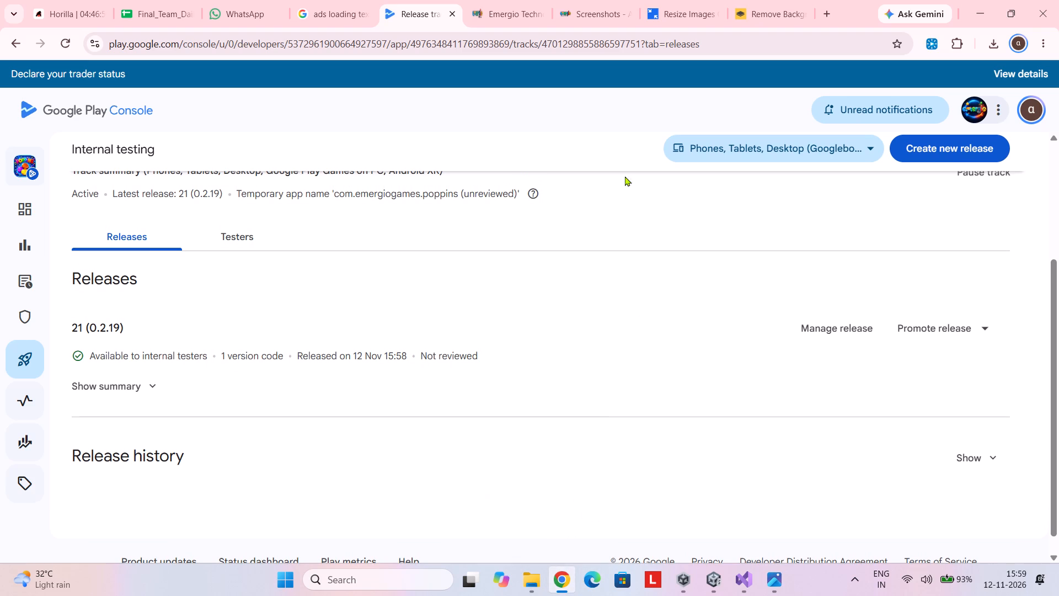
Switch to the Emergio cloud files and open Poppins.txt from the Description folder under Notes & ScreenShots.
{"action": "left_click", "coordinate": [581, 6]}
{"action": "left_click", "coordinate": [511, 4]}
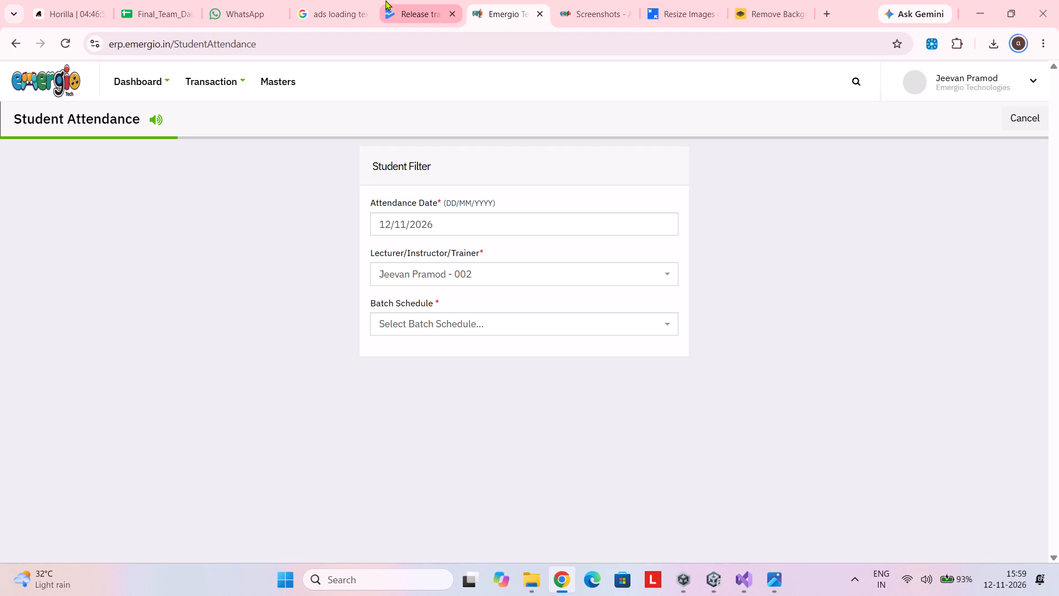
{"action": "left_click", "coordinate": [572, 0]}
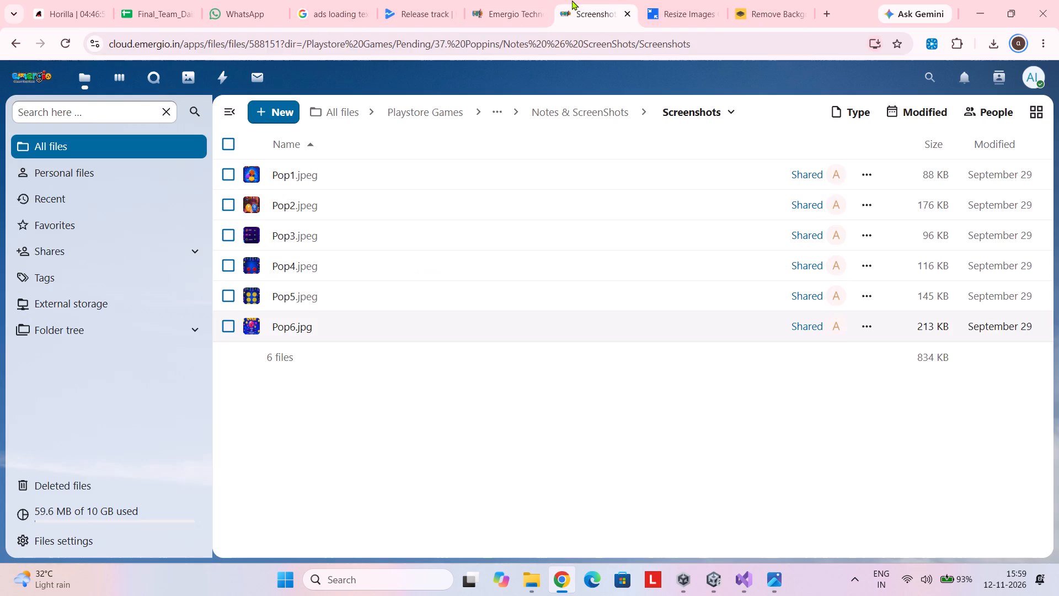
{"action": "left_click", "coordinate": [581, 107]}
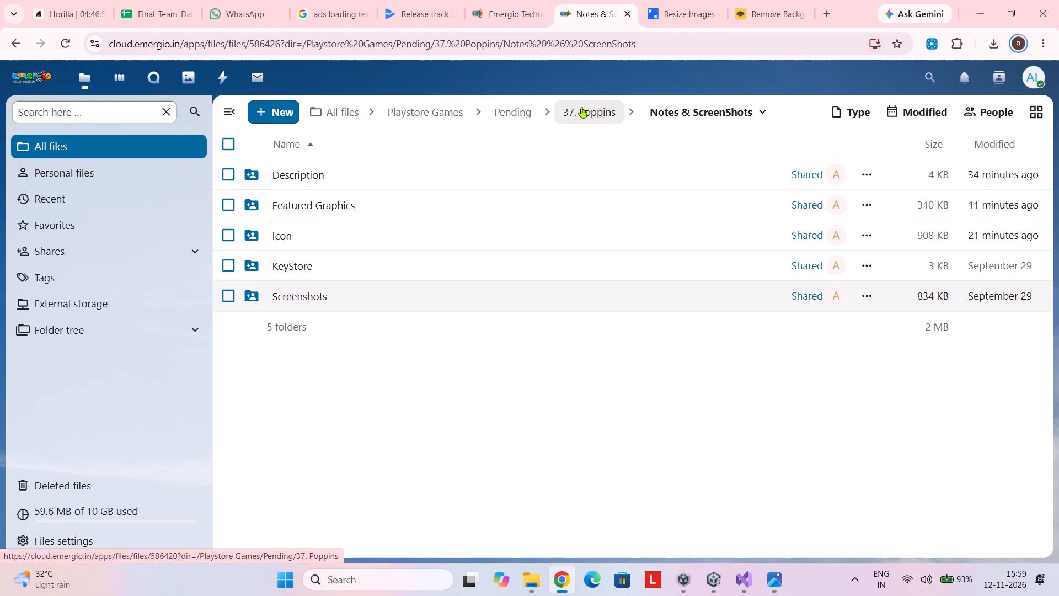
{"action": "left_click", "coordinate": [421, 172]}
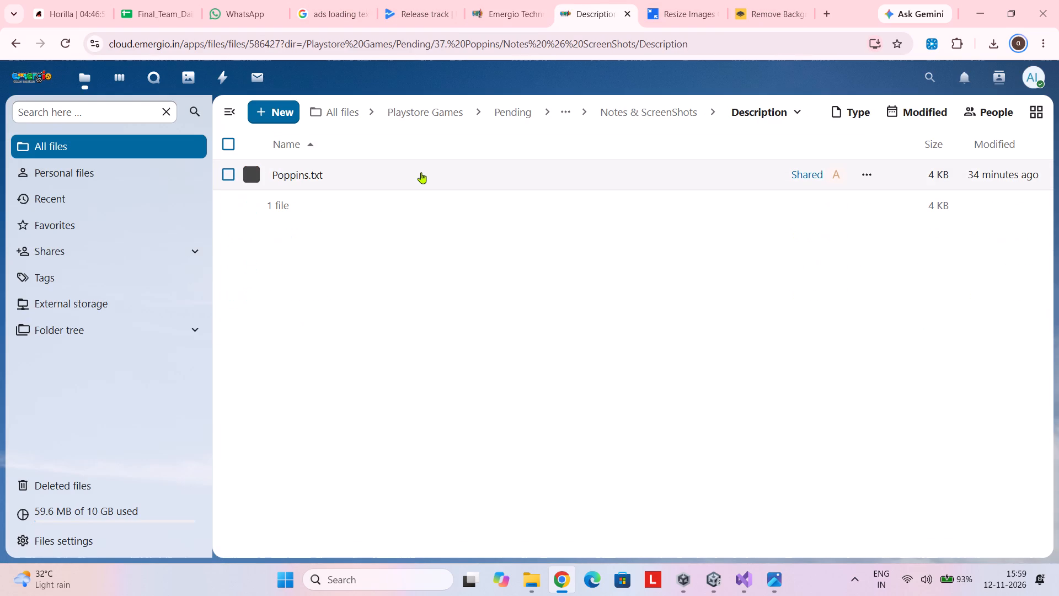
{"action": "left_click", "coordinate": [391, 180]}
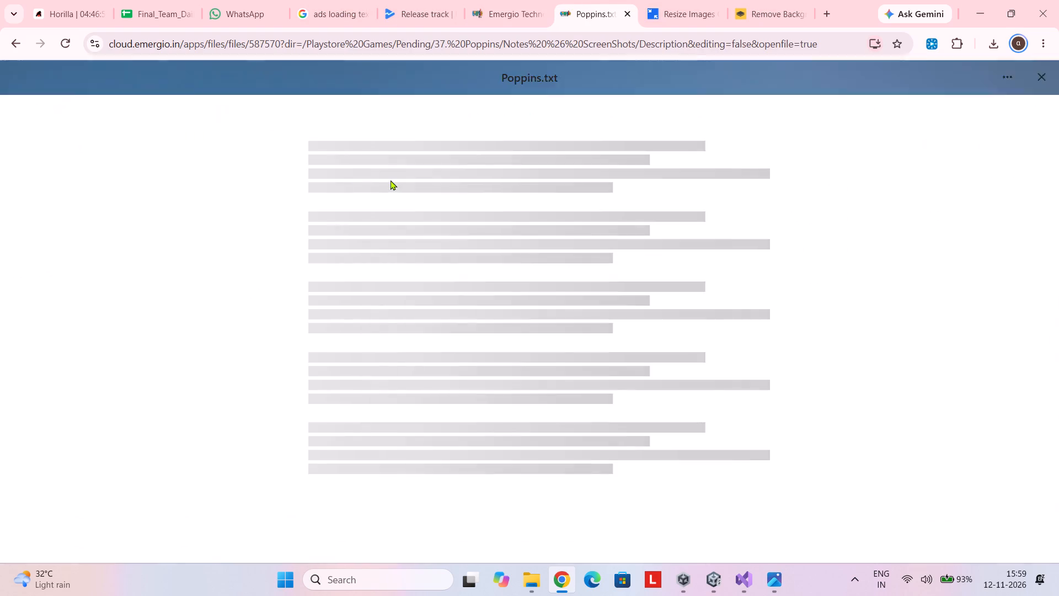
Set the bundle number at the beginning of Poppins.txt to 21.
{"action": "scroll", "coordinate": [377, 182], "scroll_direction": "up", "scroll_amount": 3}
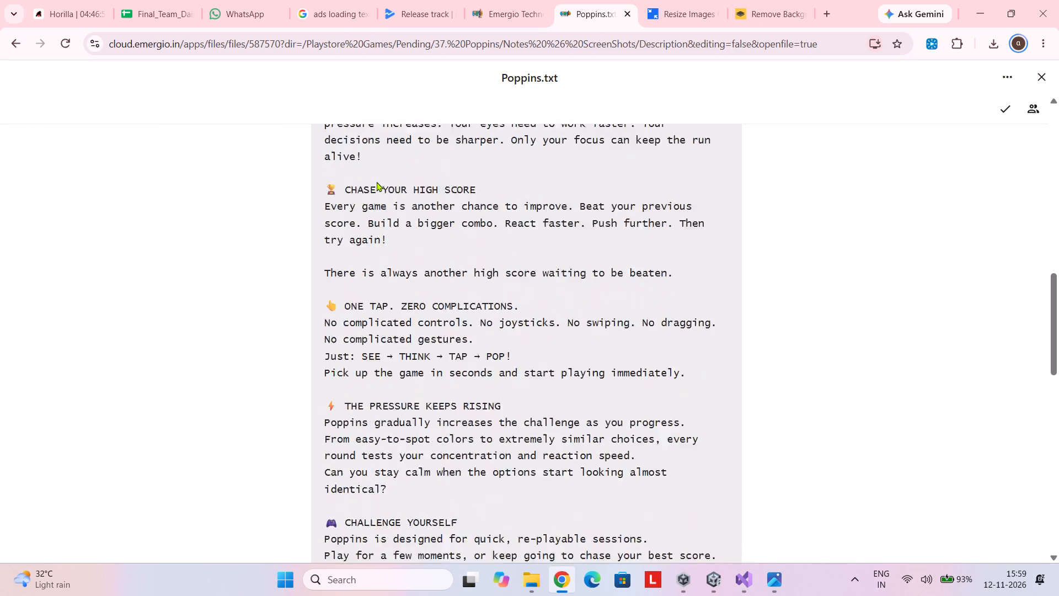
{"action": "scroll", "coordinate": [377, 182], "scroll_direction": "up", "scroll_amount": 5}
{"action": "left_click", "coordinate": [402, 205]}
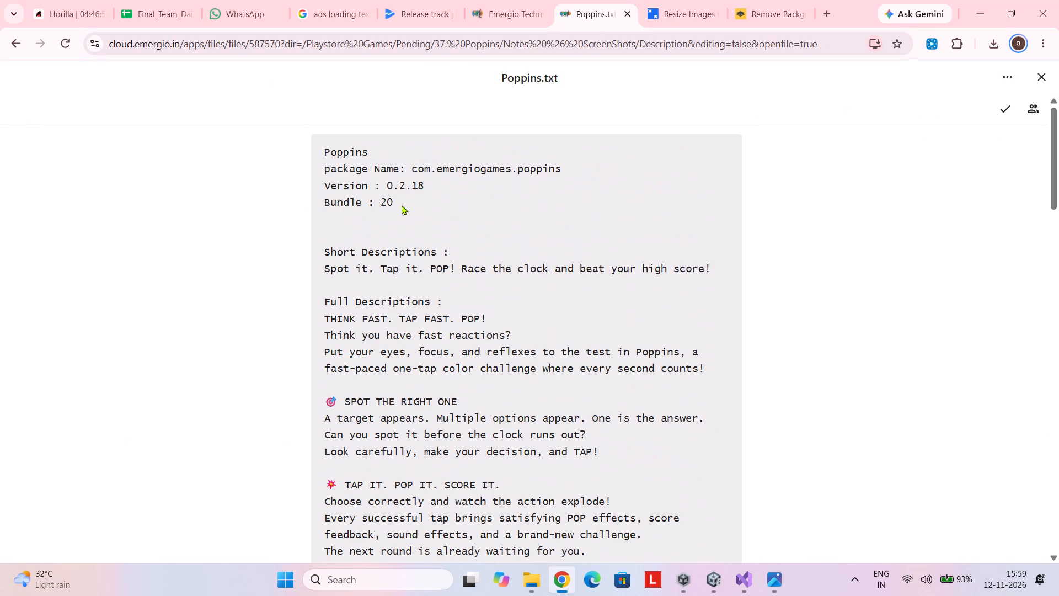
{"action": "key", "text": "BackSpace"}
{"action": "key", "text": "1"}
Set the version in Poppins.txt to 0.2.19, then save and close the file.
{"action": "key", "text": "Up"}
{"action": "key", "text": "Up"}
{"action": "key", "text": "Up"}
{"action": "key", "text": "Down"}
{"action": "key", "text": "Down"}
{"action": "key", "text": "Right"}
{"action": "key", "text": "Right"}
{"action": "key", "text": "Right"}
{"action": "key", "text": "Right"}
{"action": "key", "text": "Right"}
{"action": "key", "text": "BackSpace"}
{"action": "key", "text": "9"}
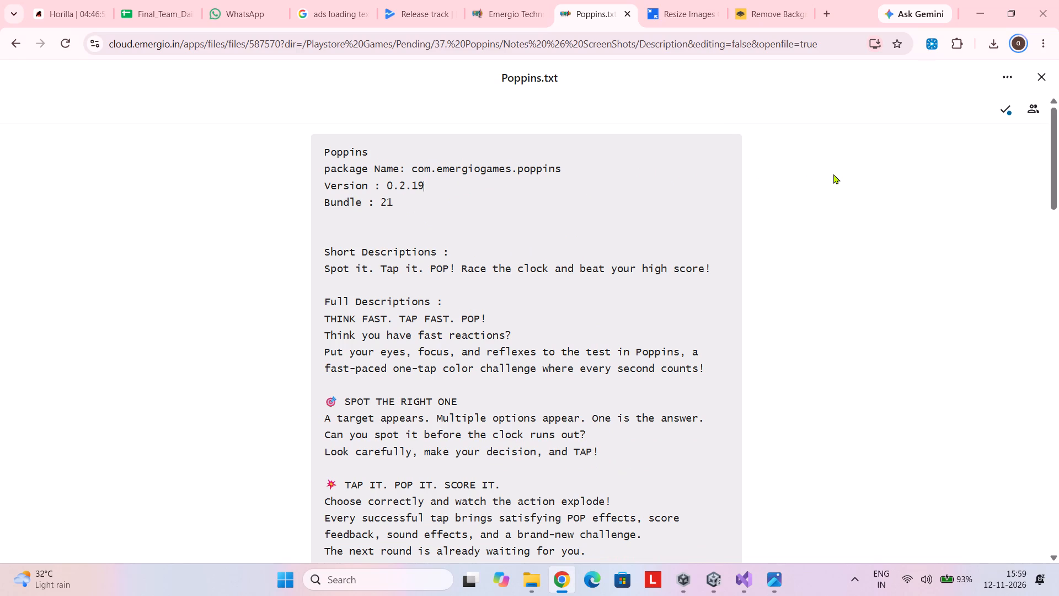
{"action": "left_click", "coordinate": [1008, 108]}
{"action": "left_click", "coordinate": [1037, 76]}
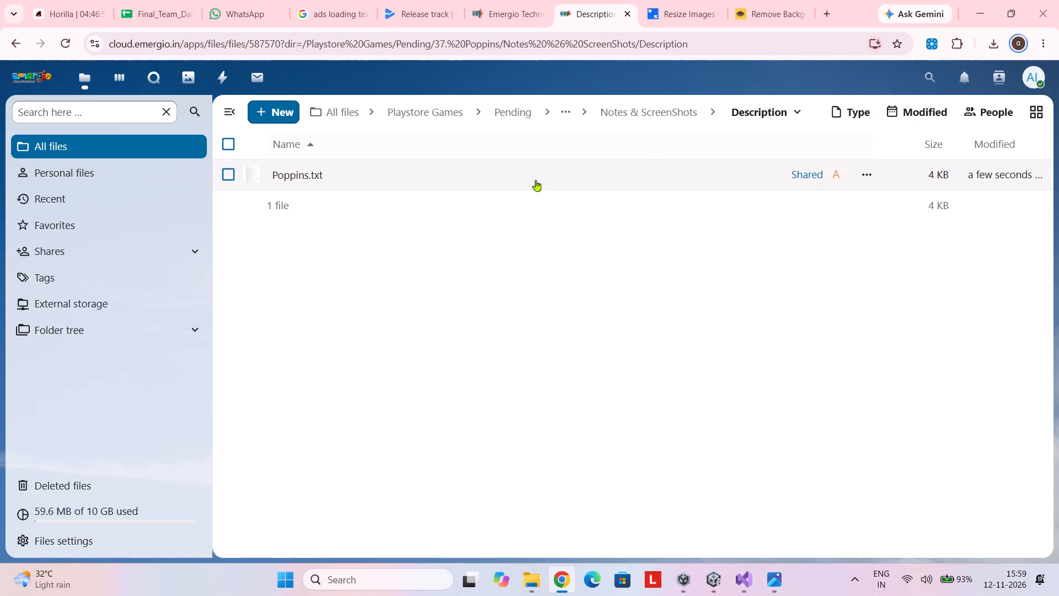
{"action": "left_click", "coordinate": [516, 273]}
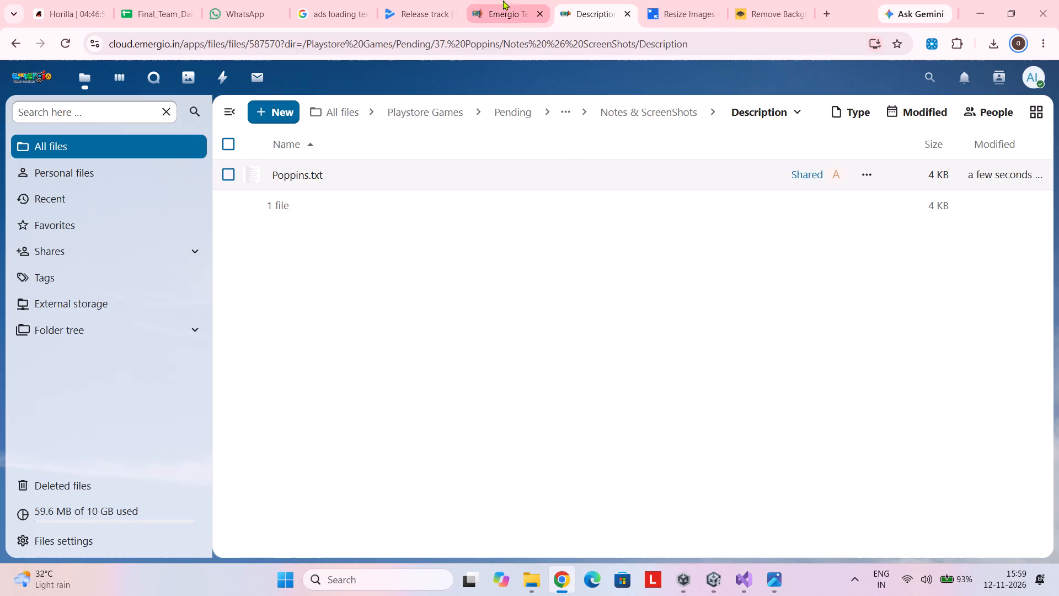
Return to Google Play Console and examine the Poppins dashboard and publishing overview for changes not yet submitted for review.
{"action": "left_click", "coordinate": [411, 10]}
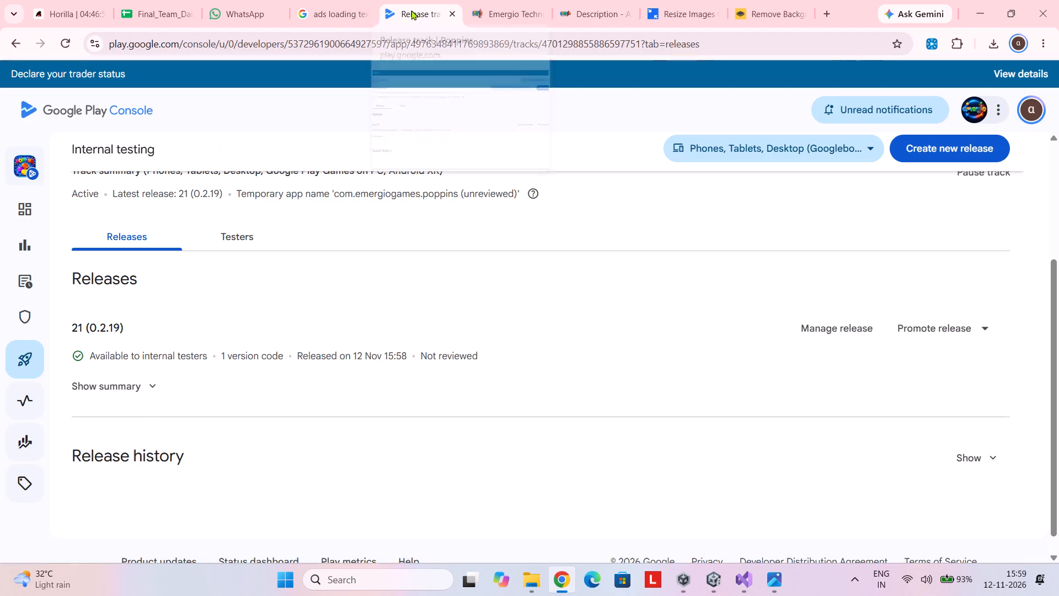
{"action": "scroll", "coordinate": [487, 281], "scroll_direction": "down", "scroll_amount": 1}
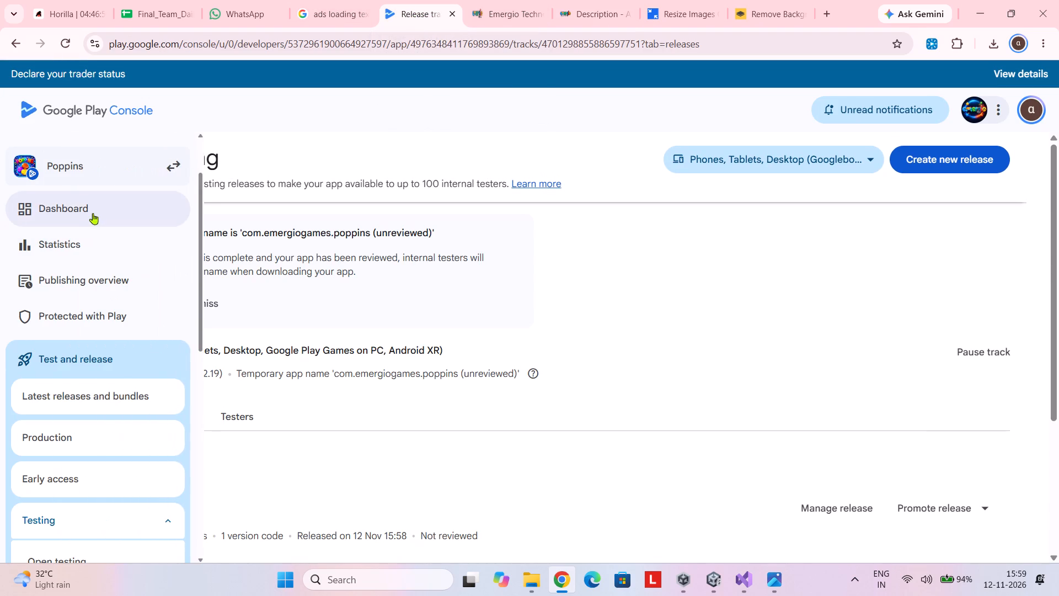
{"action": "left_click", "coordinate": [92, 214]}
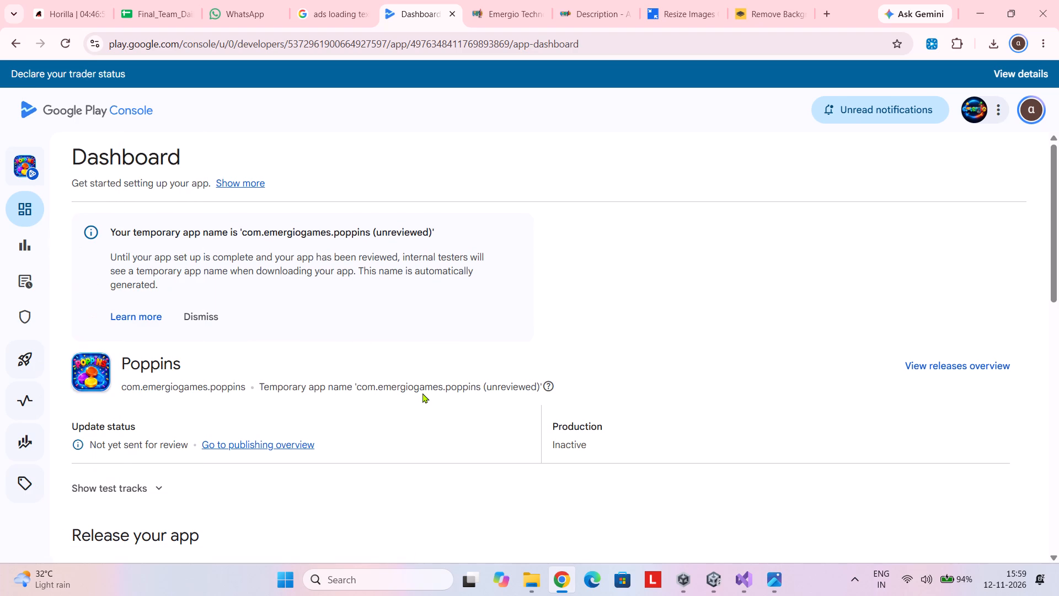
{"action": "scroll", "coordinate": [422, 393], "scroll_direction": "right", "scroll_amount": 1}
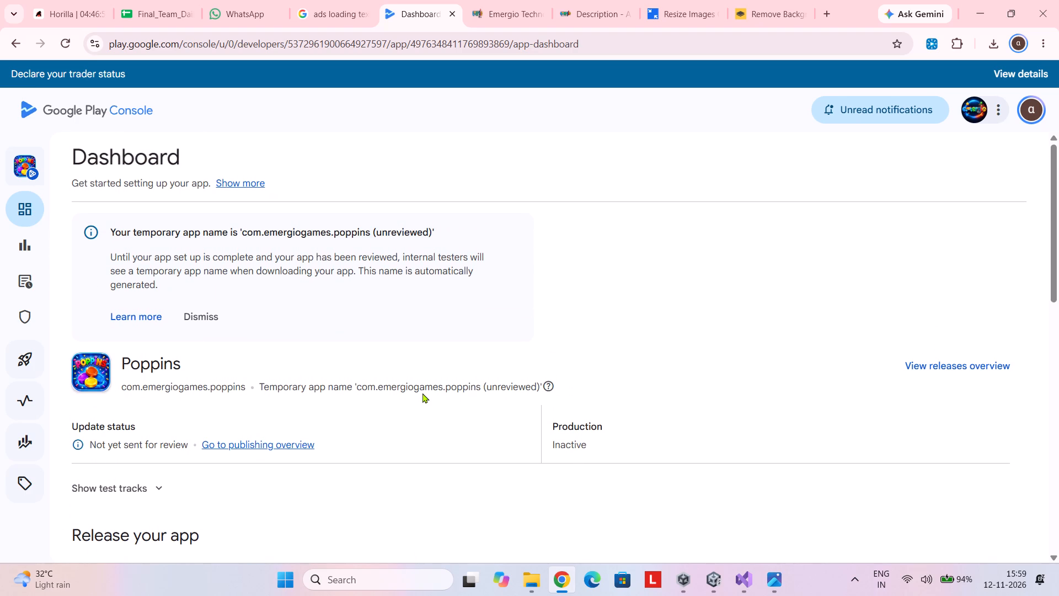
{"action": "scroll", "coordinate": [422, 393], "scroll_direction": "down", "scroll_amount": 3}
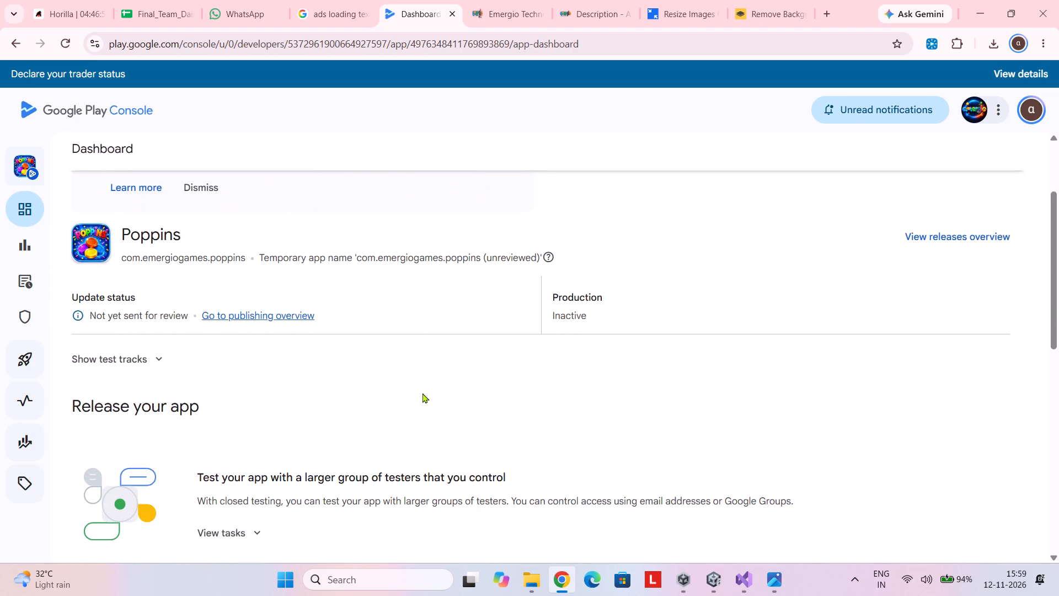
{"action": "scroll", "coordinate": [422, 393], "scroll_direction": "down", "scroll_amount": 1}
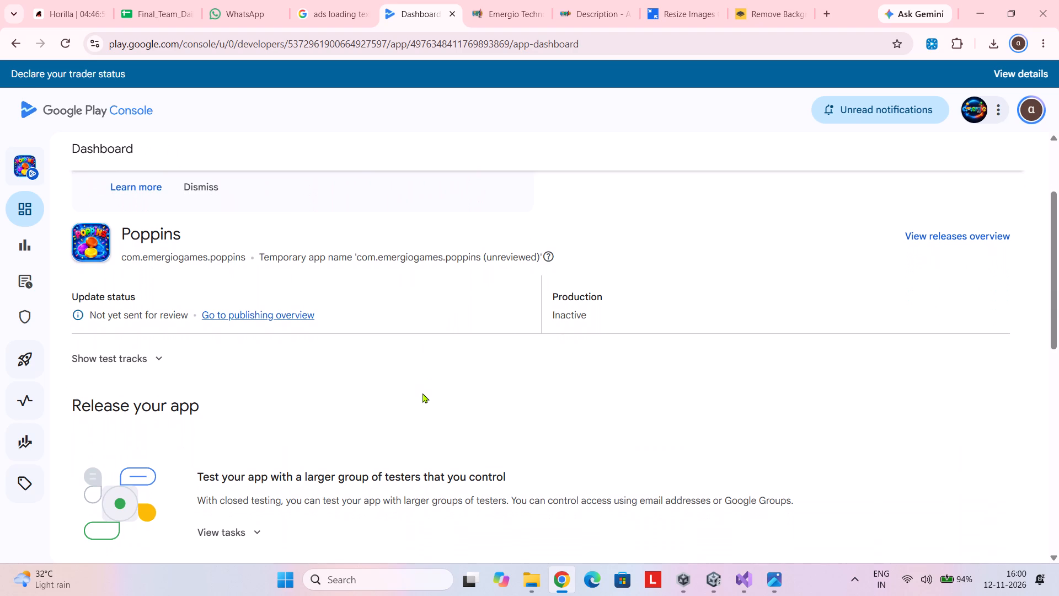
{"action": "scroll", "coordinate": [422, 393], "scroll_direction": "down", "scroll_amount": 1}
{"action": "scroll", "coordinate": [416, 382], "scroll_direction": "up", "scroll_amount": 3}
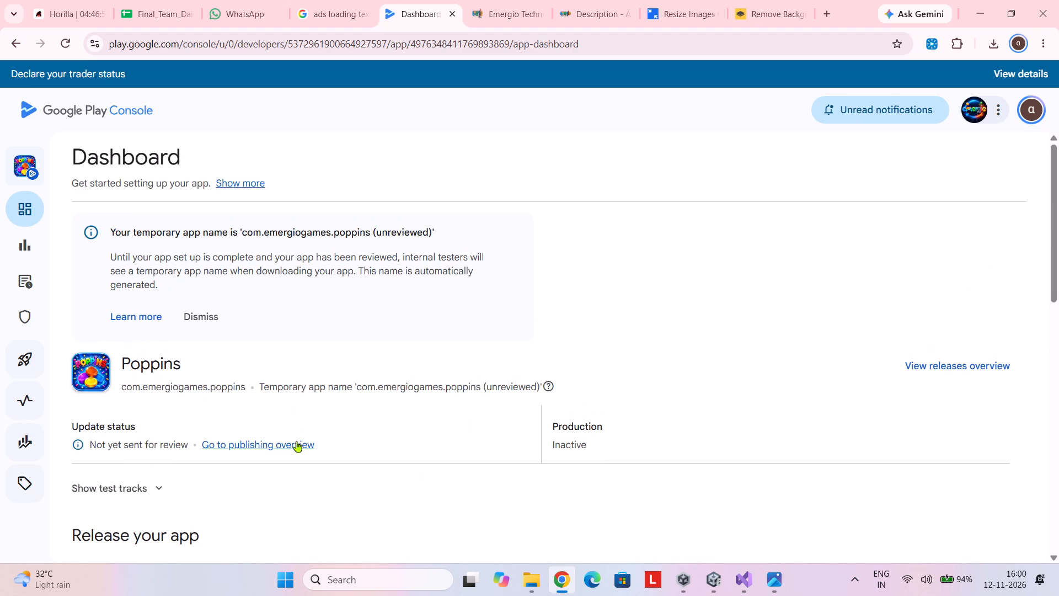
{"action": "left_click", "coordinate": [287, 445]}
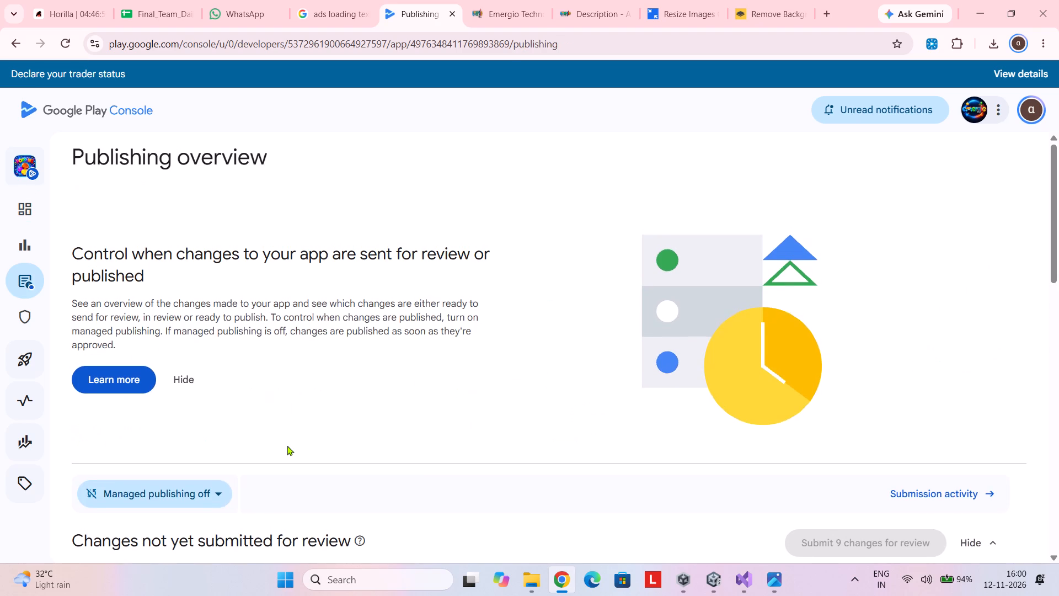
{"action": "scroll", "coordinate": [287, 445], "scroll_direction": "down", "scroll_amount": 6}
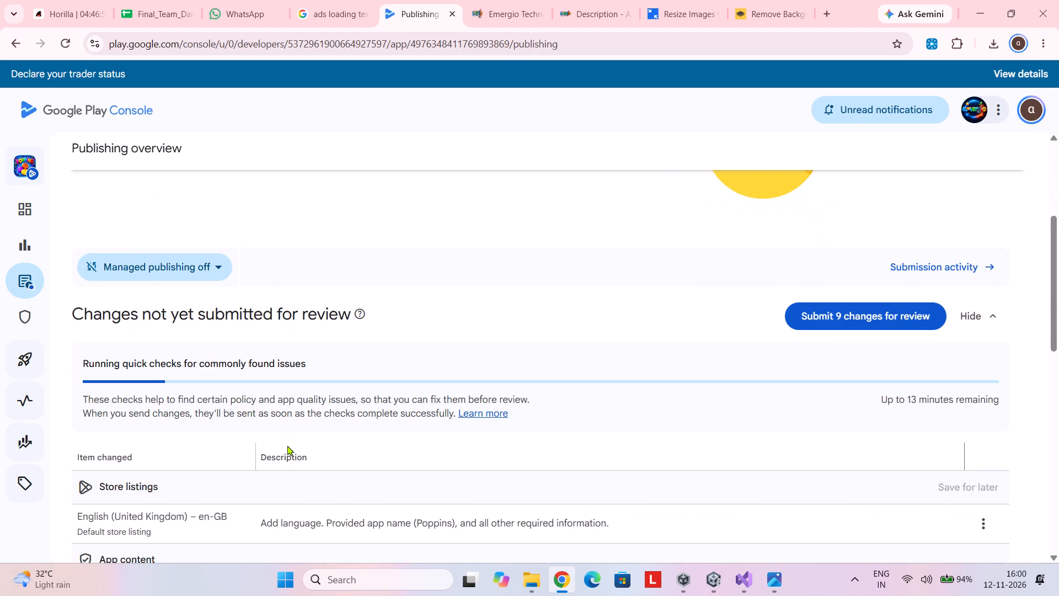
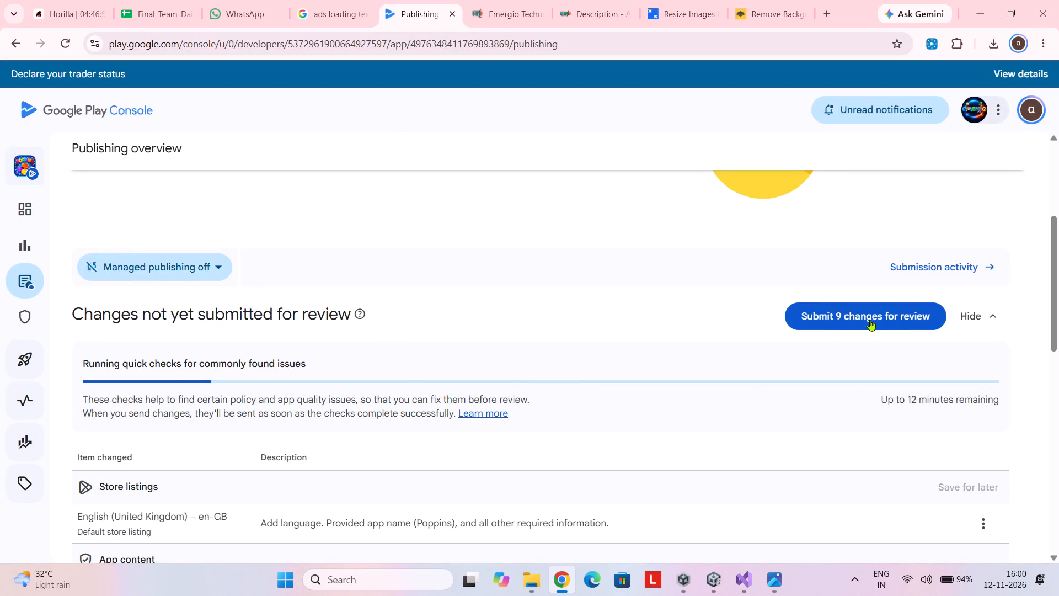
Submit the 9 pending Poppins changes to Google for review.
{"action": "left_click", "coordinate": [901, 317]}
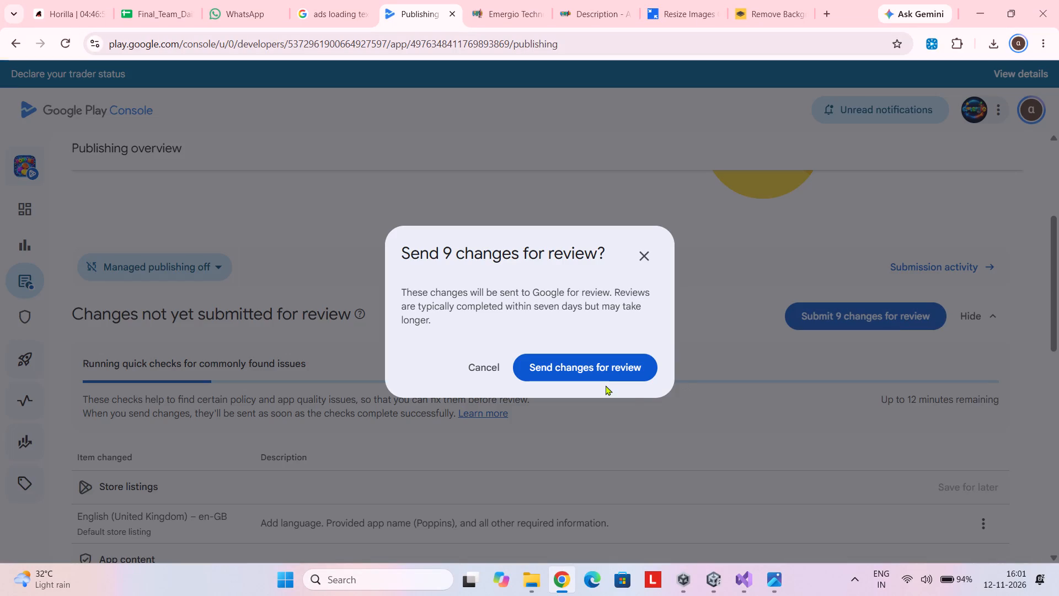
{"action": "left_click", "coordinate": [590, 375]}
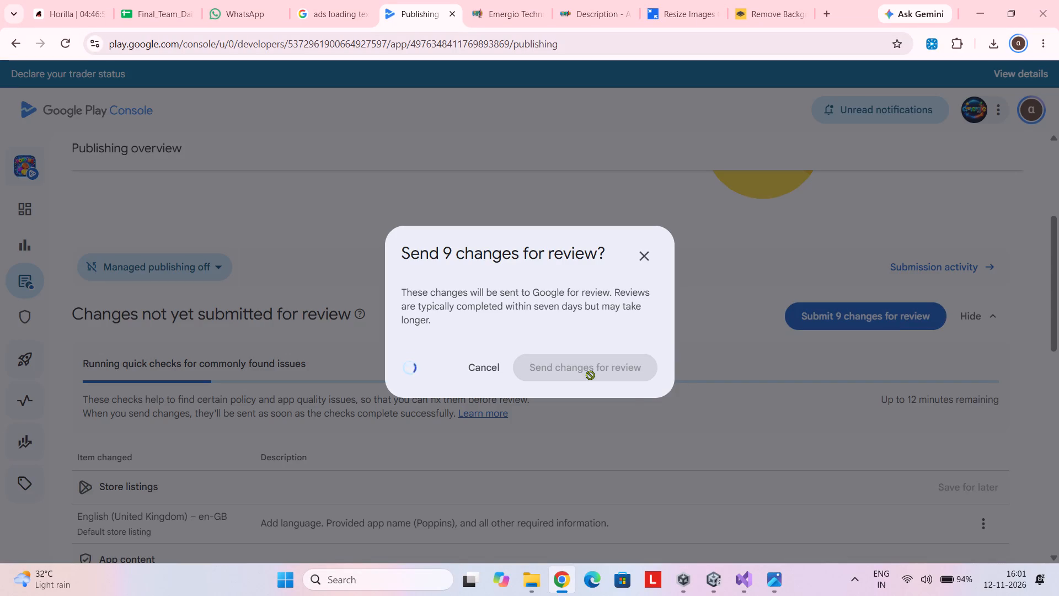
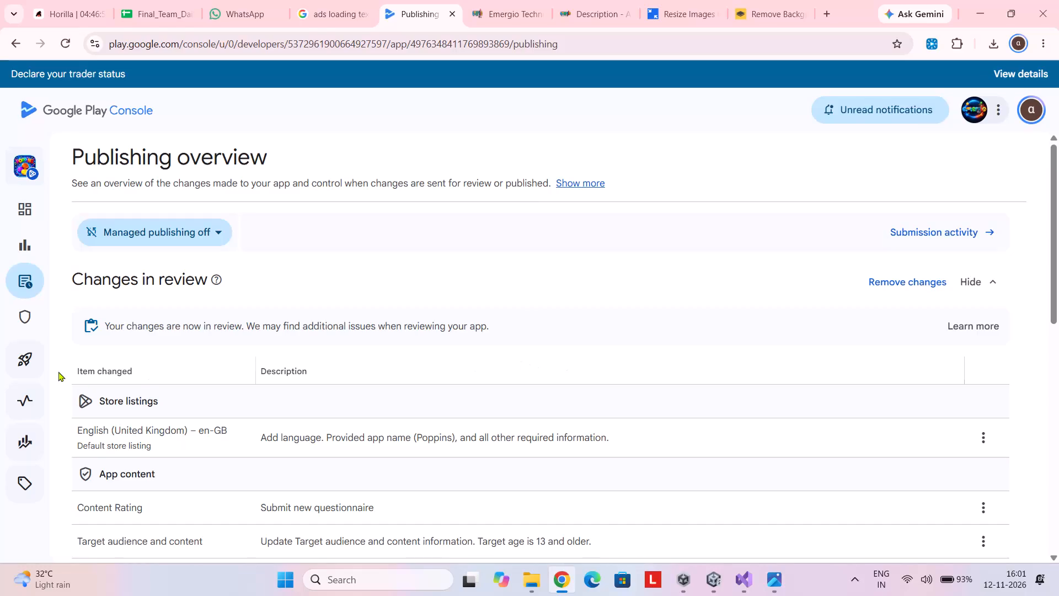
Turn on managed publishing for Poppins.
{"action": "scroll", "coordinate": [194, 487], "scroll_direction": "down", "scroll_amount": 2}
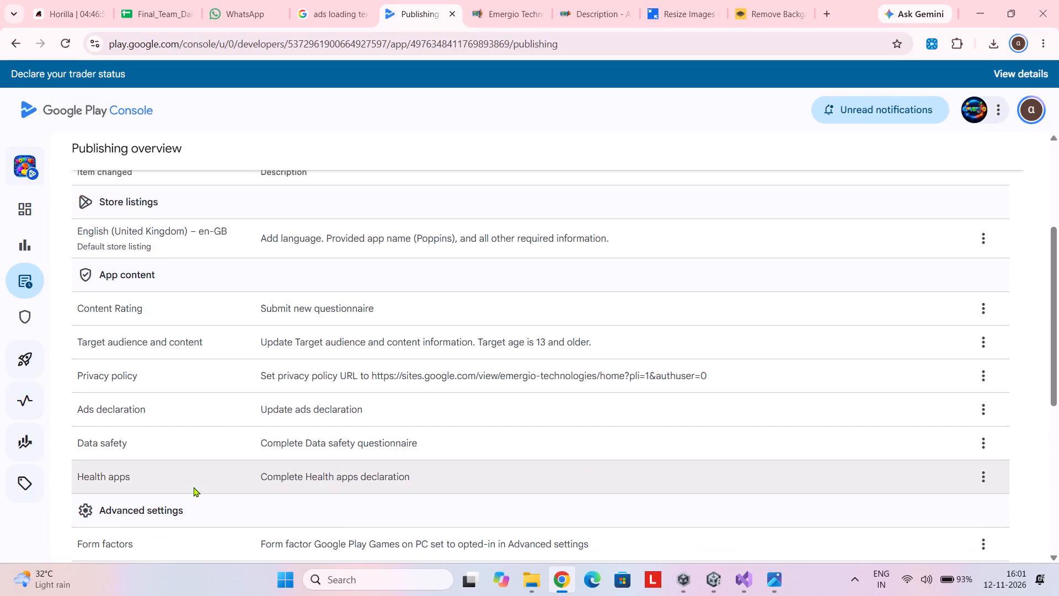
{"action": "scroll", "coordinate": [194, 487], "scroll_direction": "down", "scroll_amount": 2}
{"action": "scroll", "coordinate": [274, 312], "scroll_direction": "up", "scroll_amount": 7}
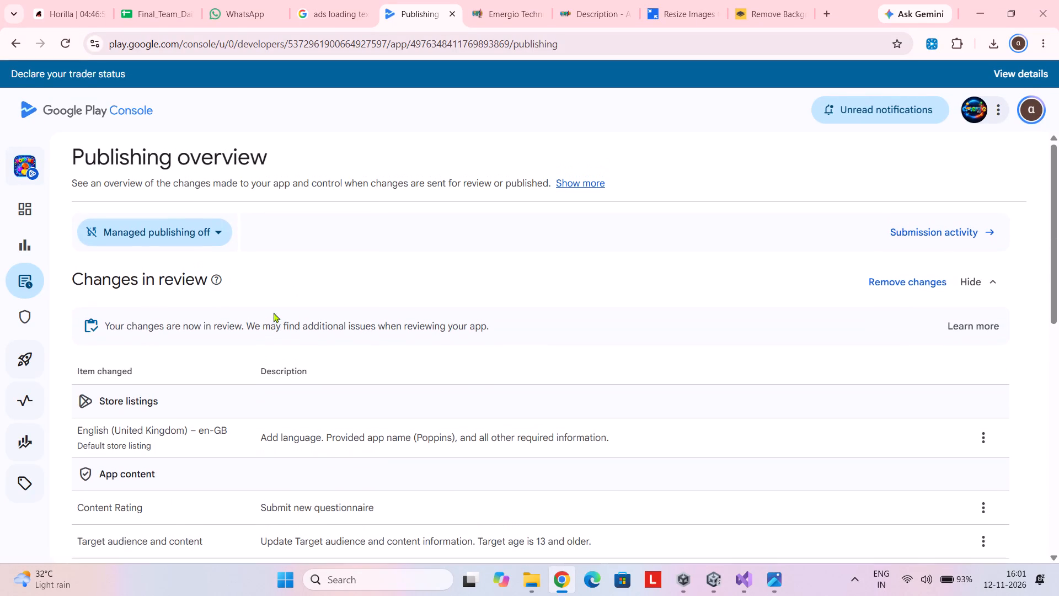
{"action": "left_click", "coordinate": [30, 283]}
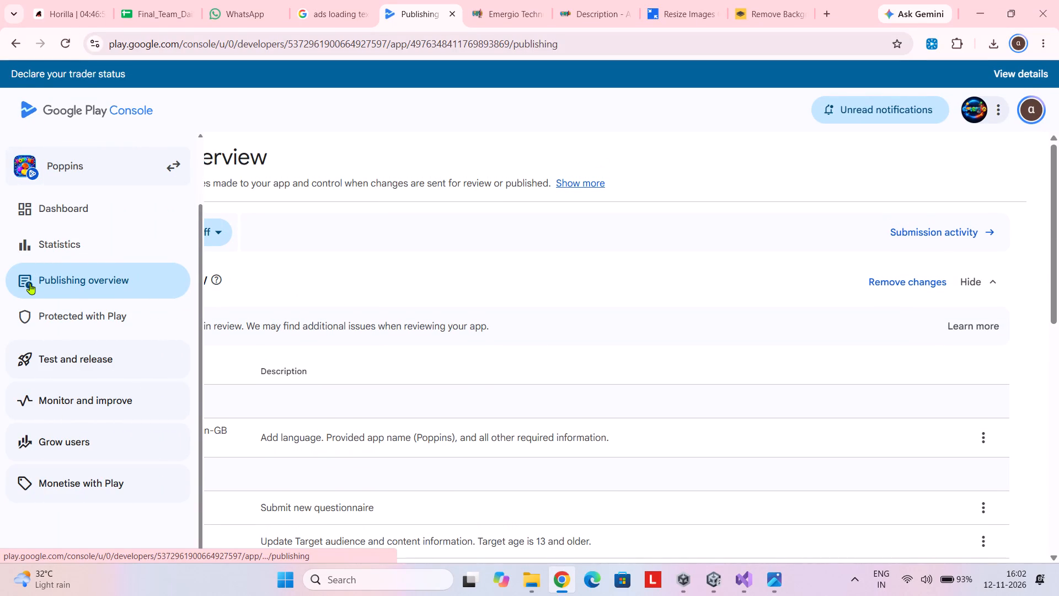
{"action": "scroll", "coordinate": [214, 387], "scroll_direction": "down", "scroll_amount": 1}
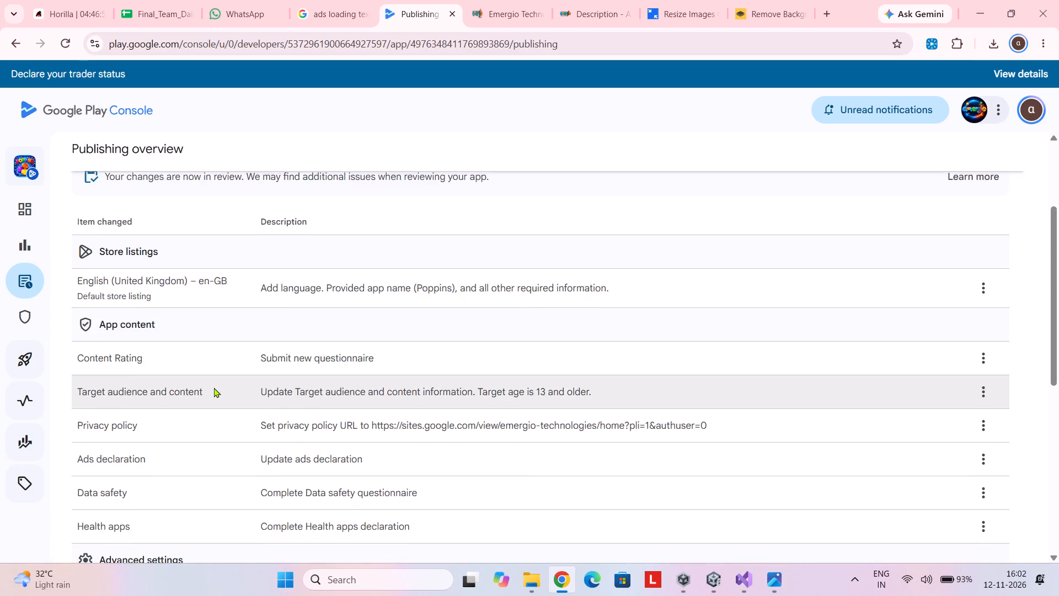
{"action": "scroll", "coordinate": [214, 387], "scroll_direction": "up", "scroll_amount": 8}
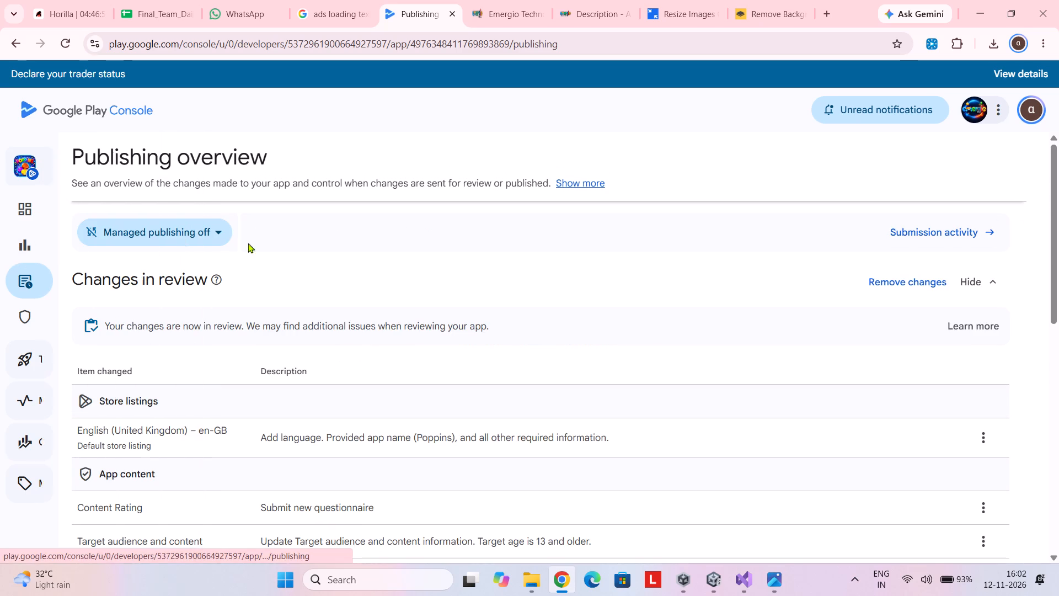
{"action": "left_click", "coordinate": [180, 223]}
{"action": "left_click", "coordinate": [140, 268]}
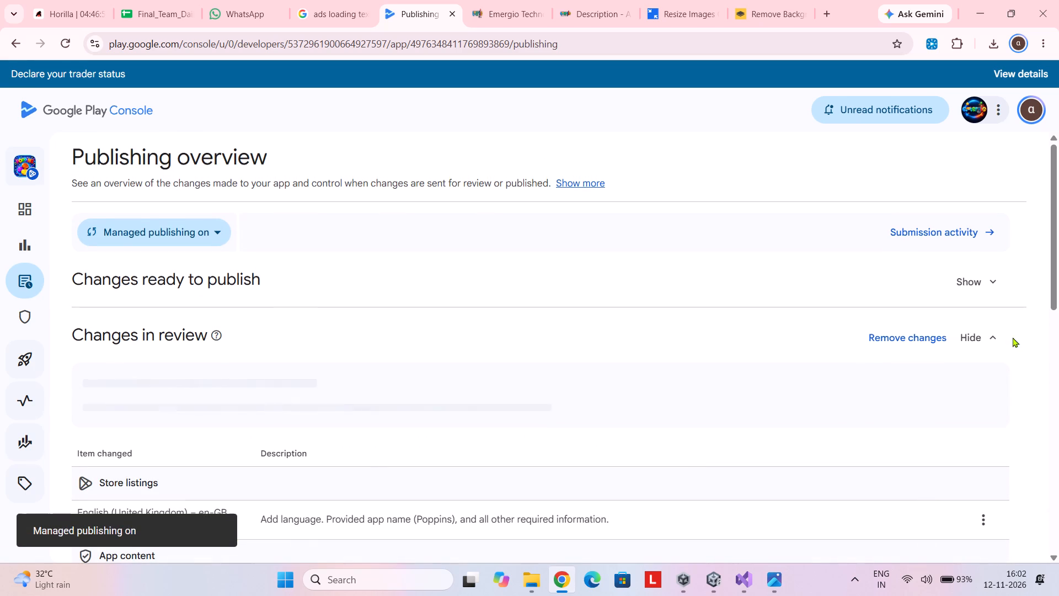
Examine the changes in review and the listed app content declarations, keeping all changes in the review.
{"action": "left_click", "coordinate": [875, 350]}
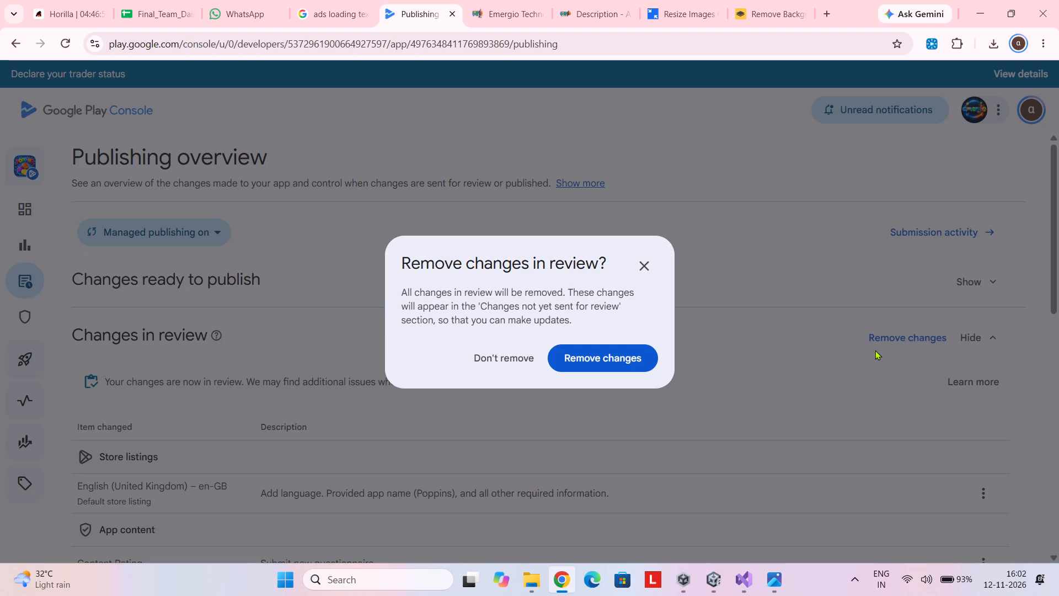
{"action": "left_click", "coordinate": [497, 356]}
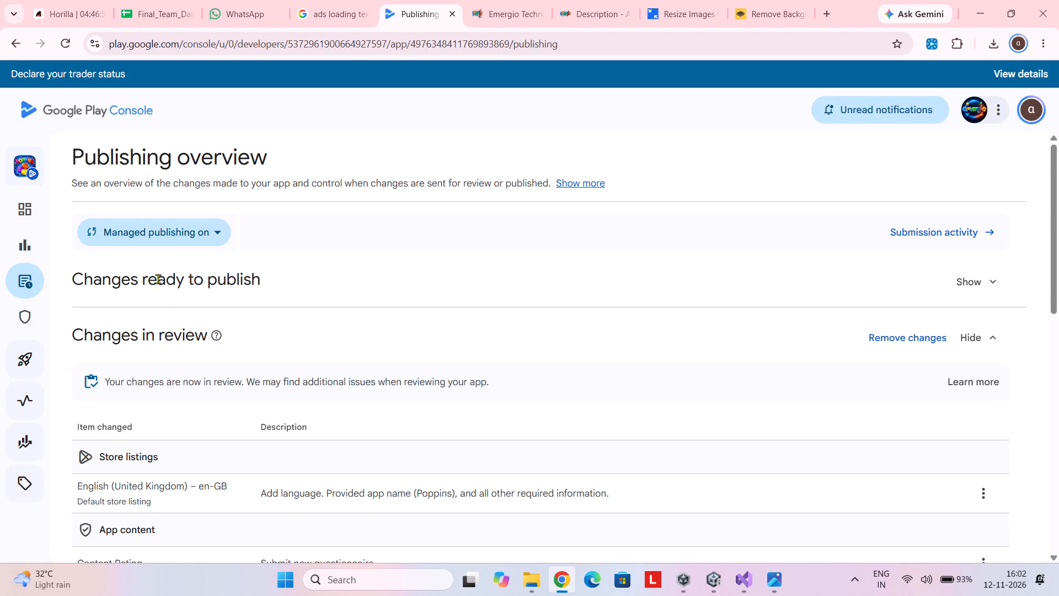
{"action": "scroll", "coordinate": [421, 427], "scroll_direction": "down", "scroll_amount": 3}
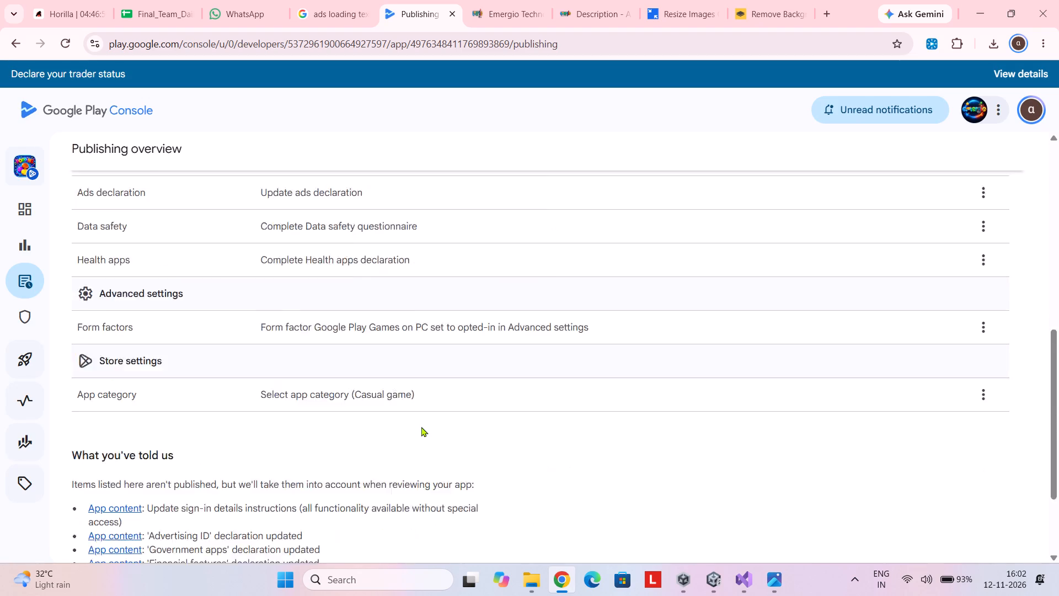
{"action": "scroll", "coordinate": [421, 427], "scroll_direction": "down", "scroll_amount": 1}
{"action": "scroll", "coordinate": [421, 427], "scroll_direction": "up", "scroll_amount": 11}
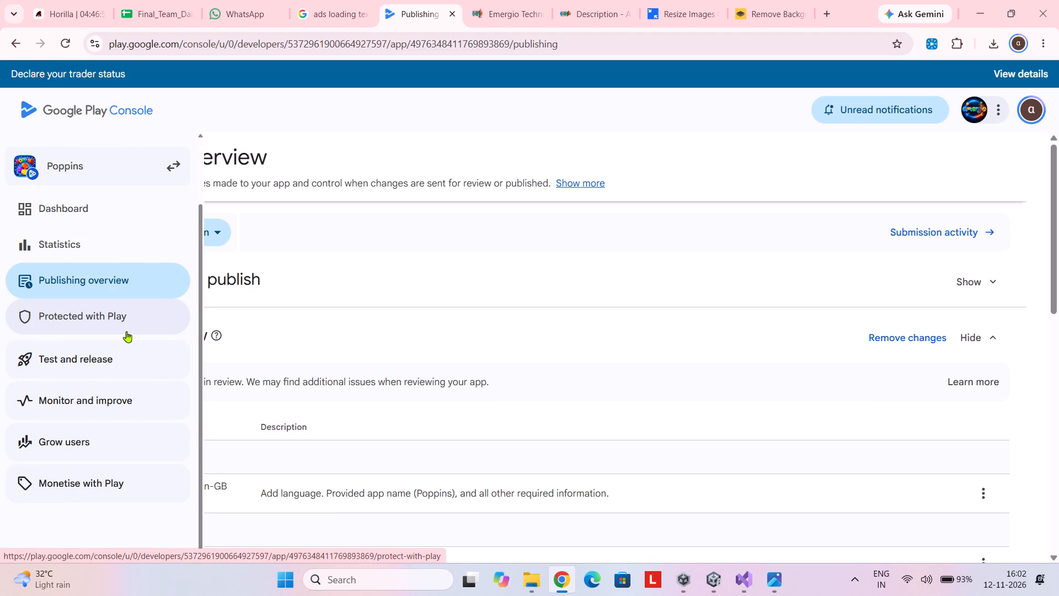
Promote the internal testing release 21 (0.2.19) to the Closed testing - Alpha track.
{"action": "left_click", "coordinate": [114, 366]}
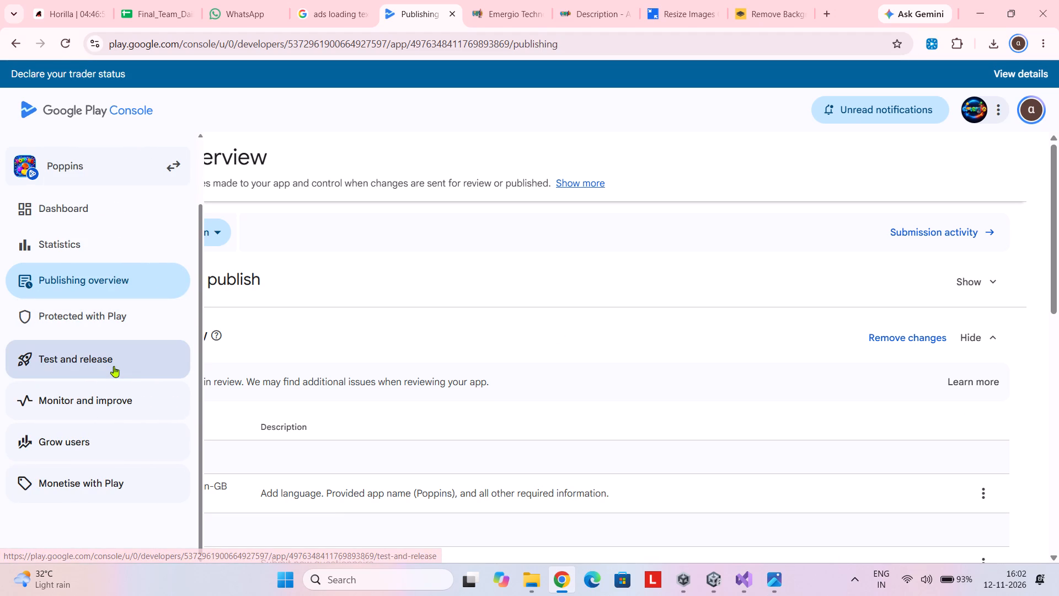
{"action": "scroll", "coordinate": [111, 430], "scroll_direction": "down", "scroll_amount": 1}
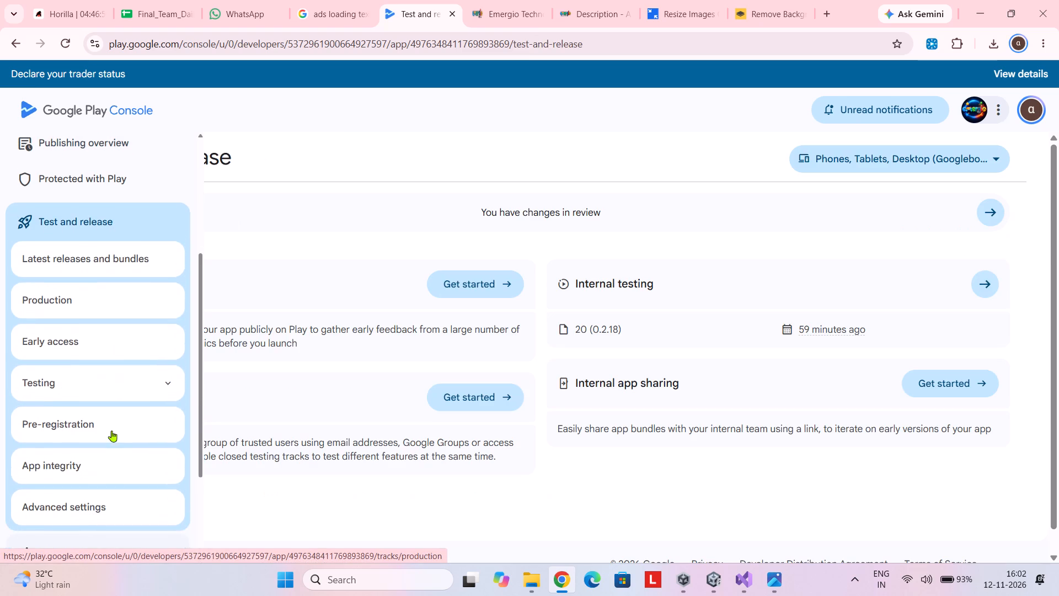
{"action": "scroll", "coordinate": [111, 430], "scroll_direction": "down", "scroll_amount": 1}
{"action": "left_click", "coordinate": [63, 377]}
{"action": "scroll", "coordinate": [79, 464], "scroll_direction": "down", "scroll_amount": 1}
{"action": "left_click", "coordinate": [74, 453]}
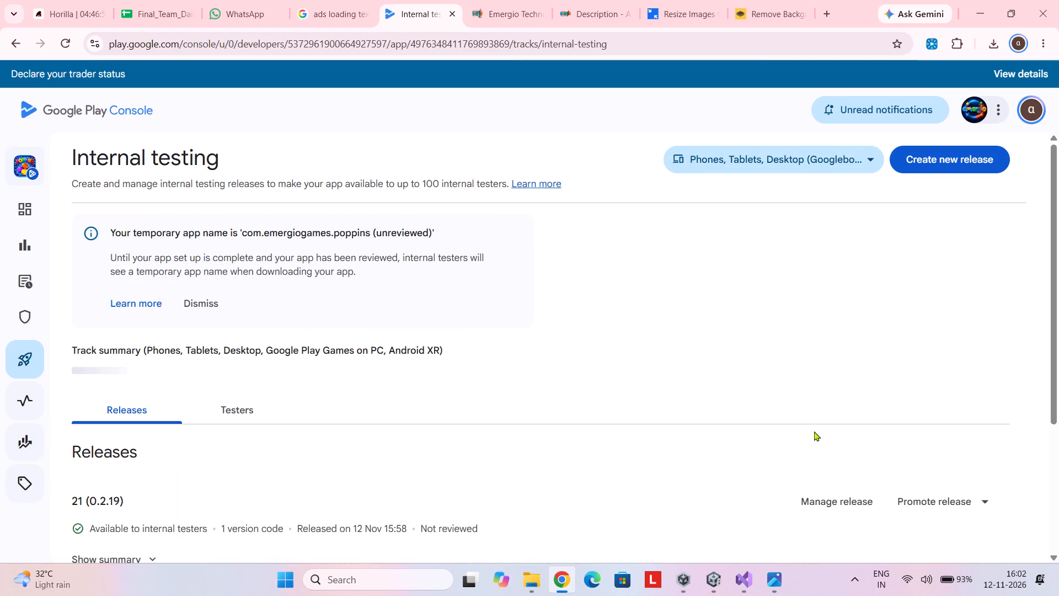
{"action": "scroll", "coordinate": [814, 431], "scroll_direction": "down", "scroll_amount": 1}
{"action": "left_click", "coordinate": [946, 453]}
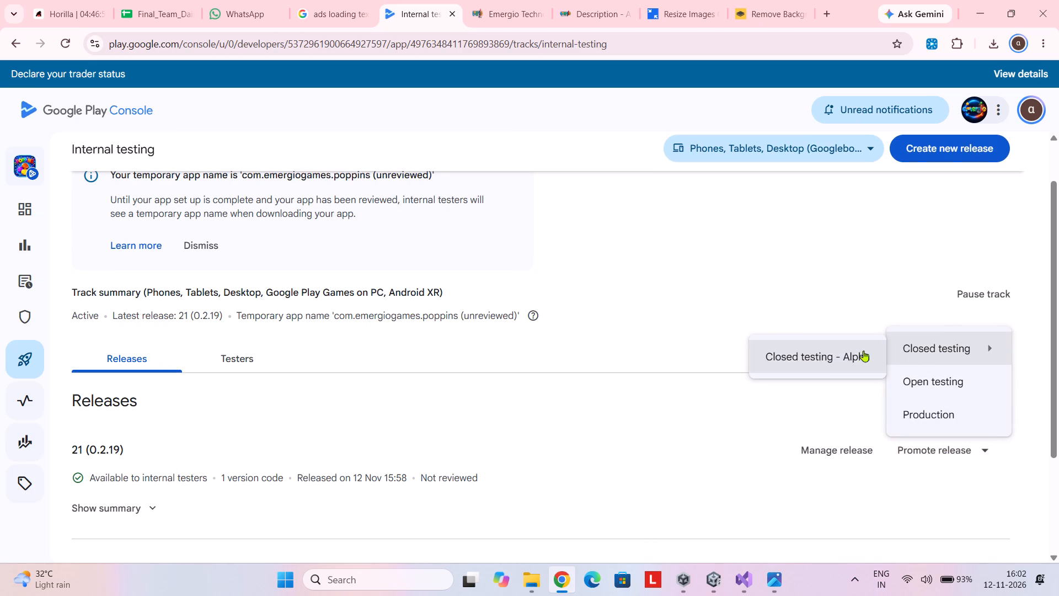
{"action": "left_click", "coordinate": [835, 357]}
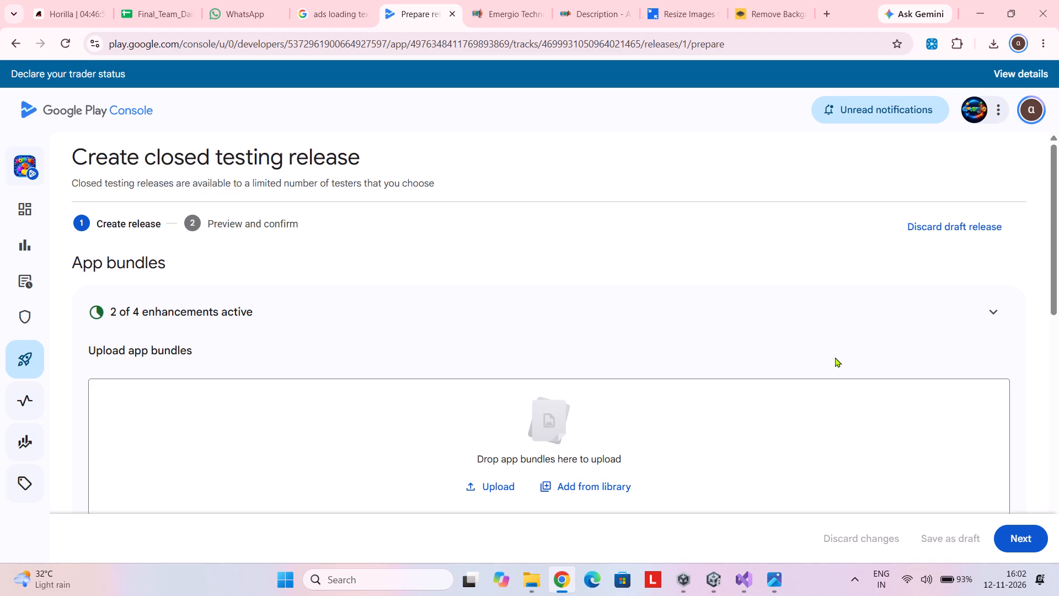
Check the draft closed testing release's app bundle and advance the release to preview and confirmation.
{"action": "scroll", "coordinate": [759, 404], "scroll_direction": "down", "scroll_amount": 1}
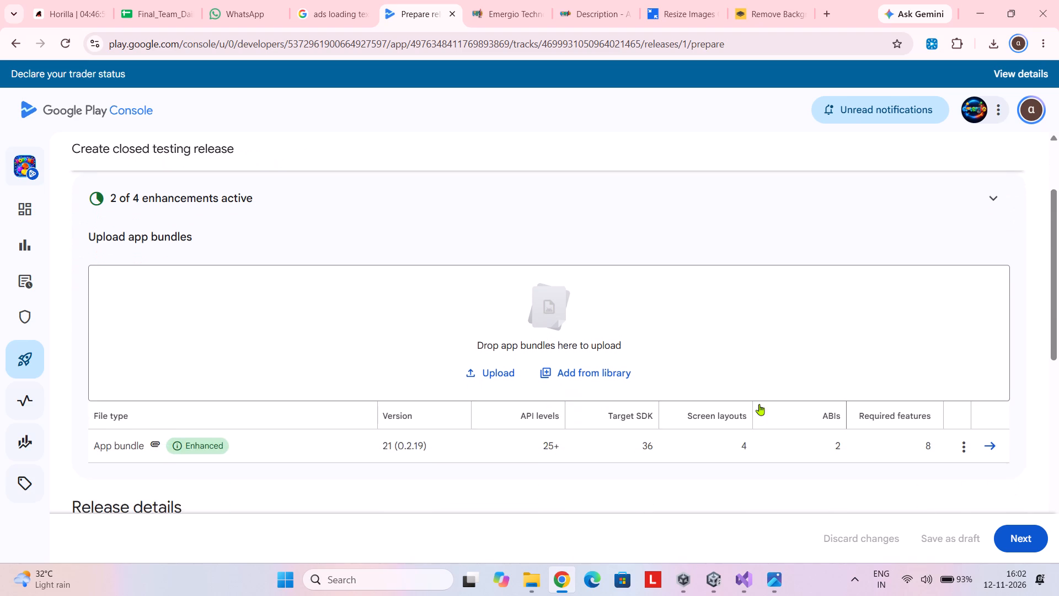
{"action": "scroll", "coordinate": [759, 404], "scroll_direction": "down", "scroll_amount": 1}
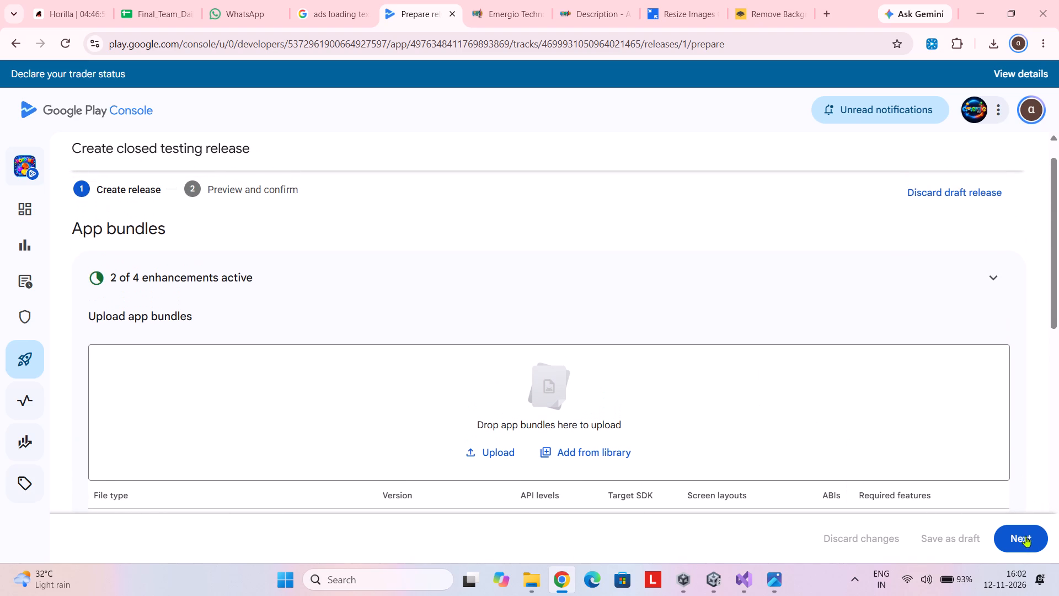
{"action": "left_click", "coordinate": [1024, 538]}
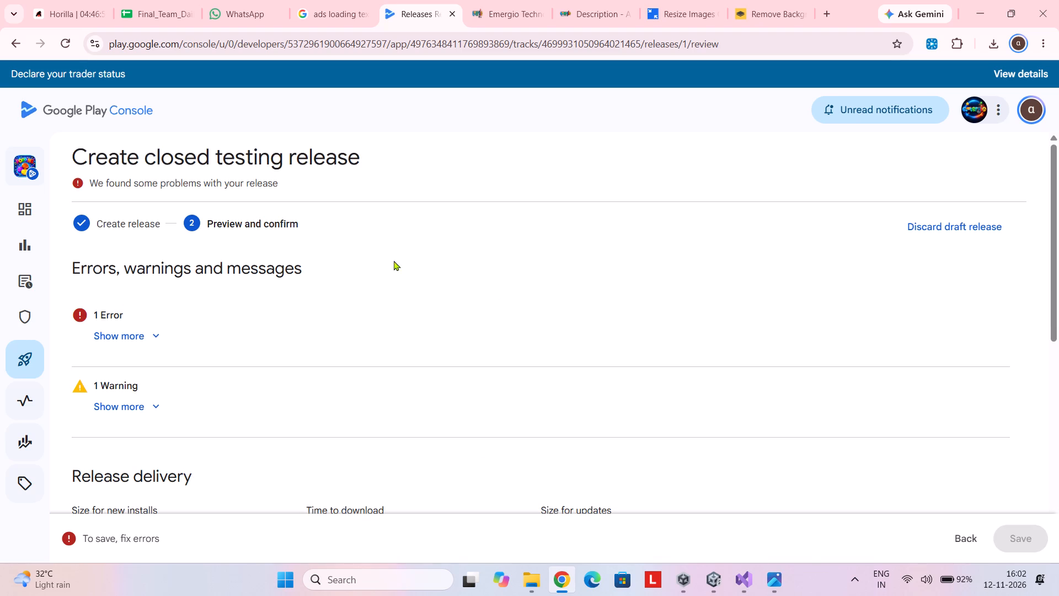
From the release's error details, start adding countries/regions to the Closed testing - Alpha track, separately from production.
{"action": "left_click", "coordinate": [150, 332]}
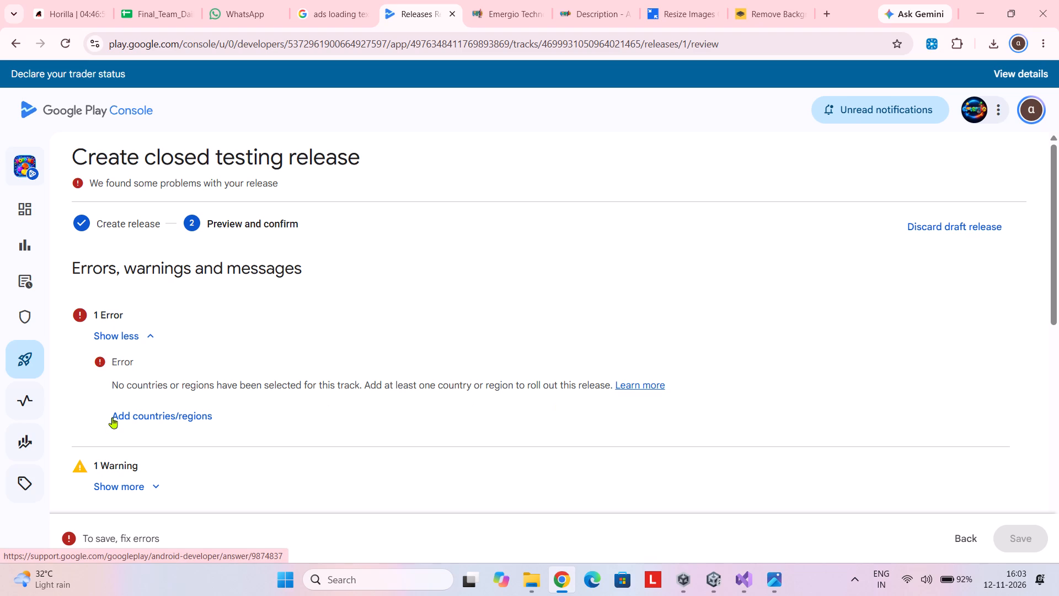
{"action": "left_click", "coordinate": [140, 416]}
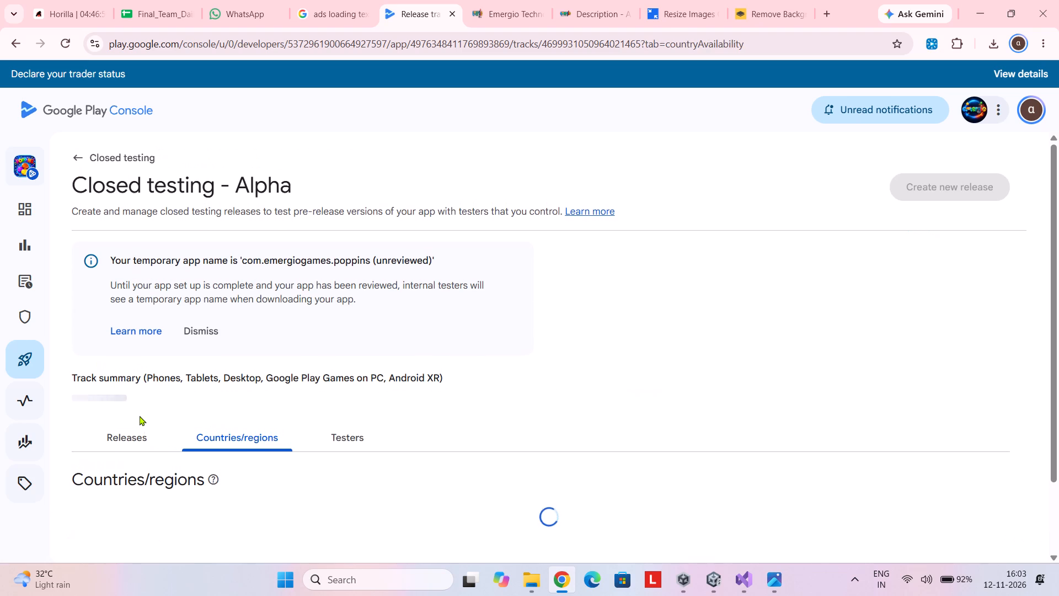
{"action": "scroll", "coordinate": [301, 481], "scroll_direction": "down", "scroll_amount": 1}
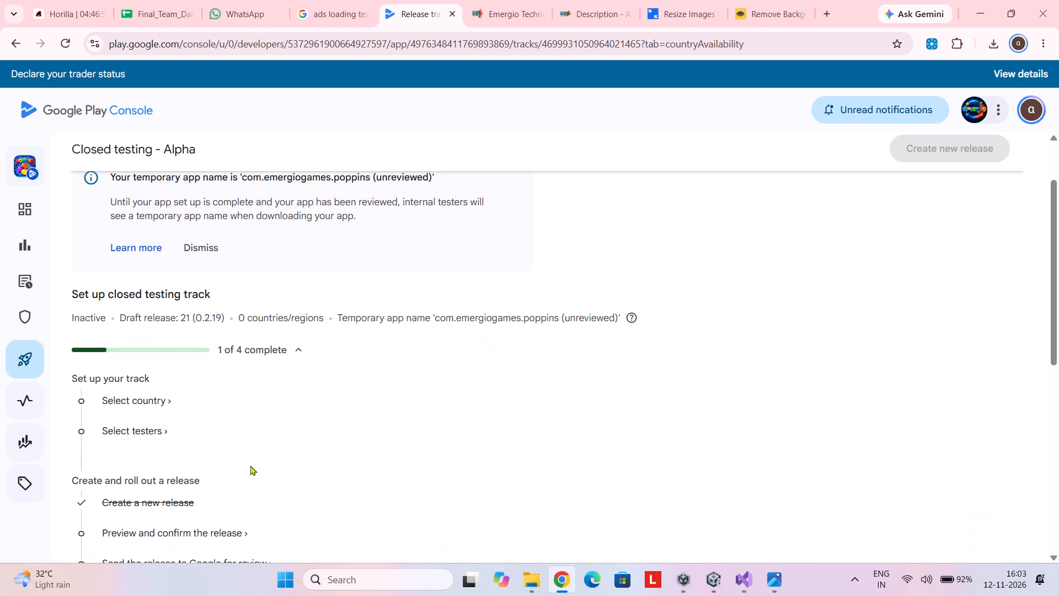
{"action": "scroll", "coordinate": [250, 465], "scroll_direction": "down", "scroll_amount": 1}
{"action": "left_click", "coordinate": [138, 382]}
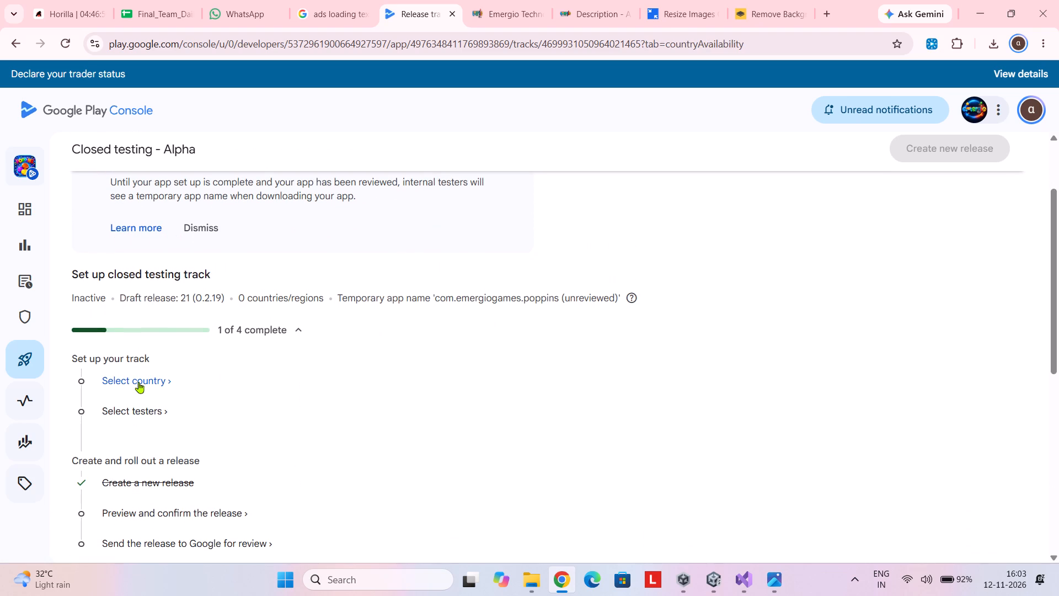
{"action": "left_click", "coordinate": [151, 378]}
{"action": "left_click", "coordinate": [130, 383]}
{"action": "left_click", "coordinate": [129, 379]}
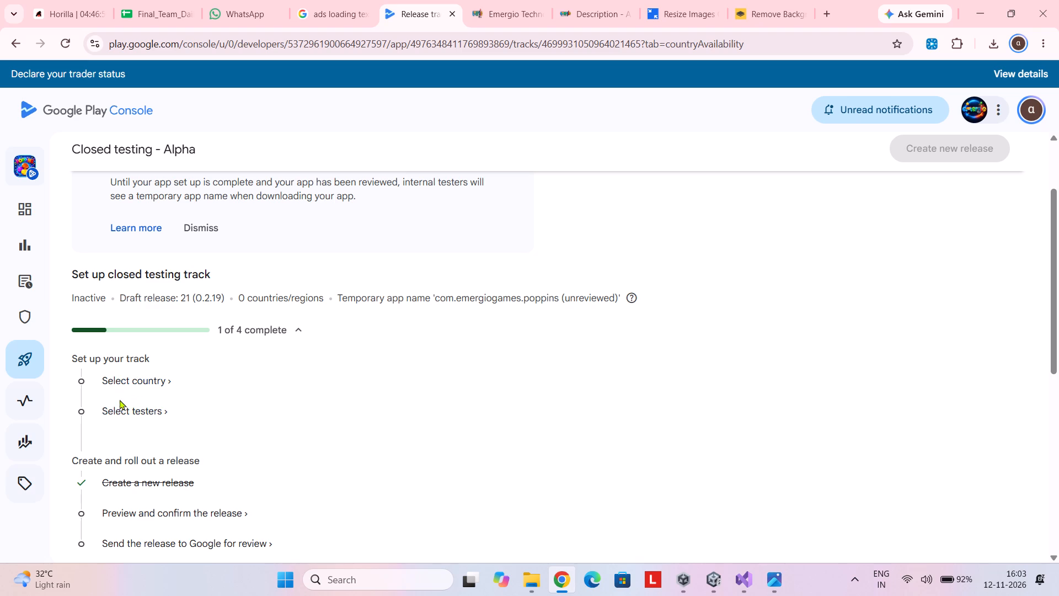
{"action": "left_click", "coordinate": [125, 410]}
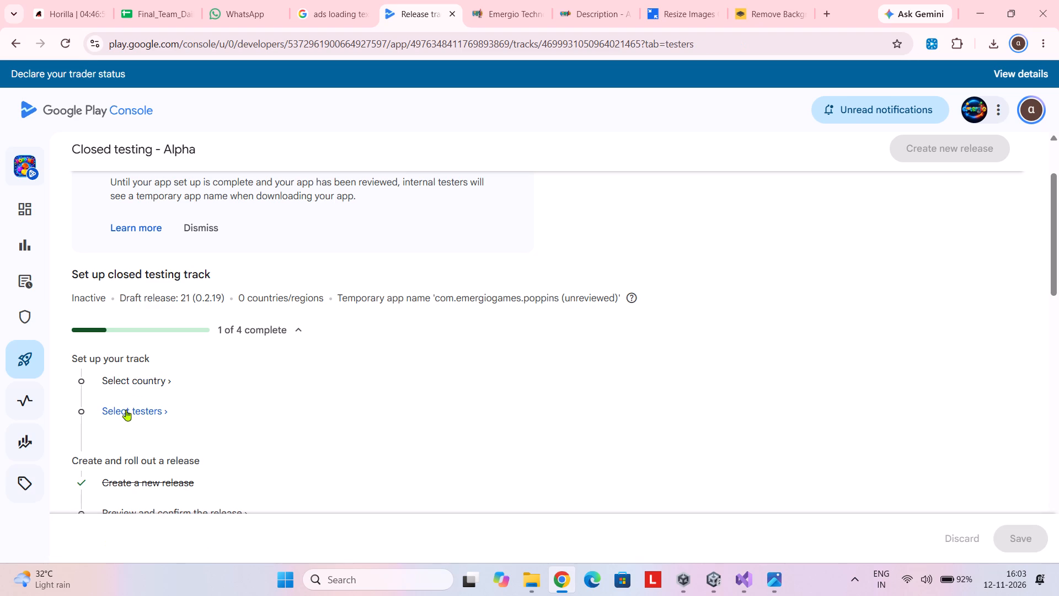
{"action": "left_click", "coordinate": [142, 381]}
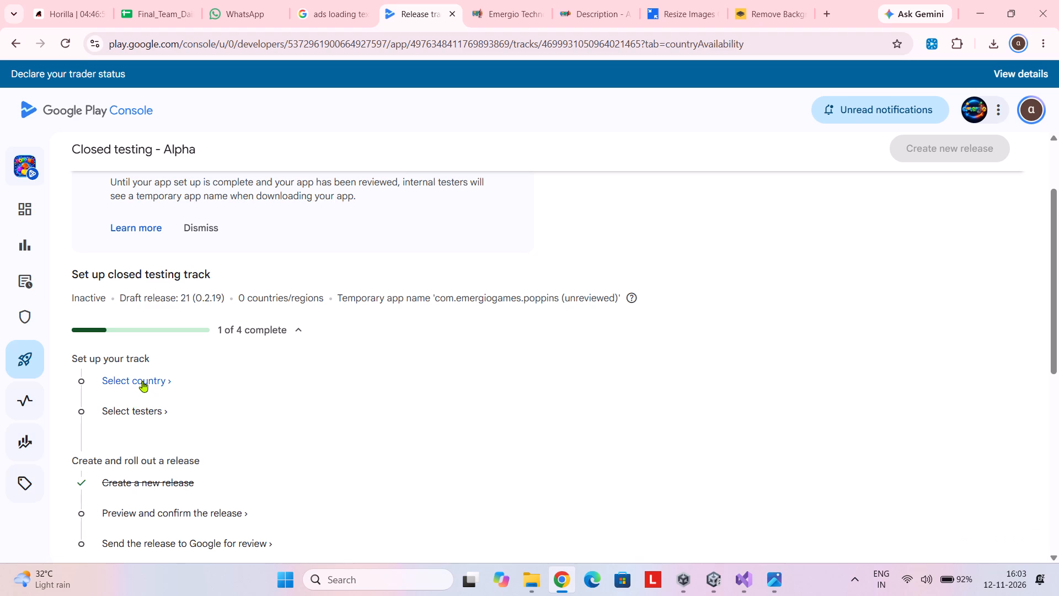
{"action": "scroll", "coordinate": [334, 498], "scroll_direction": "down", "scroll_amount": 5}
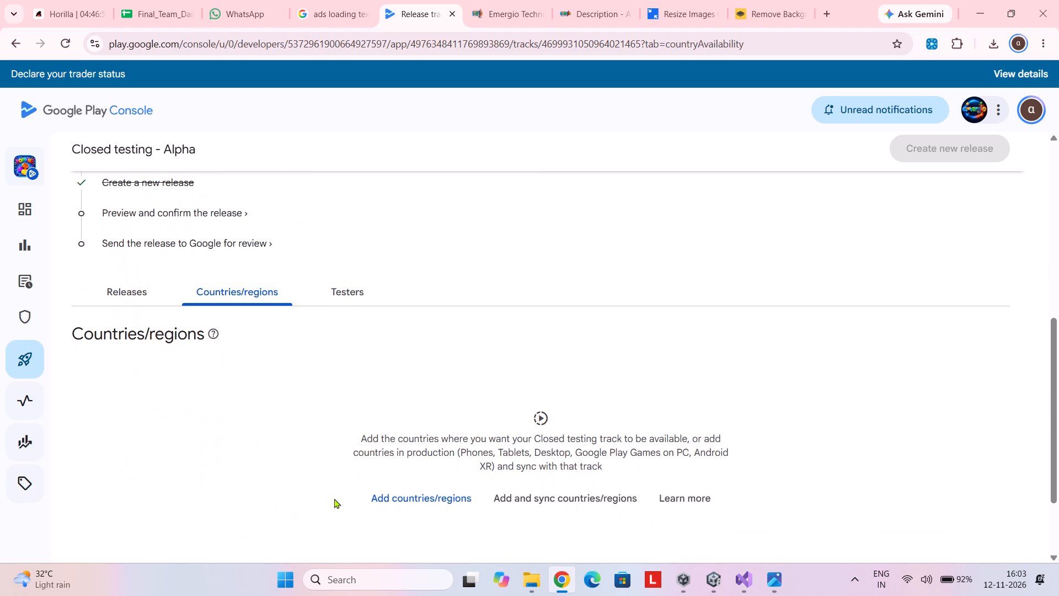
{"action": "left_click", "coordinate": [438, 501]}
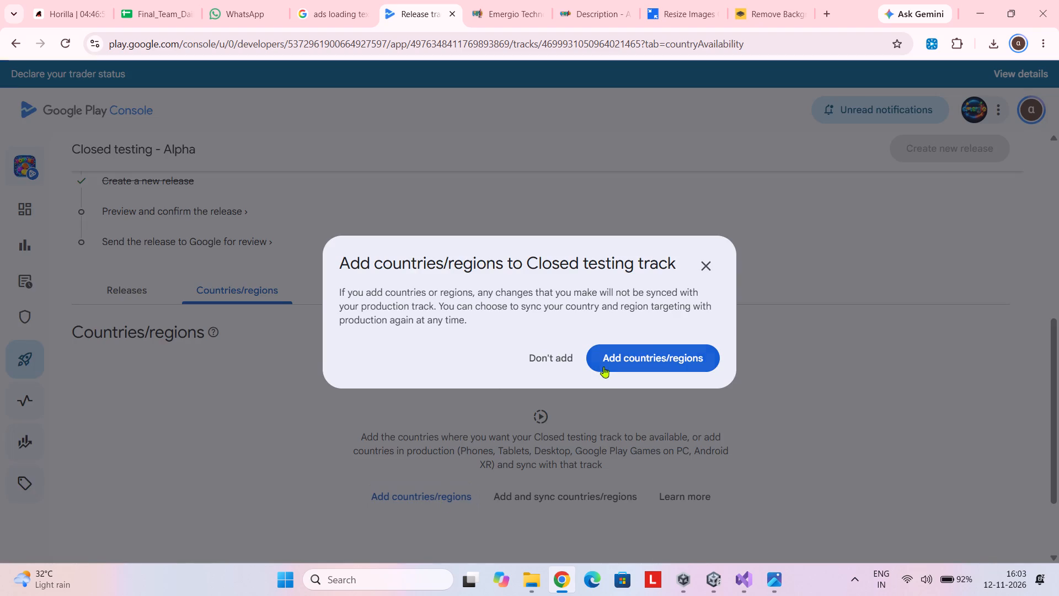
{"action": "left_click", "coordinate": [607, 366]}
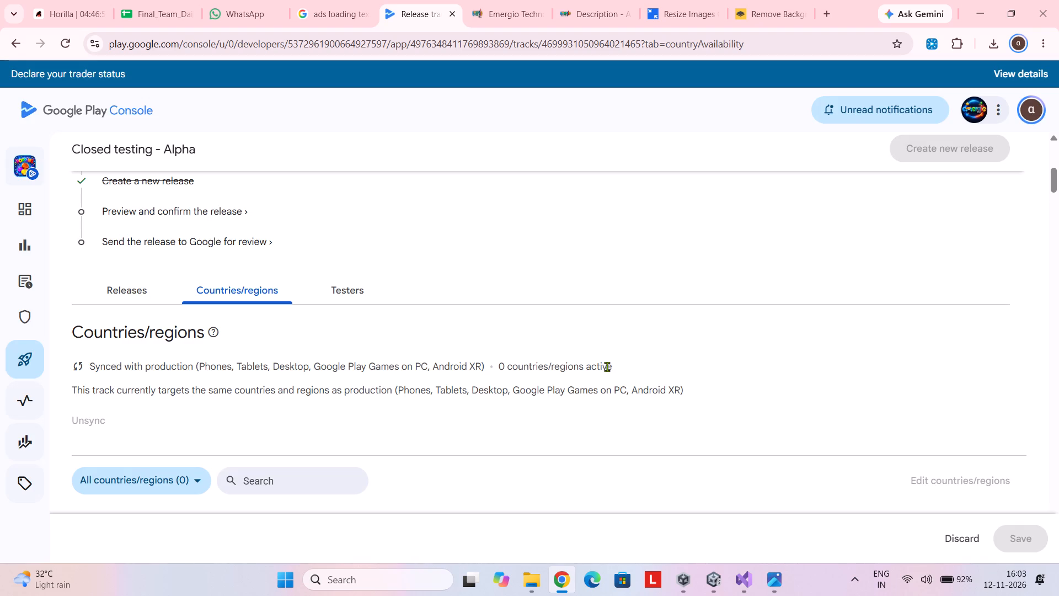
Find India in the country list, target it for the closed testing track and save the selection.
{"action": "scroll", "coordinate": [485, 390], "scroll_direction": "down", "scroll_amount": 4}
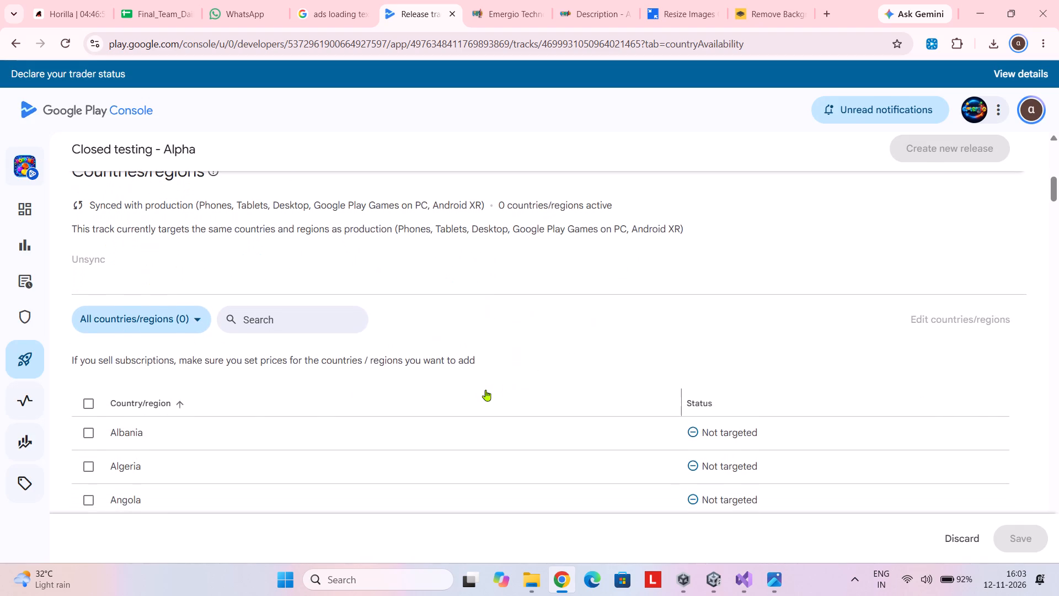
{"action": "left_click", "coordinate": [267, 308]}
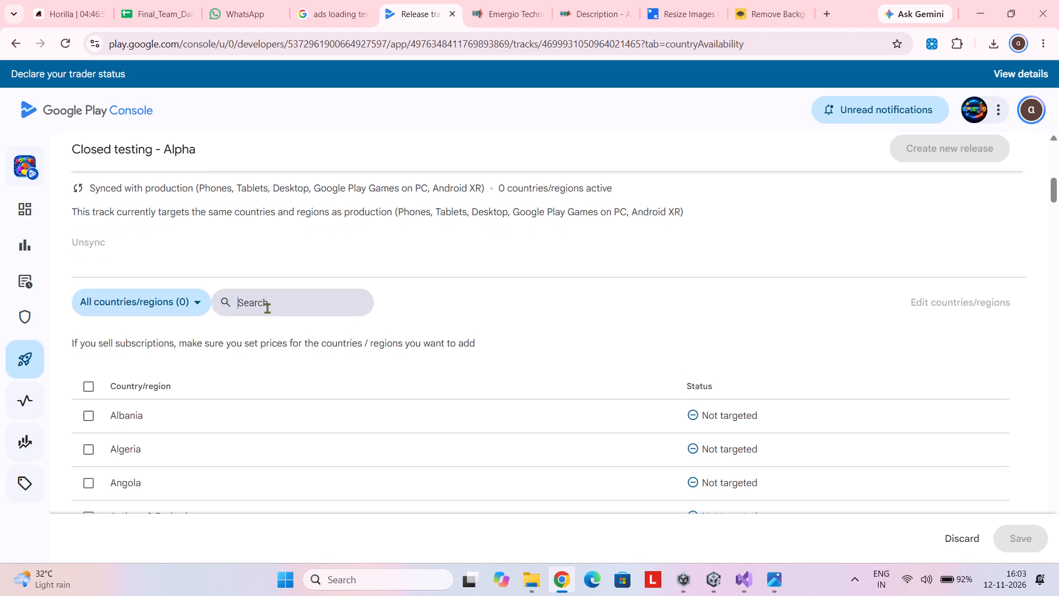
{"action": "type", "text": "ind"}
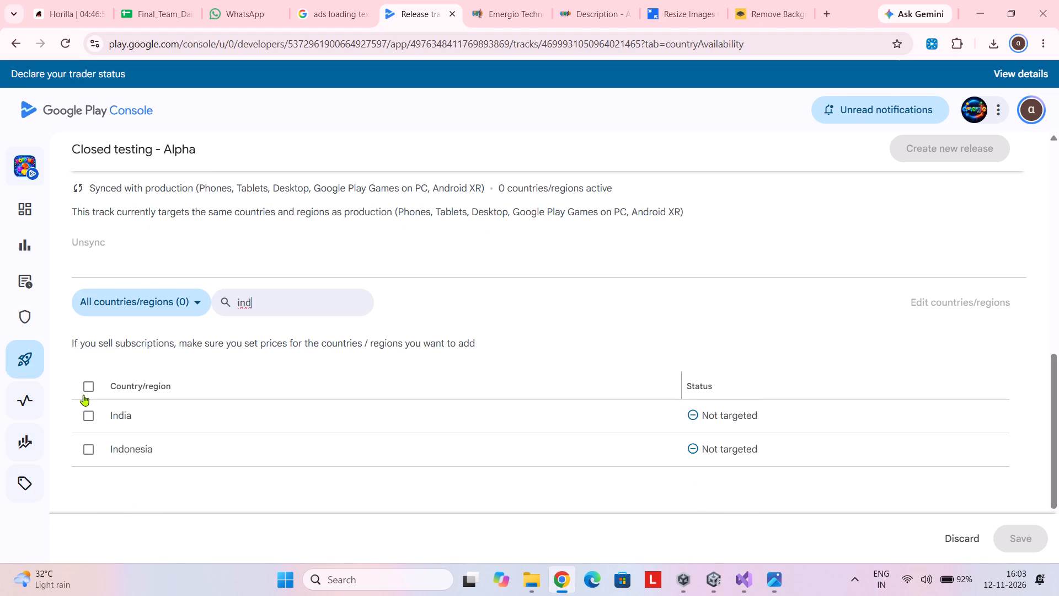
{"action": "left_click", "coordinate": [93, 418]}
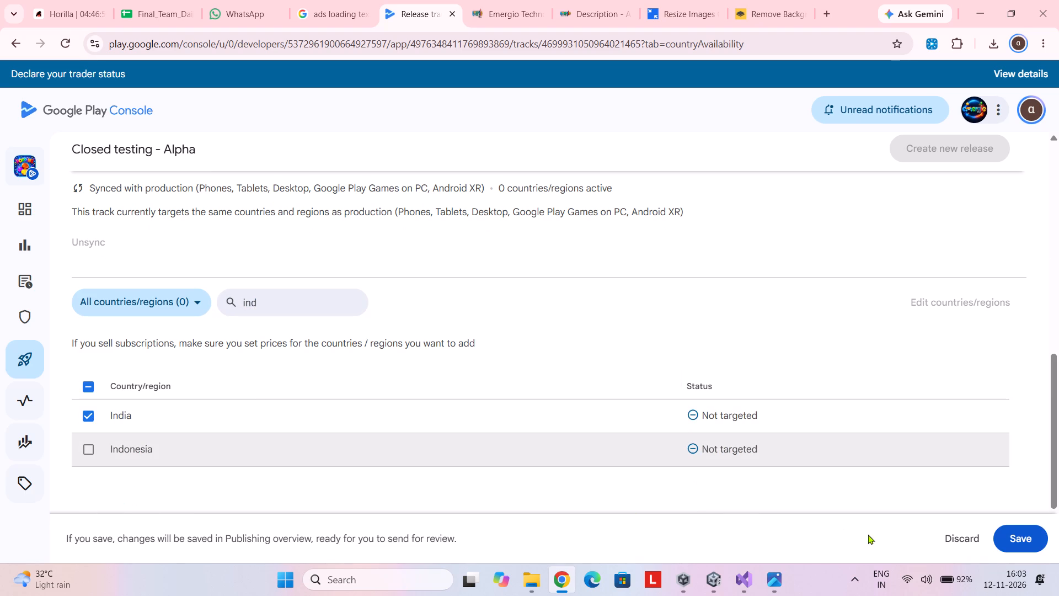
{"action": "left_click", "coordinate": [1010, 535]}
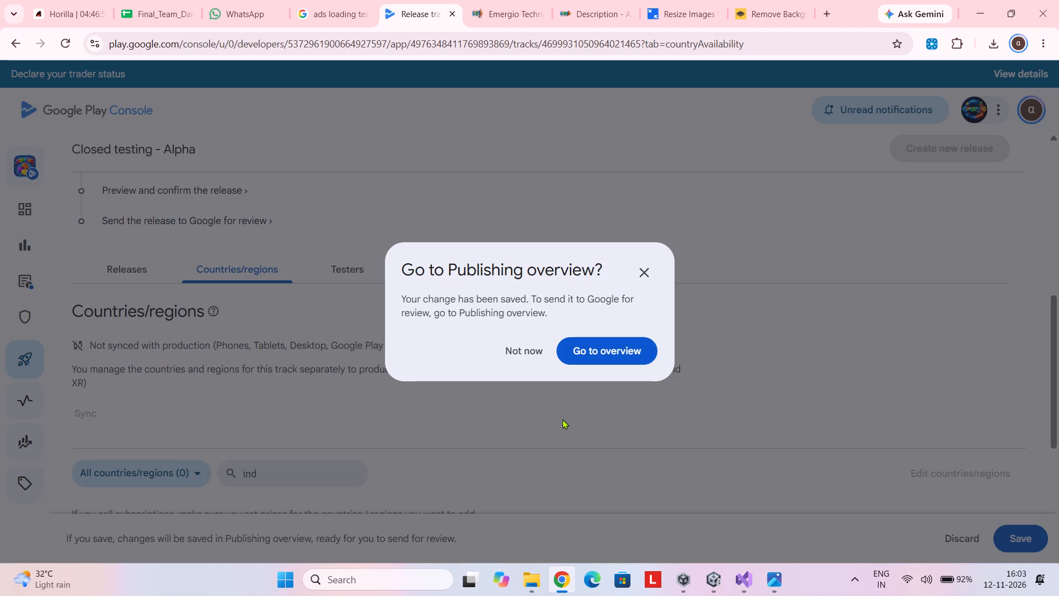
Stay on the Closed testing - Alpha track, select the "testers" email list as its testers and save the change.
{"action": "left_click", "coordinate": [529, 359]}
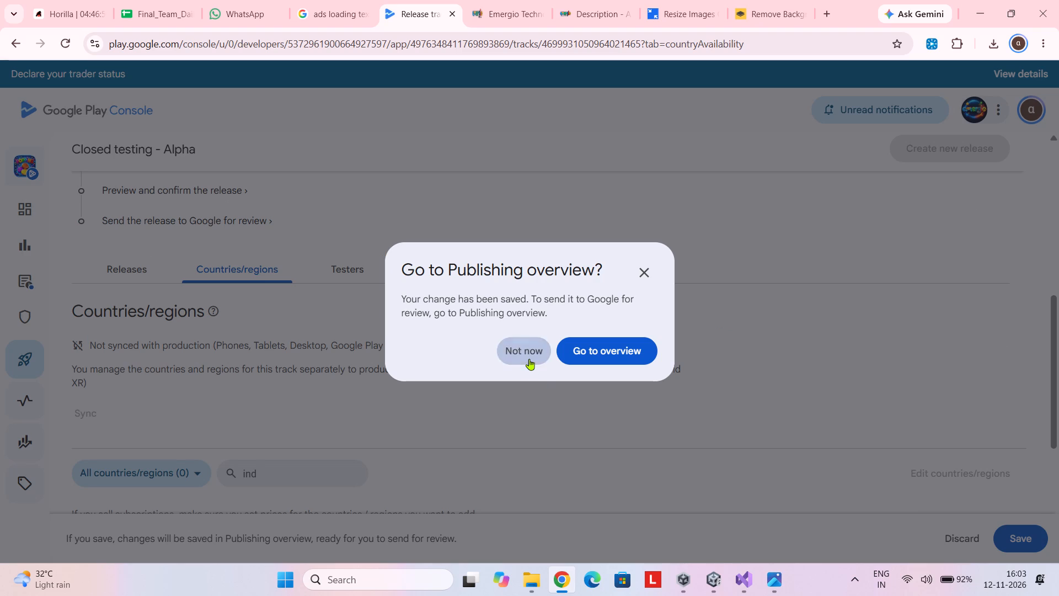
{"action": "scroll", "coordinate": [379, 414], "scroll_direction": "up", "scroll_amount": 3}
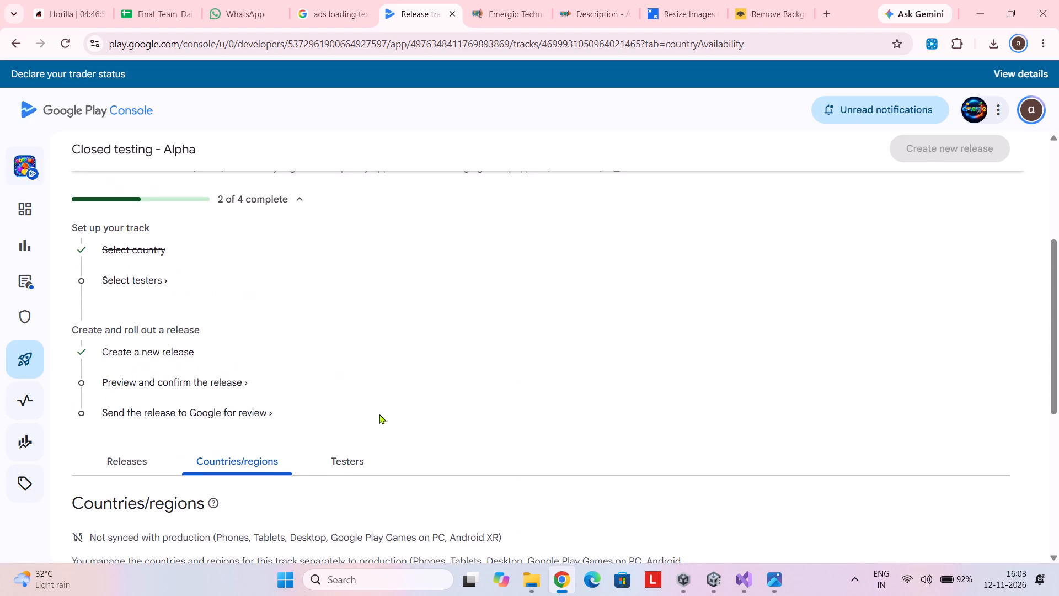
{"action": "scroll", "coordinate": [379, 414], "scroll_direction": "up", "scroll_amount": 1}
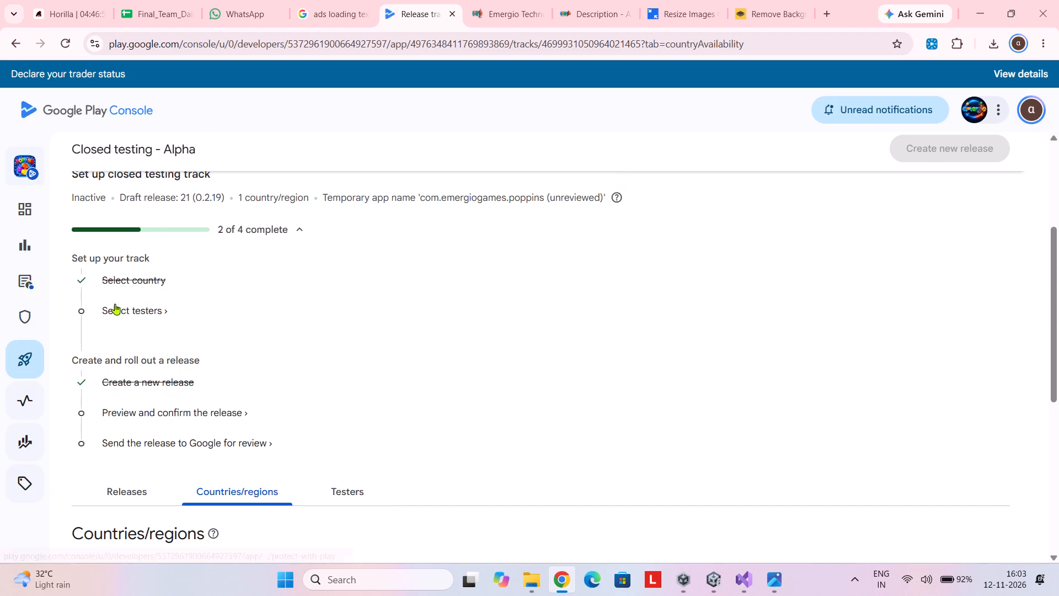
{"action": "left_click", "coordinate": [113, 313]}
{"action": "scroll", "coordinate": [424, 403], "scroll_direction": "down", "scroll_amount": 3}
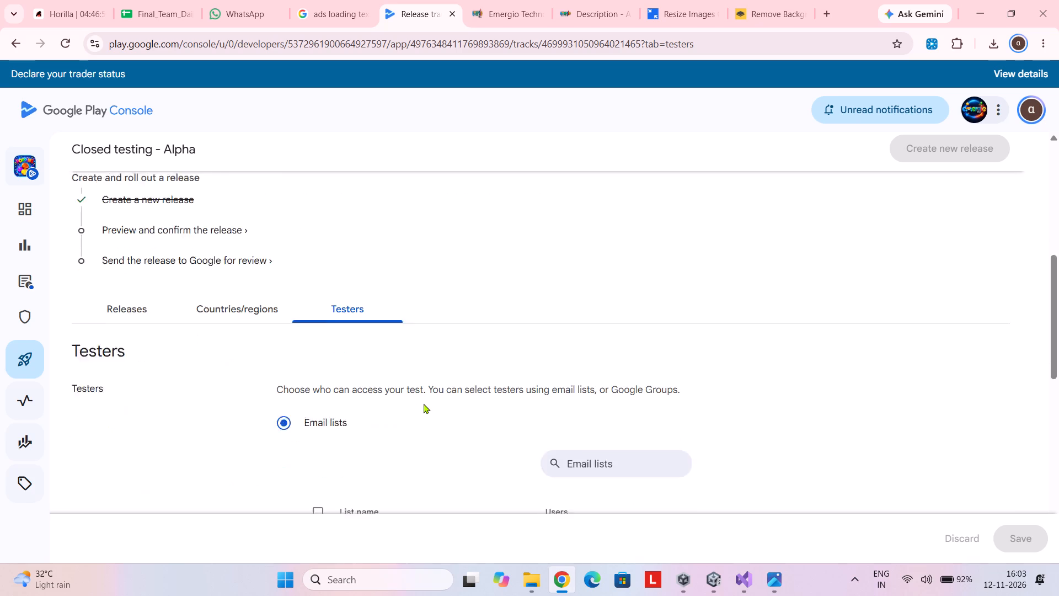
{"action": "scroll", "coordinate": [424, 403], "scroll_direction": "down", "scroll_amount": 4}
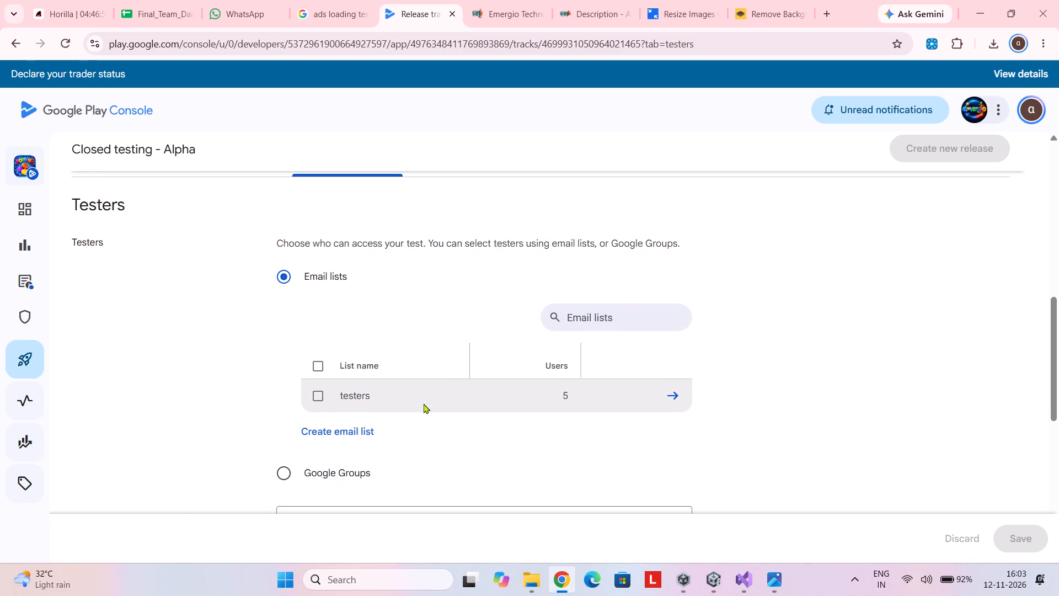
{"action": "left_click", "coordinate": [318, 395]}
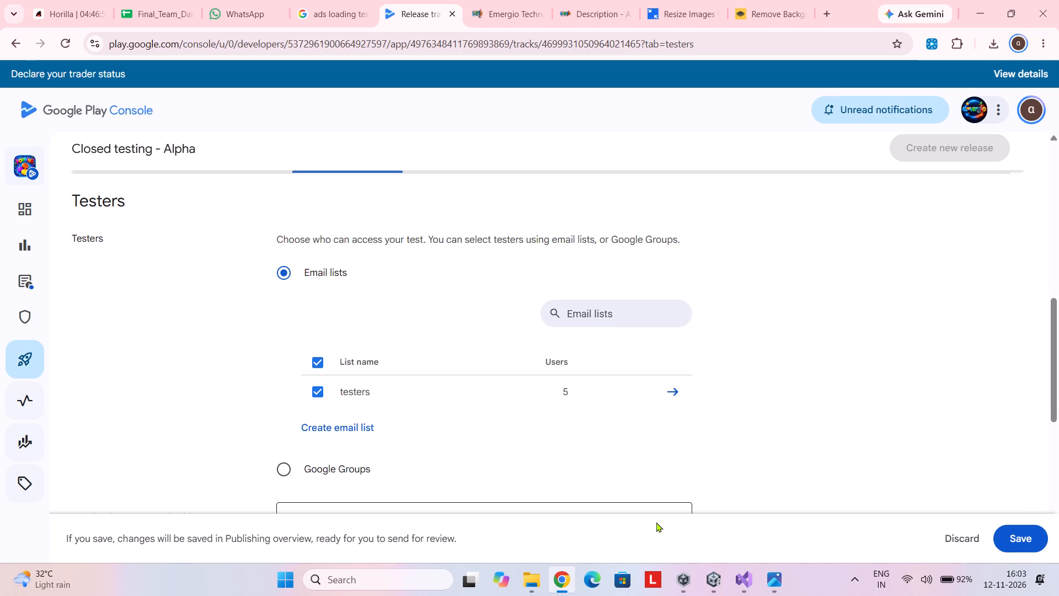
{"action": "scroll", "coordinate": [571, 430], "scroll_direction": "down", "scroll_amount": 3}
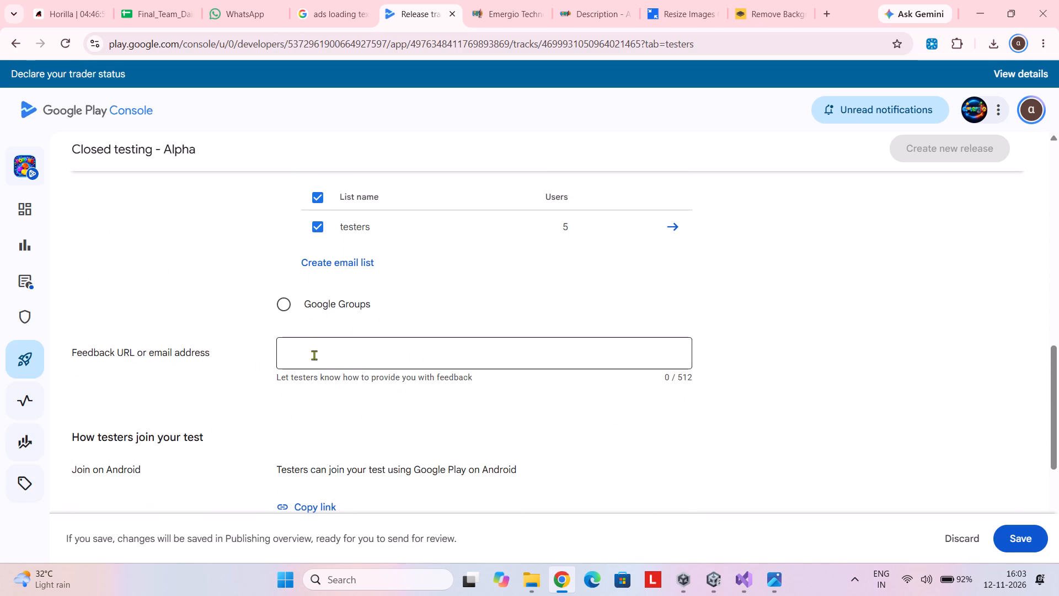
{"action": "scroll", "coordinate": [501, 392], "scroll_direction": "down", "scroll_amount": 3}
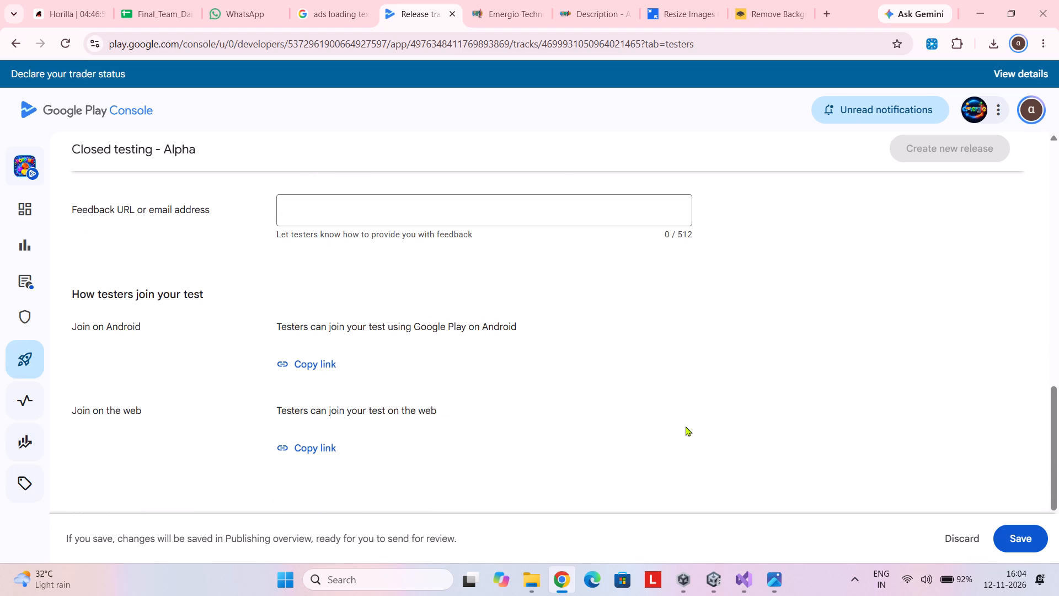
{"action": "left_click", "coordinate": [1005, 532]}
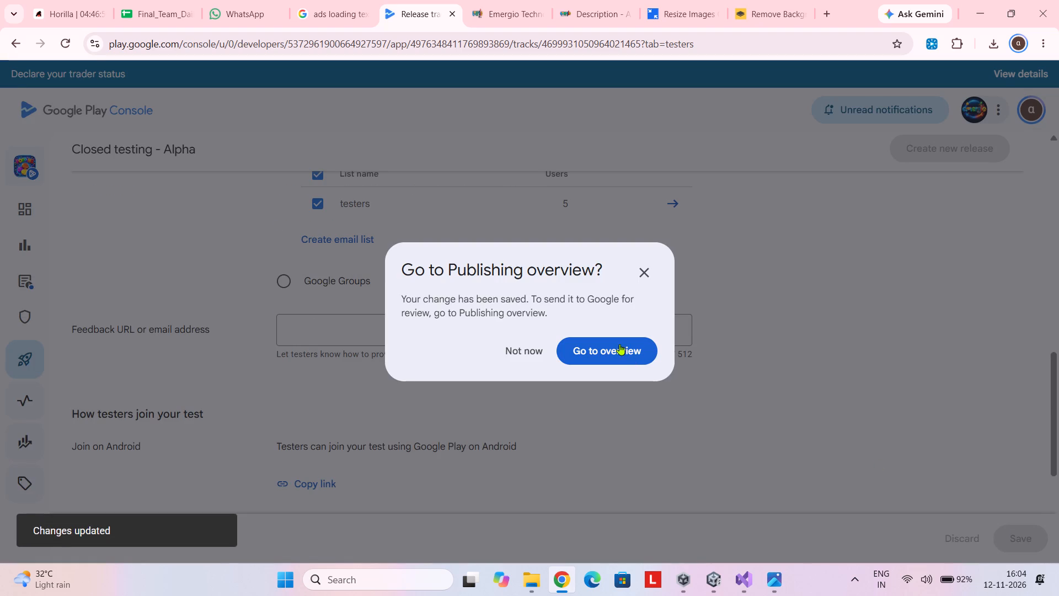
From the Publishing overview, submit the 3 closed testing changes for review and agree to restart the review in progress.
{"action": "left_click", "coordinate": [619, 345]}
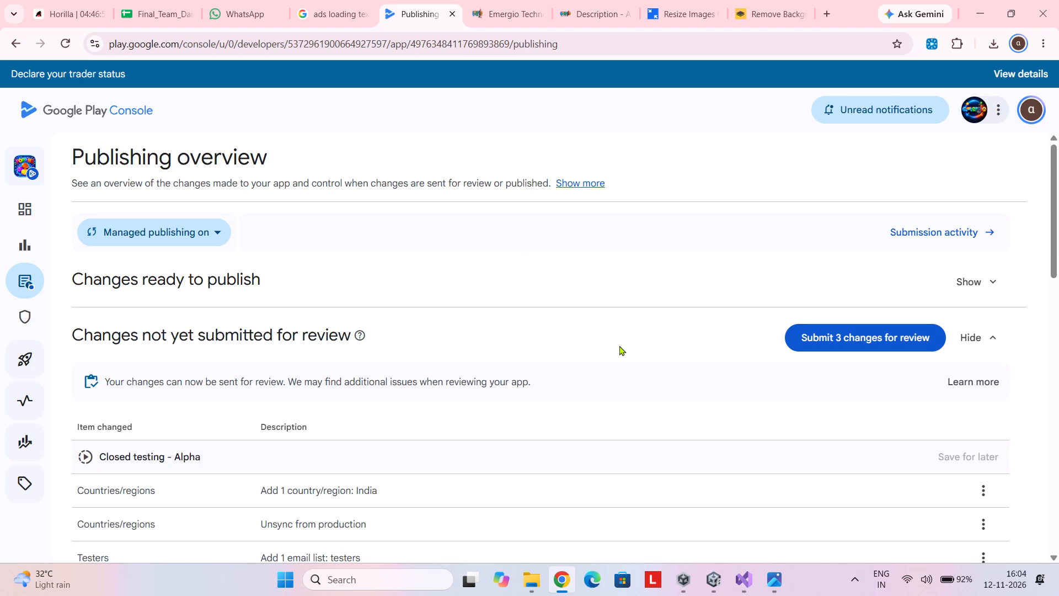
{"action": "left_click", "coordinate": [872, 340]}
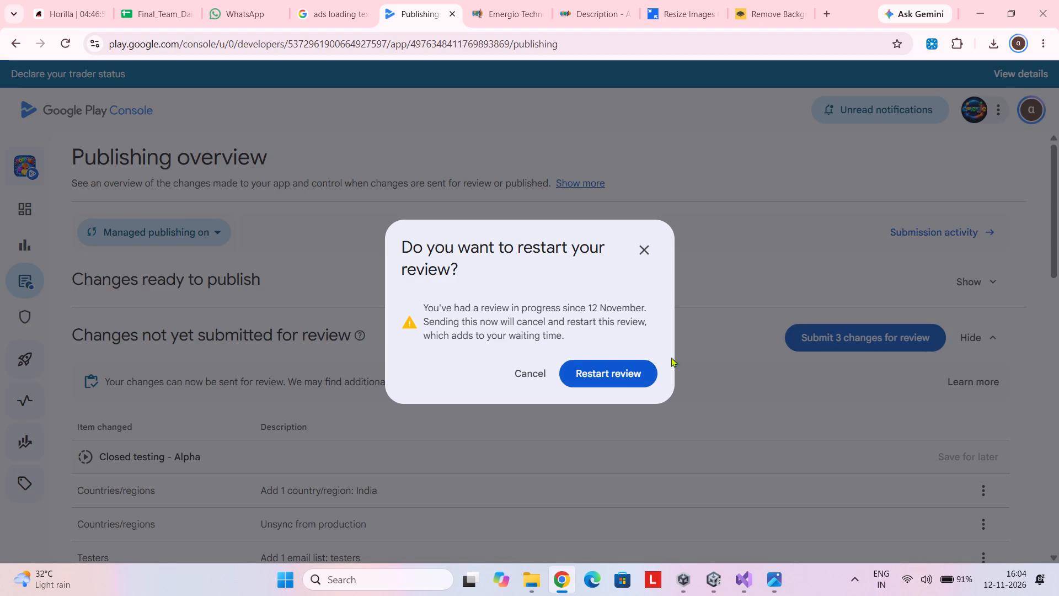
{"action": "left_click", "coordinate": [619, 372]}
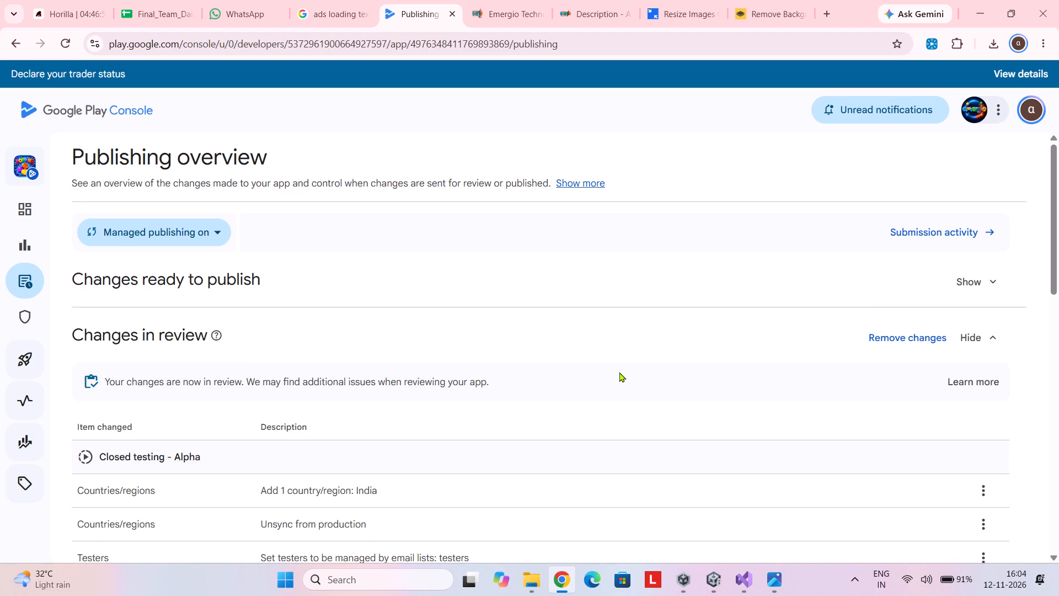
{"action": "scroll", "coordinate": [714, 386], "scroll_direction": "down", "scroll_amount": 1}
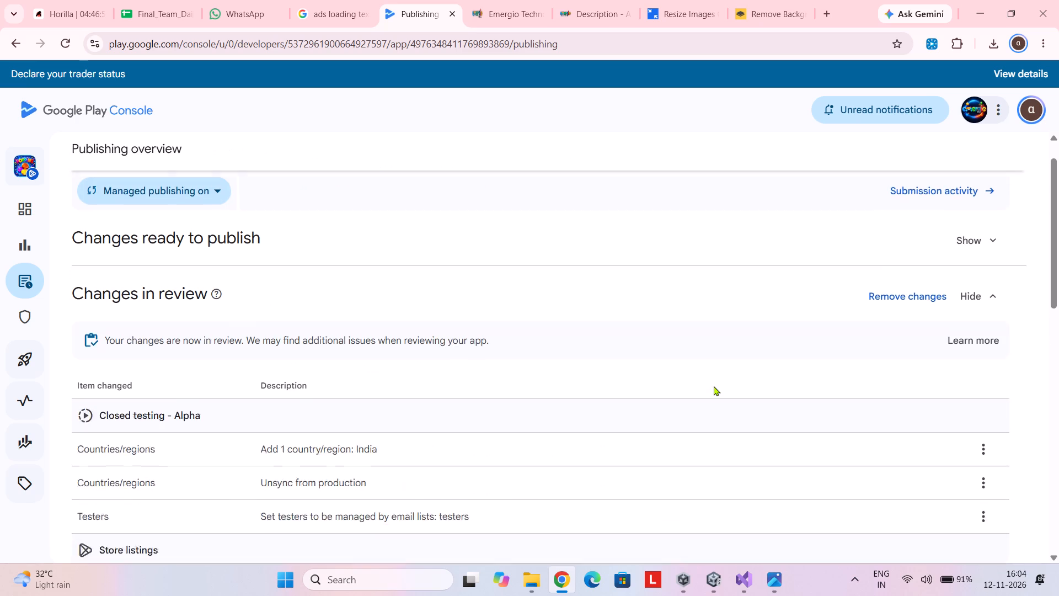
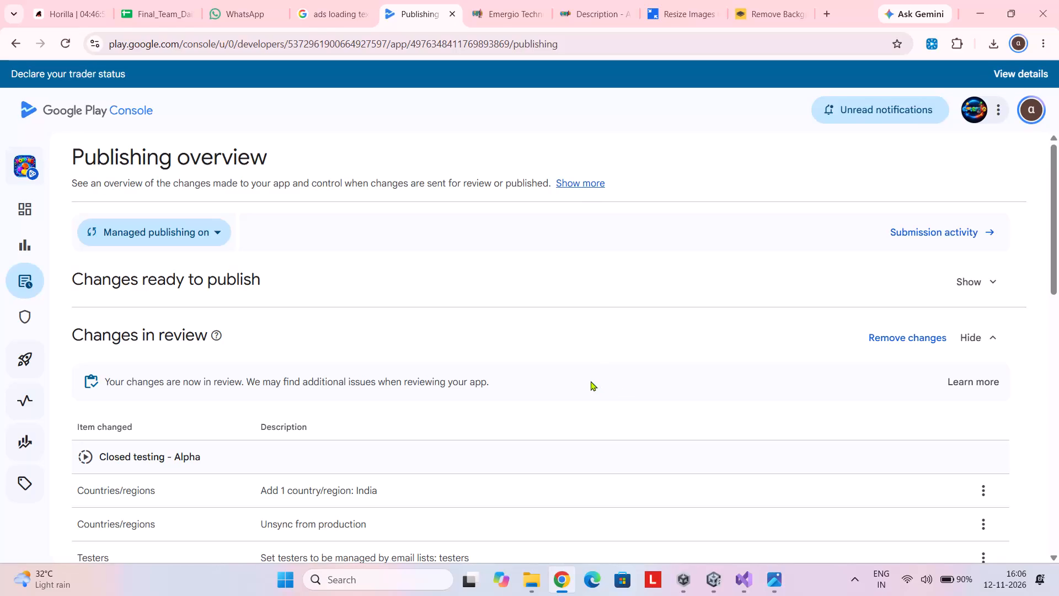
Close the browser tabs for the Poppins Description folder, Emergio Technologies, the image resizer and the background remover.
{"action": "left_click", "coordinate": [587, 3]}
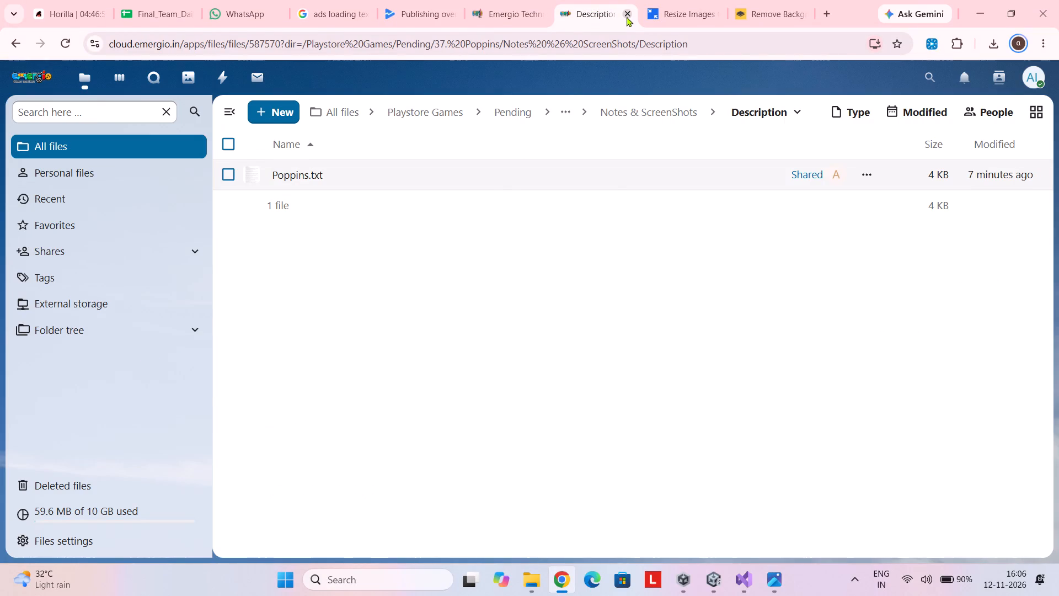
{"action": "left_click", "coordinate": [627, 14]}
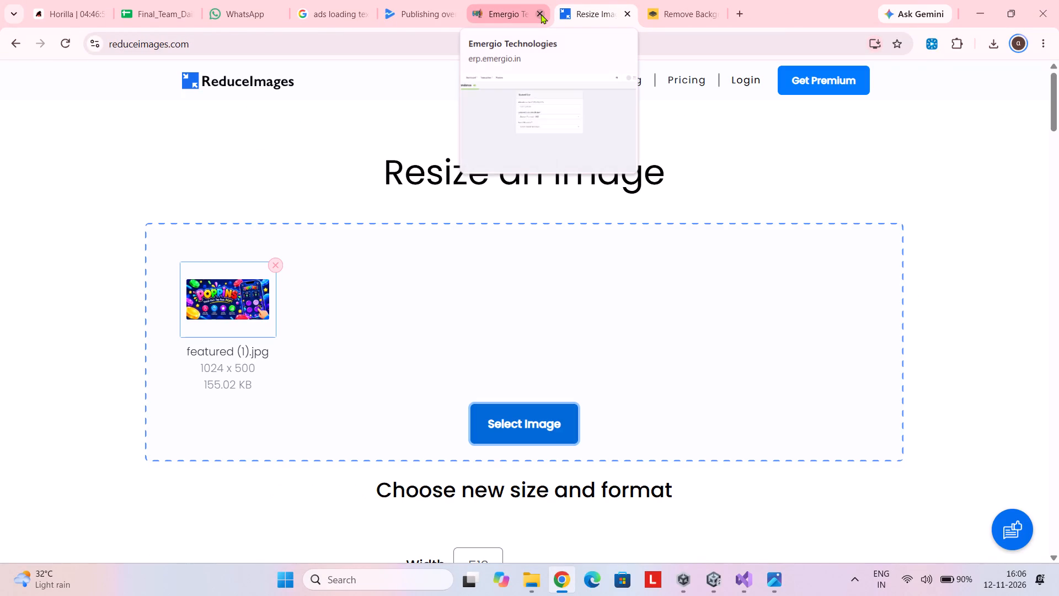
{"action": "left_click", "coordinate": [541, 14]}
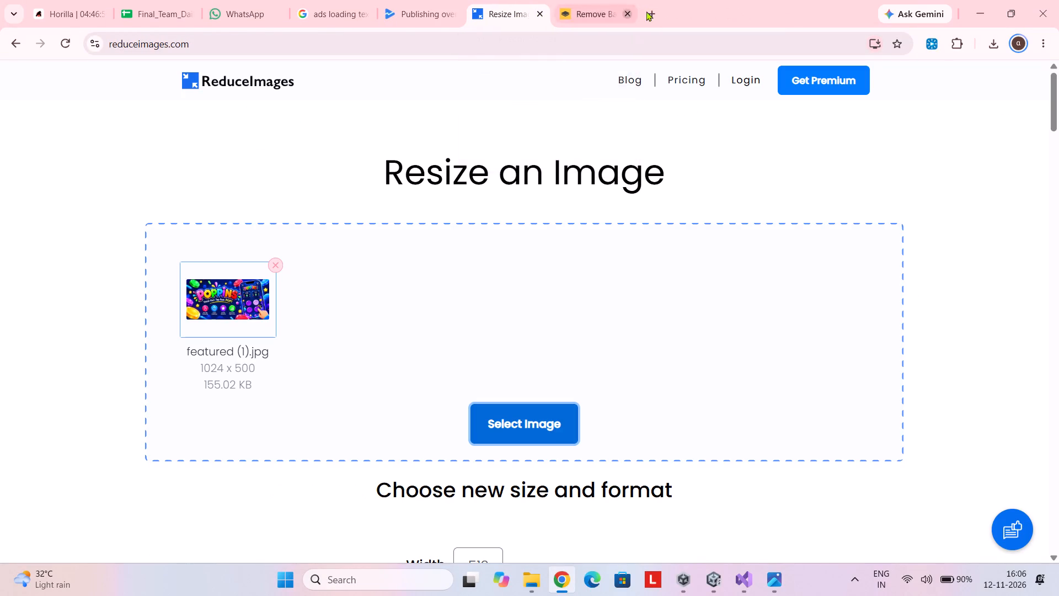
{"action": "left_click", "coordinate": [539, 15]}
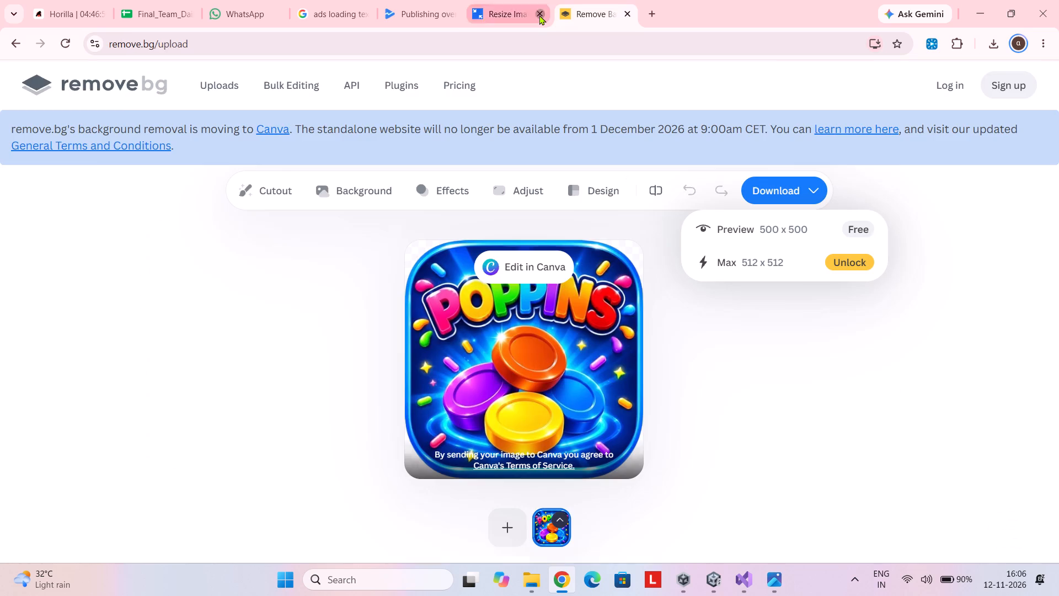
{"action": "left_click", "coordinate": [539, 15]}
In a new tab, open the Nextcloud files and go to the folder Playstore Games > Pending > 37. Poppins.
{"action": "left_click", "coordinate": [558, 11]}
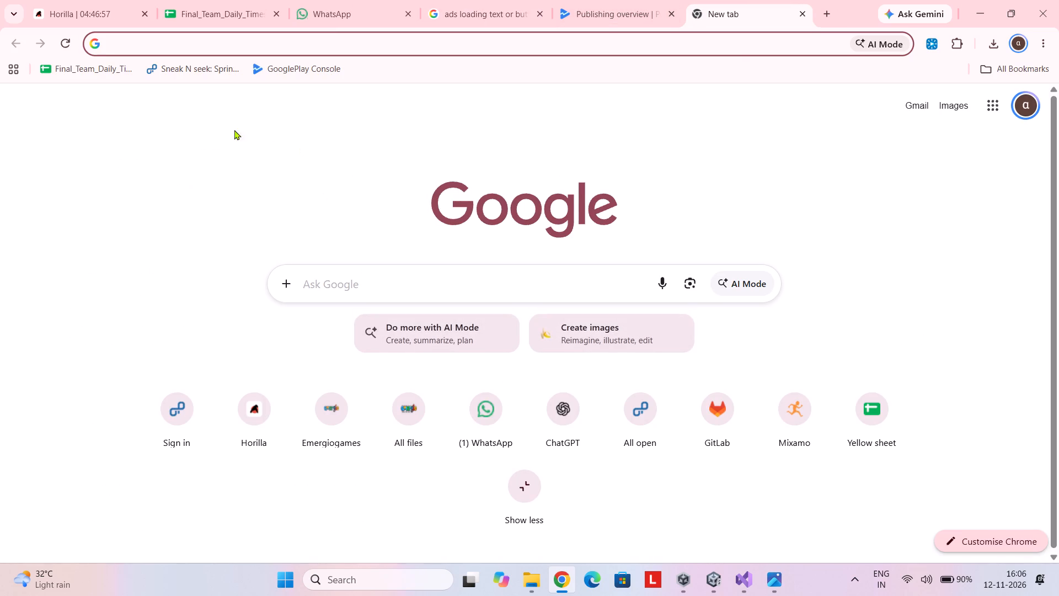
{"action": "left_click", "coordinate": [405, 419]}
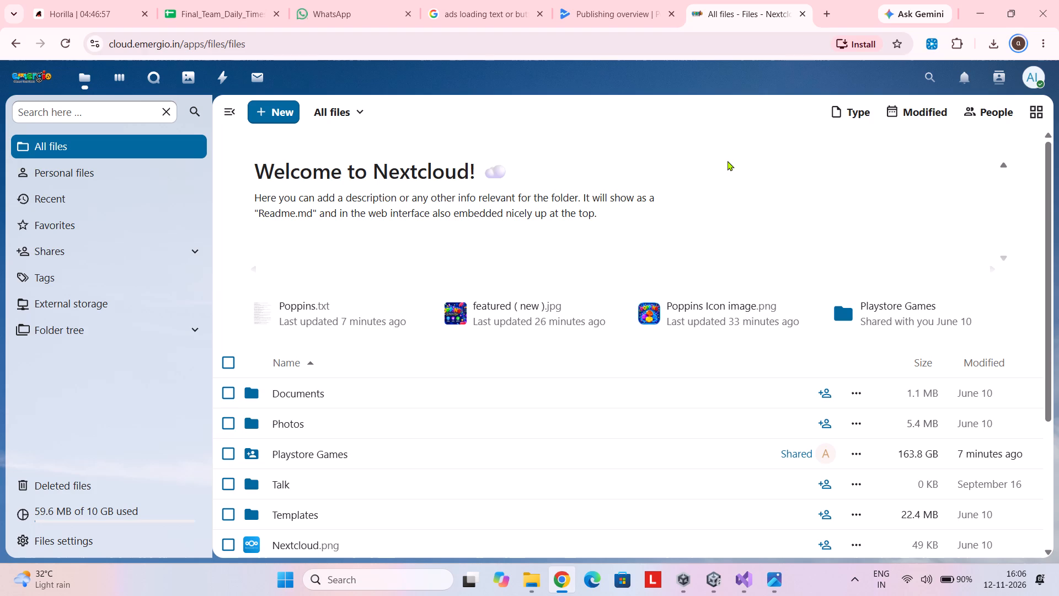
{"action": "left_click", "coordinate": [378, 455]}
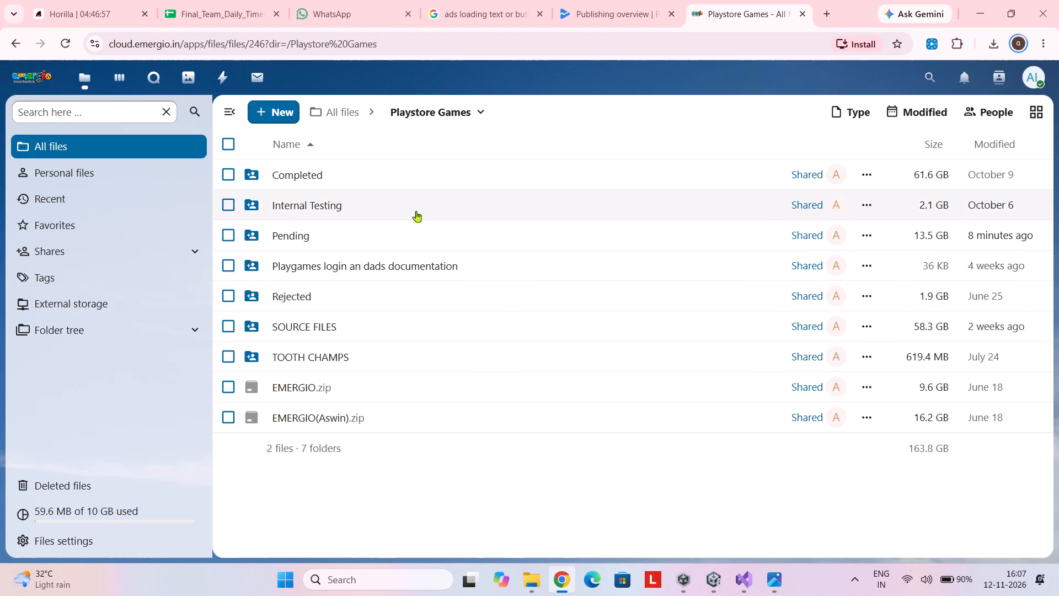
{"action": "left_click", "coordinate": [372, 242]}
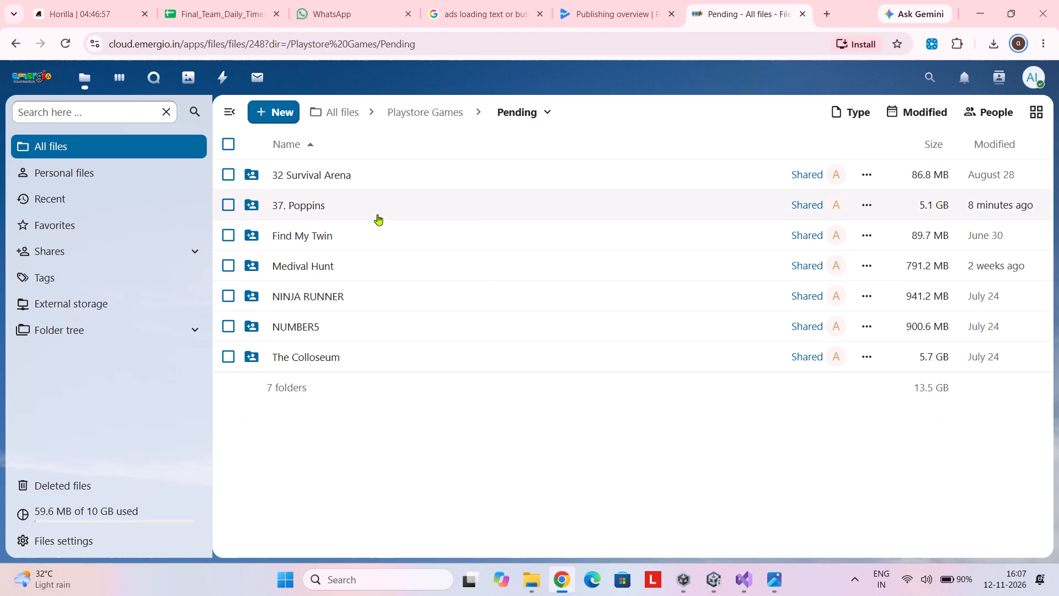
{"action": "left_click", "coordinate": [377, 211]}
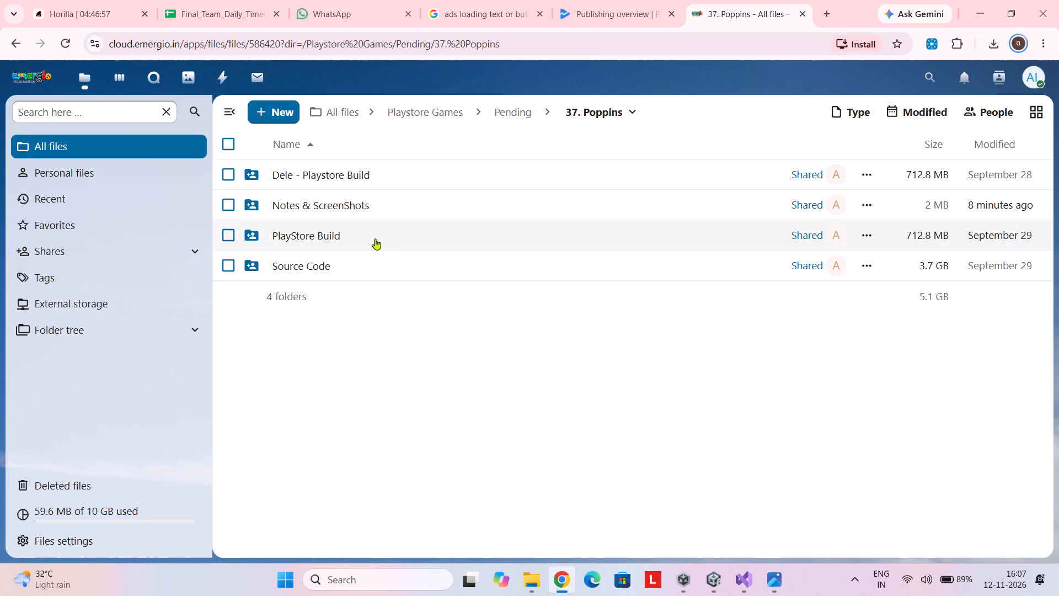
Create a folder named "new Playstorebuild" inside 37. Poppins.
{"action": "left_click", "coordinate": [263, 112]}
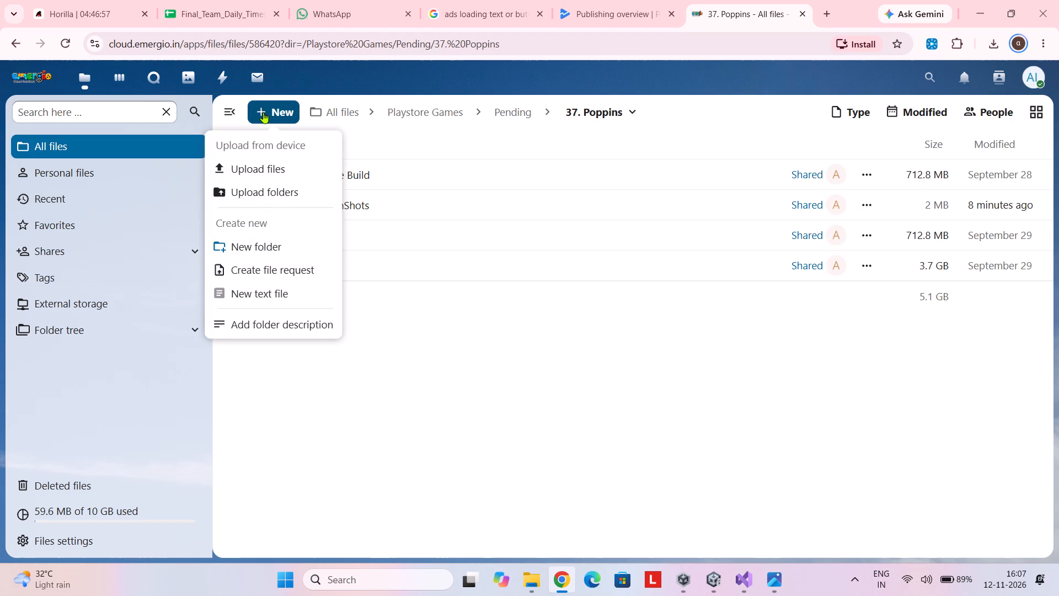
{"action": "left_click", "coordinate": [248, 247]}
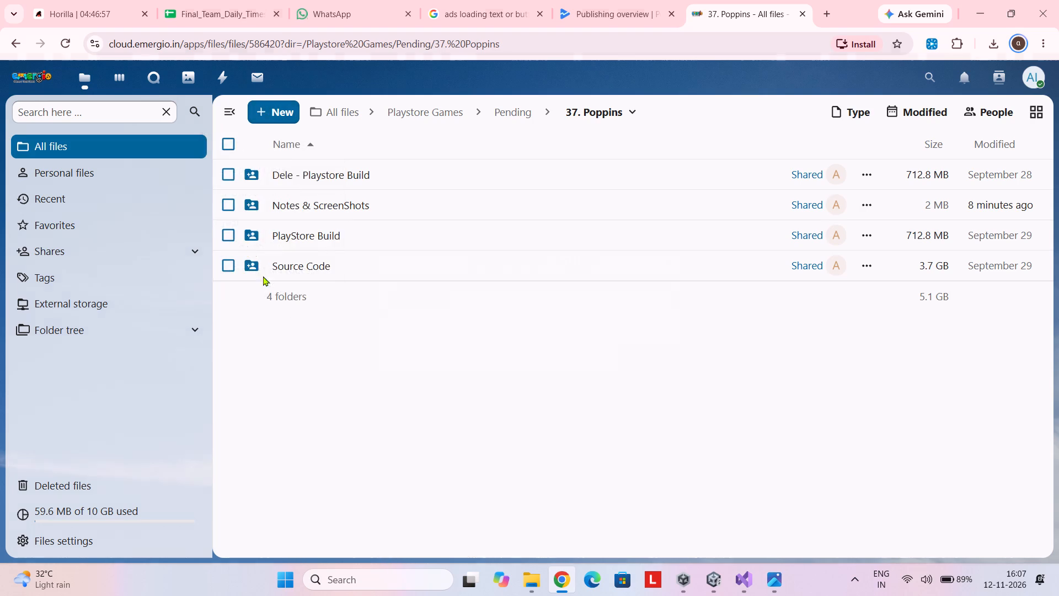
{"action": "type", "text": "new"}
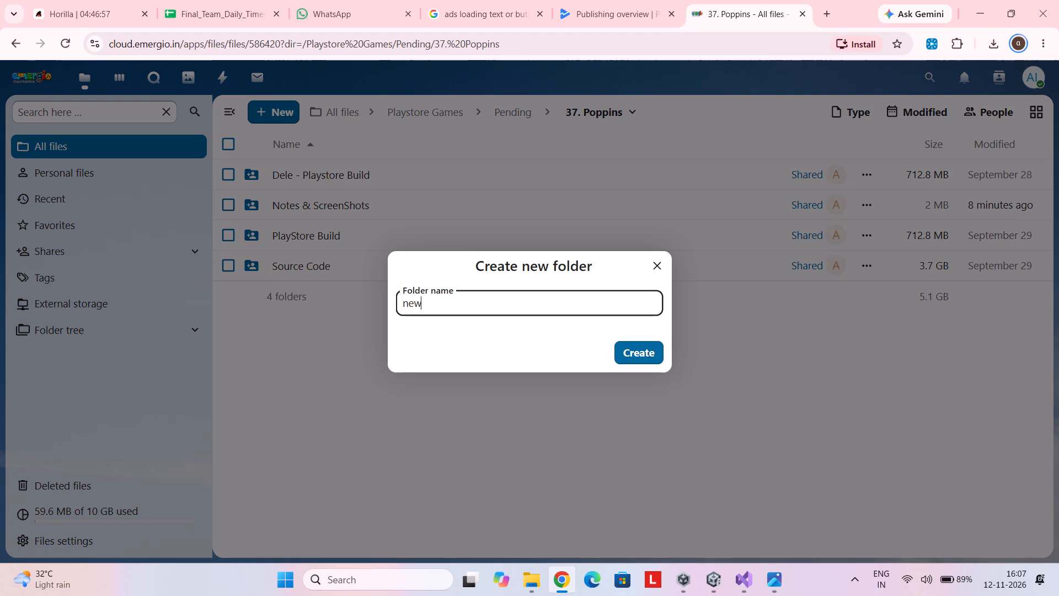
{"action": "key", "text": "space"}
{"action": "key", "text": "l"}
{"action": "type", "text": "aystorebuild"}
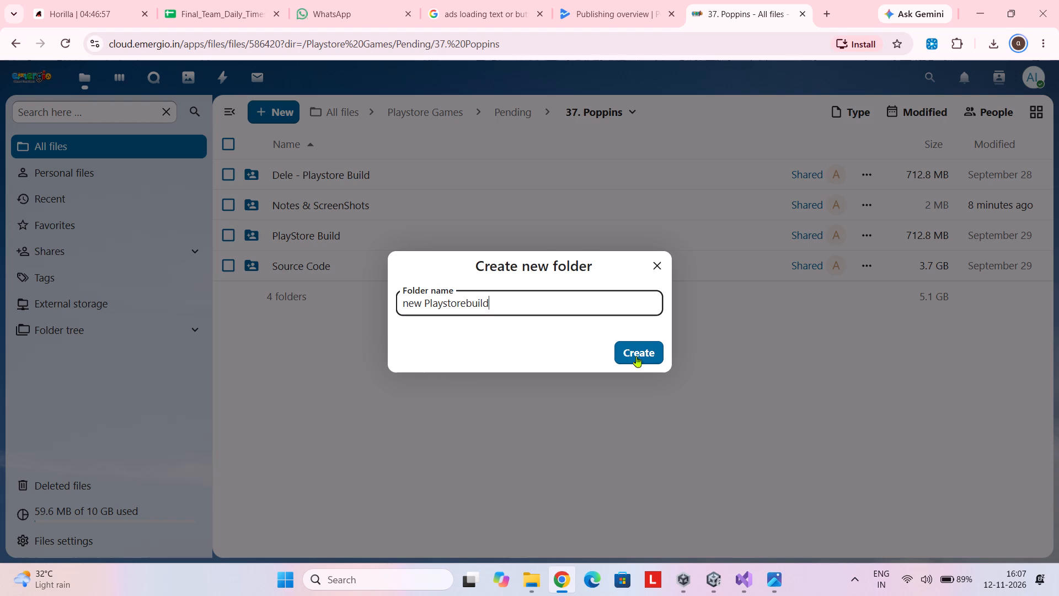
{"action": "left_click", "coordinate": [639, 354]}
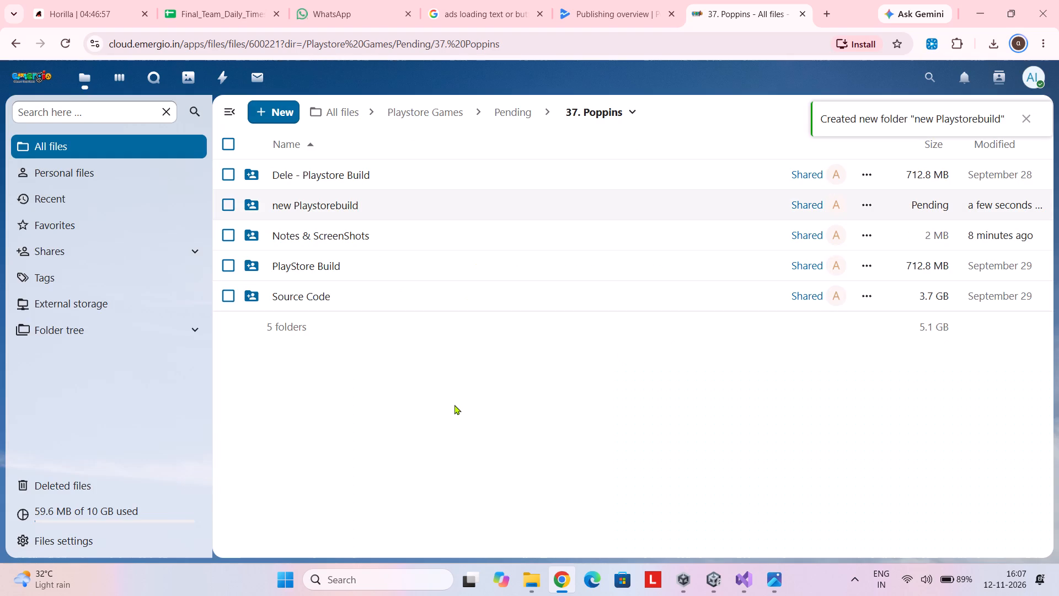
Upload psbpoppins.aab, psbpoppins_mapping and psbpoppins-0.2.19-v21-IL2CPP.symbols from the local AAB BUILD POPP folder into the new Playstorebuild folder.
{"action": "double_click", "coordinate": [437, 206]}
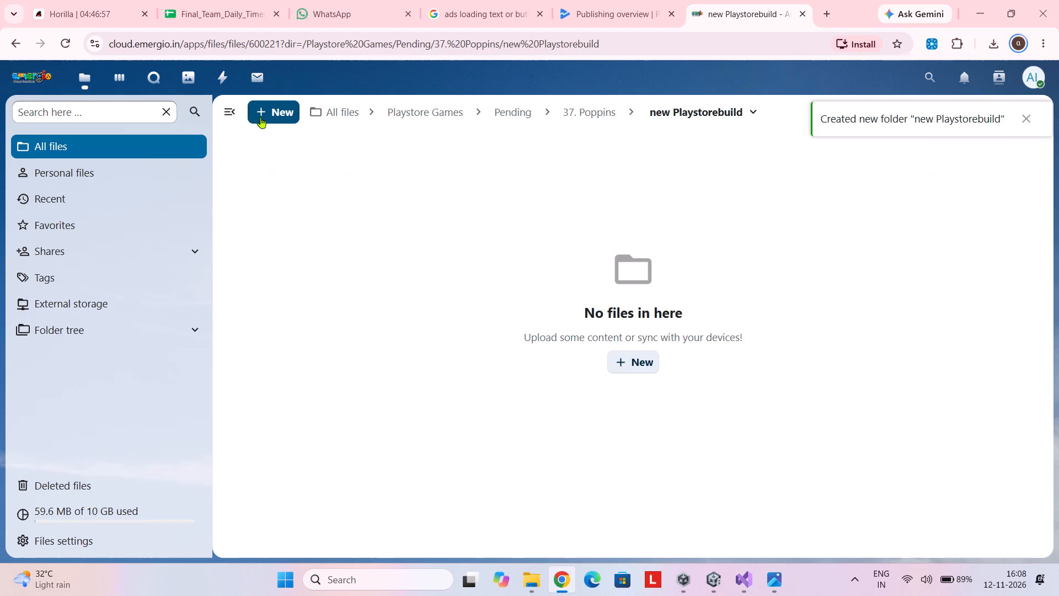
{"action": "left_click", "coordinate": [629, 366]}
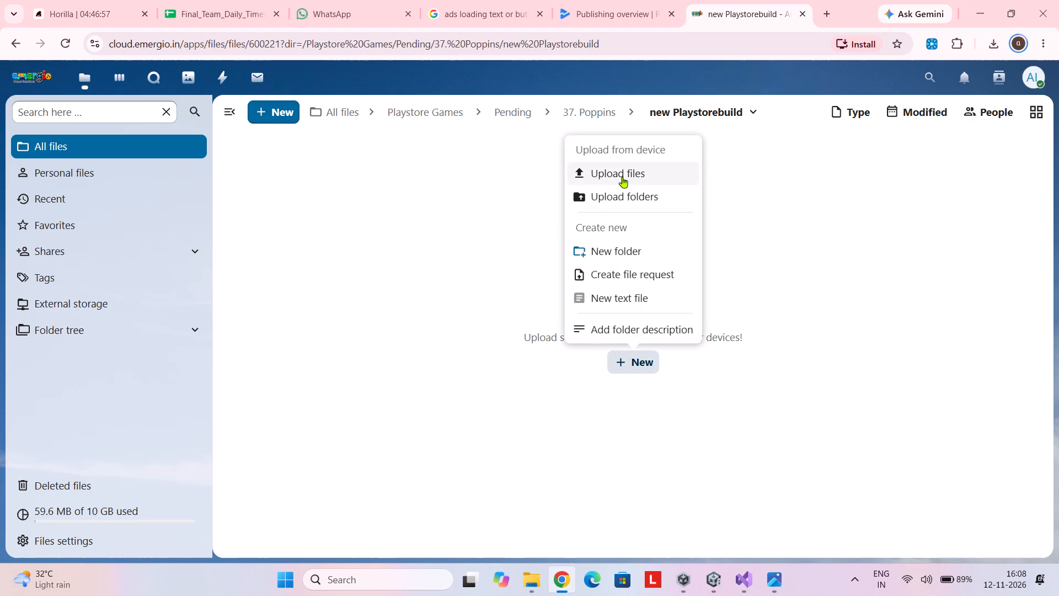
{"action": "left_click", "coordinate": [622, 177]}
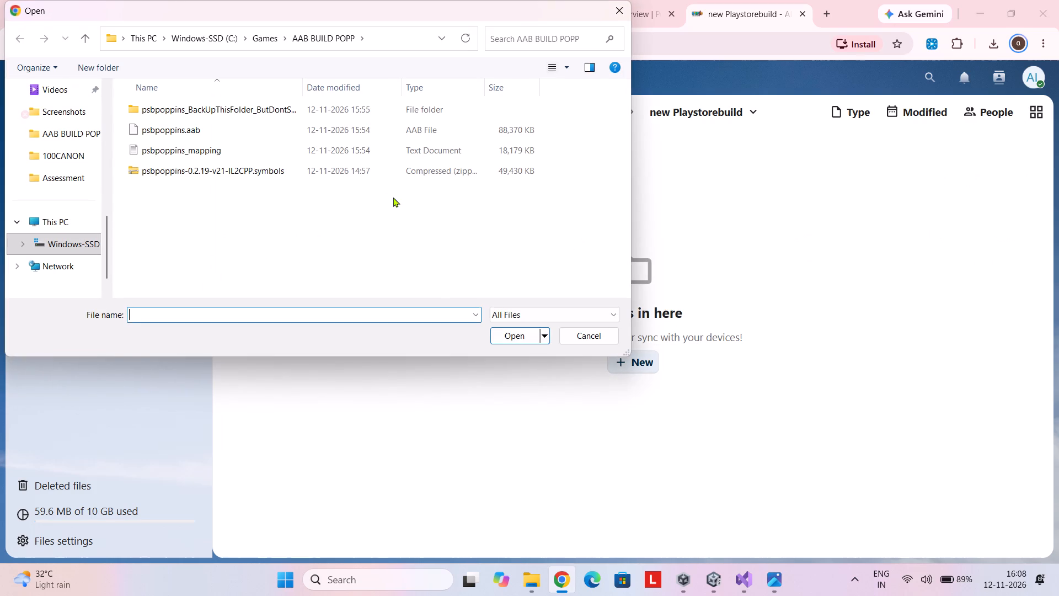
{"action": "left_click", "coordinate": [174, 114]}
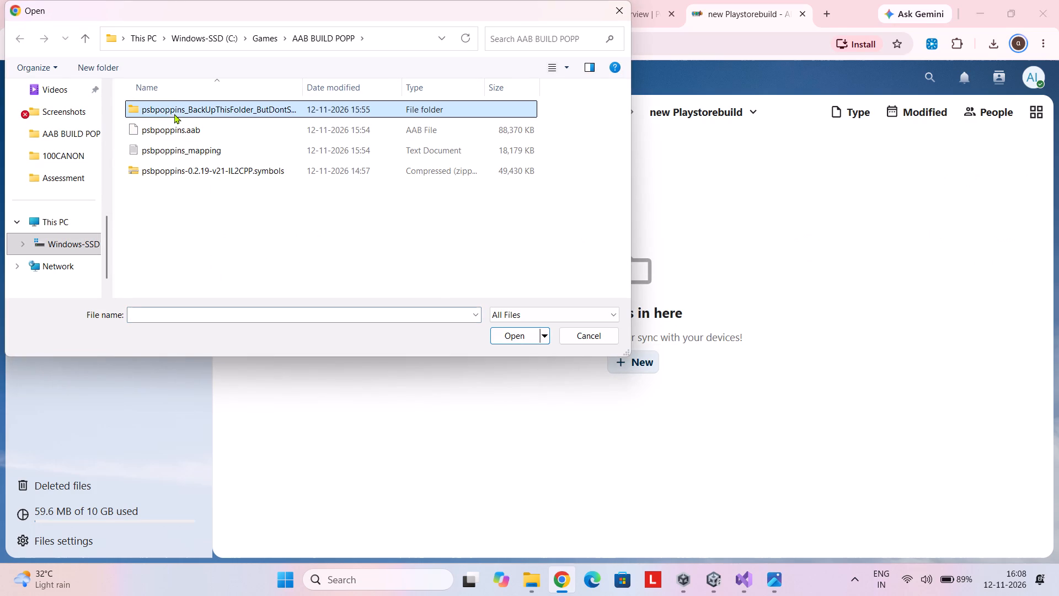
{"action": "left_click", "coordinate": [161, 174], "text": "shift"}
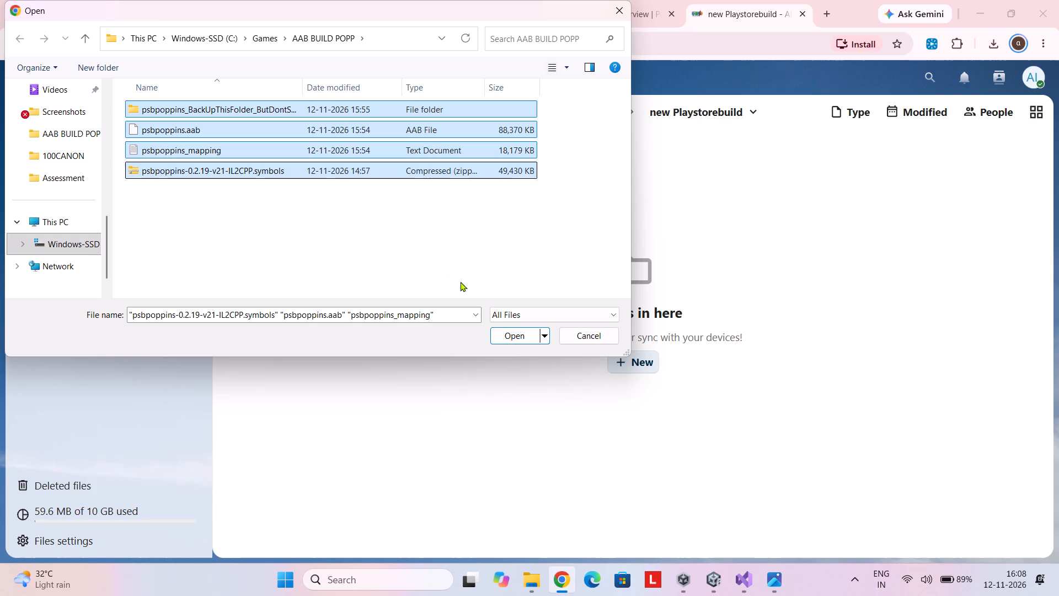
{"action": "left_click", "coordinate": [515, 332]}
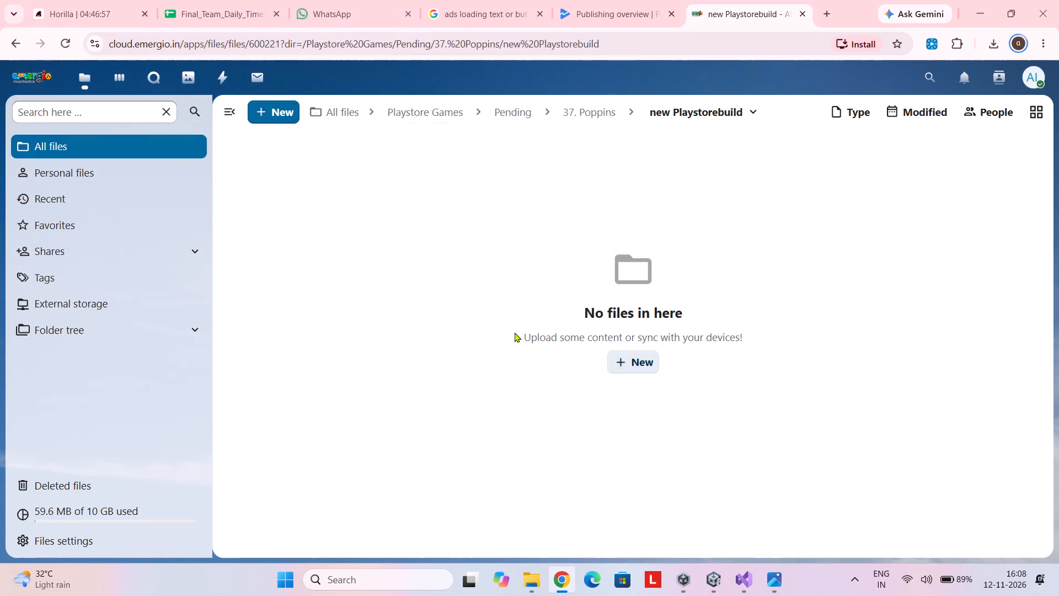